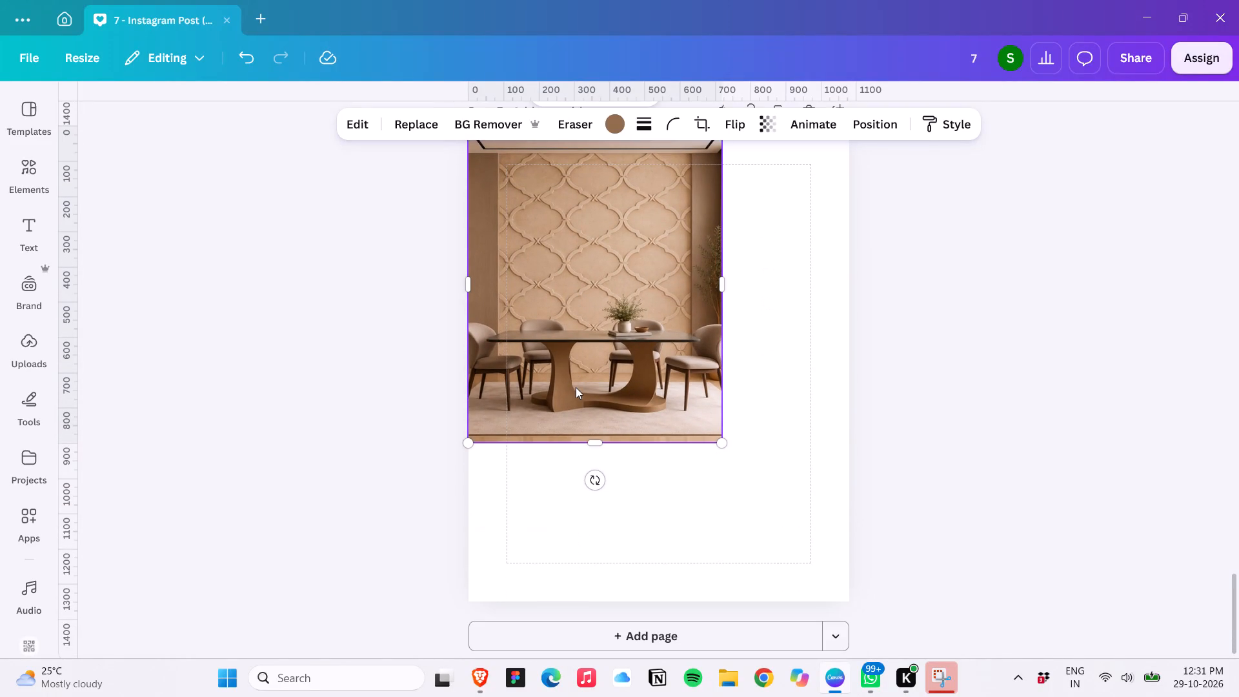
Enlarge the pasted dining-room image proportionally until it covers the entire page.
{"action": "left_click_drag", "start_coordinate": [720, 443], "coordinate": [858, 560]}
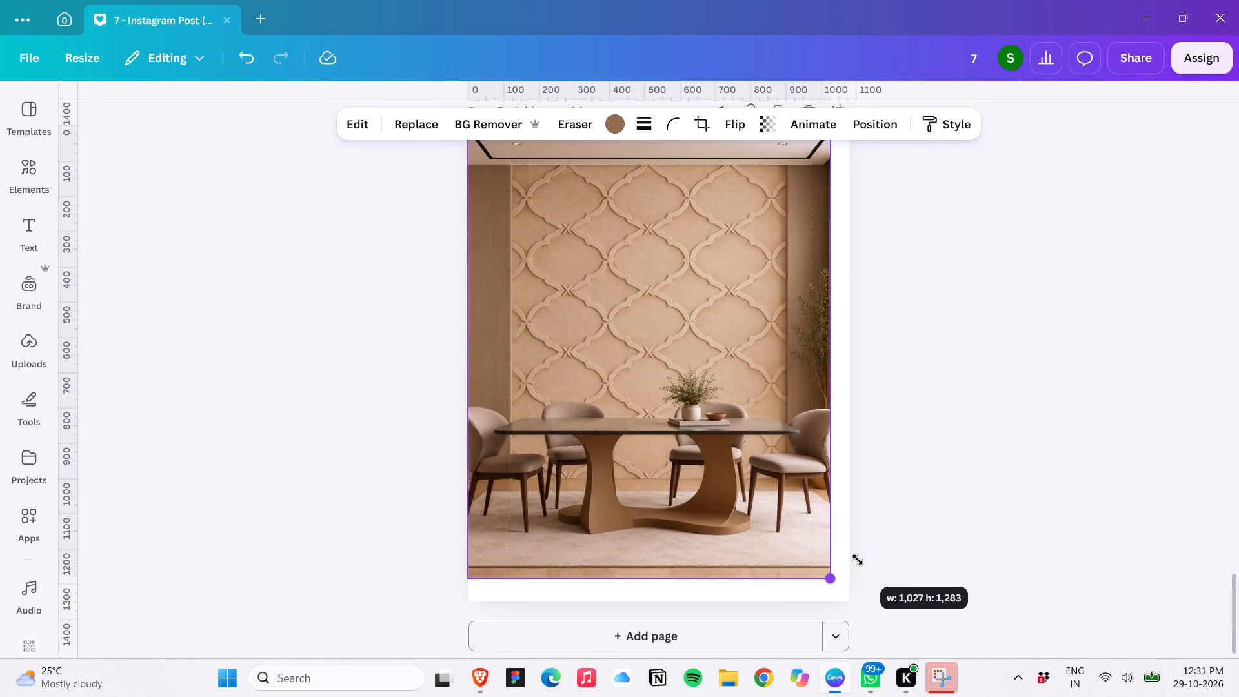
{"action": "left_click_drag", "start_coordinate": [858, 560], "coordinate": [874, 576]}
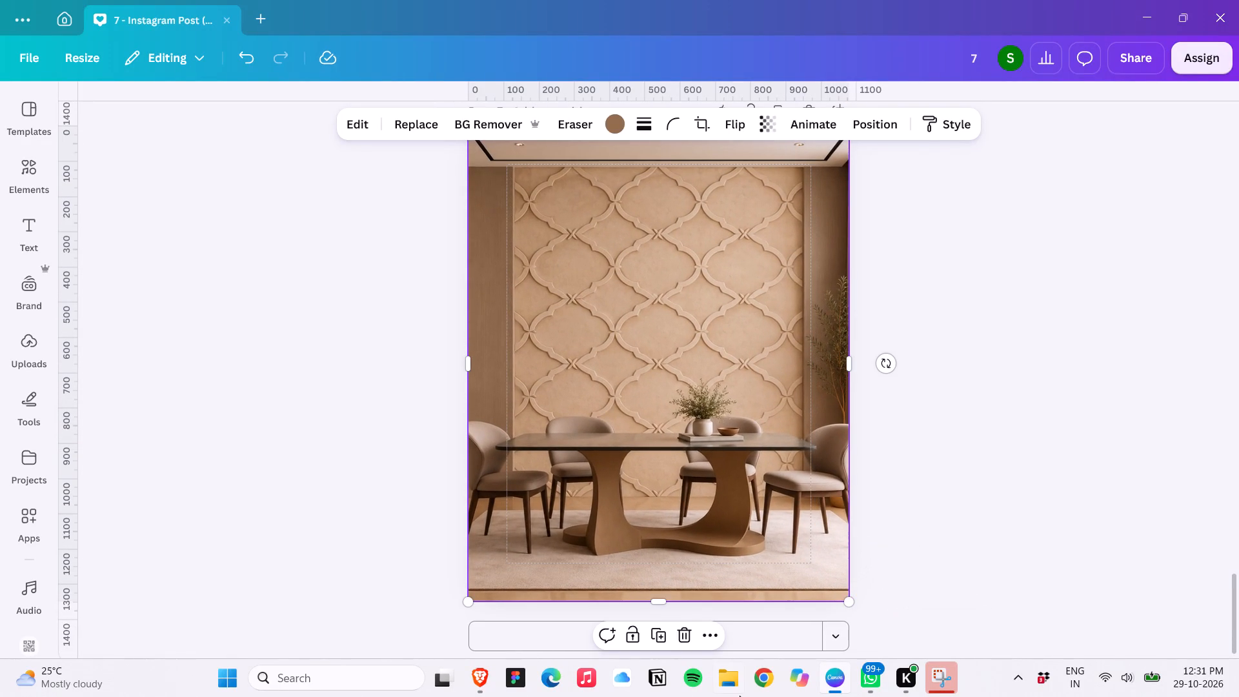
Add a new blank page after the page with the dining-room image.
{"action": "left_click", "coordinate": [787, 647]}
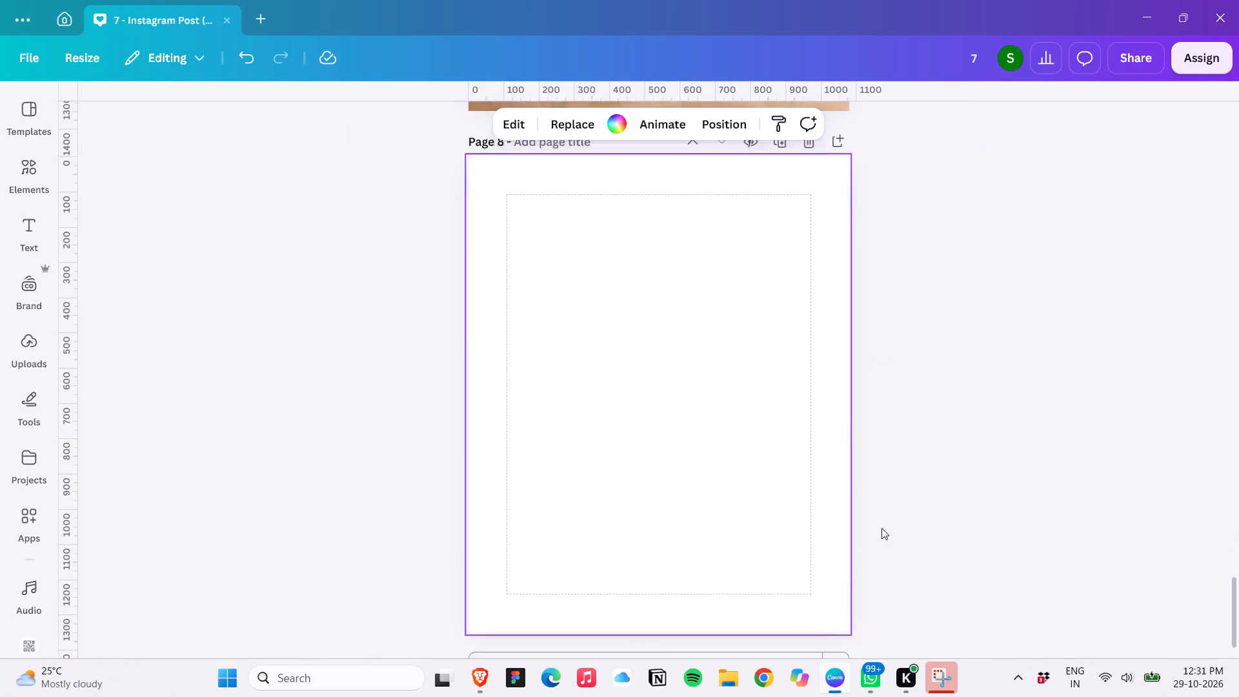
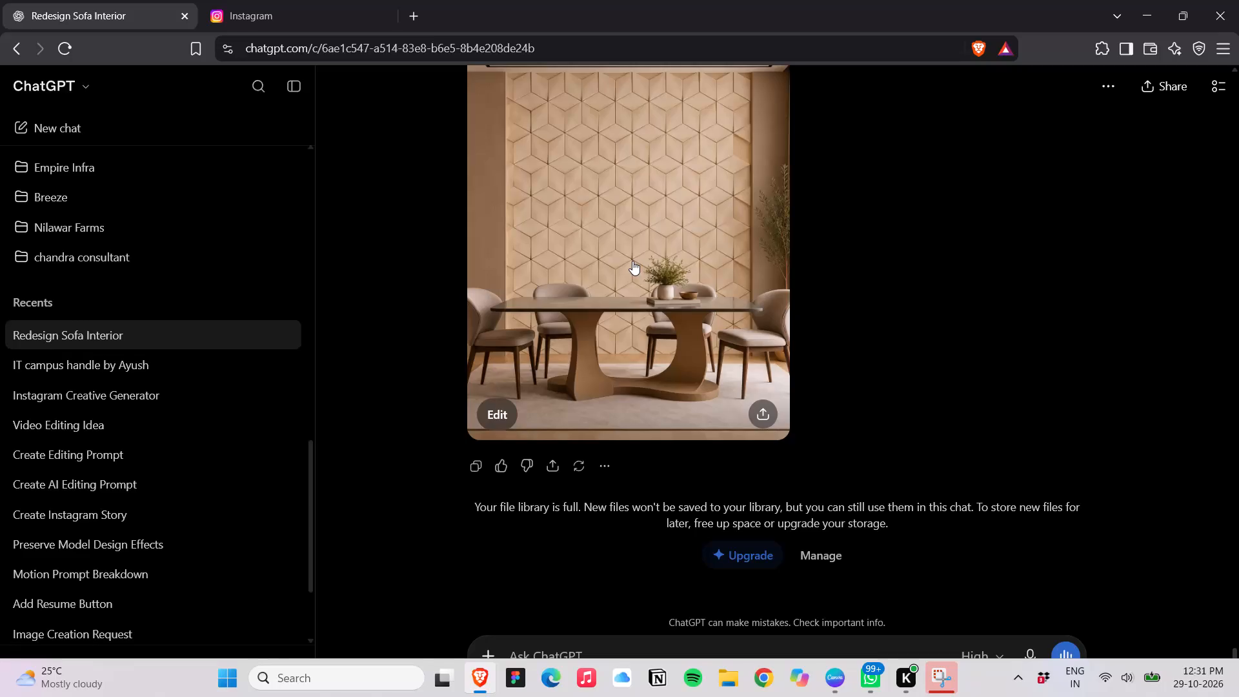
Copy the generated dining-room image with the geometric stencil wall from ChatGPT and bring it onto blank page 8 in Canva.
{"action": "left_click_drag", "start_coordinate": [582, 197], "coordinate": [628, 250]}
{"action": "key", "text": "alt+Tab"}
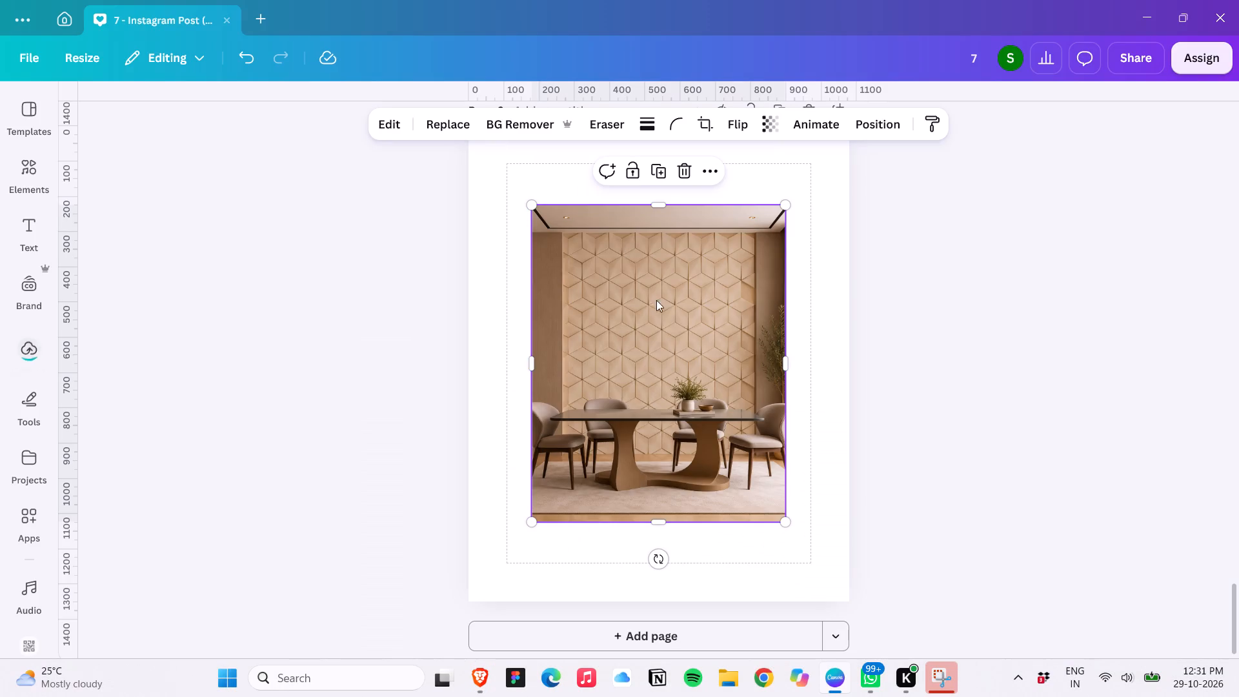
Align the dining-room image with page 8's top-left corner and enlarge it proportionally to fill the whole page.
{"action": "left_click_drag", "start_coordinate": [701, 343], "coordinate": [655, 290]}
{"action": "scroll", "coordinate": [655, 290], "scroll_direction": "up", "scroll_amount": 1}
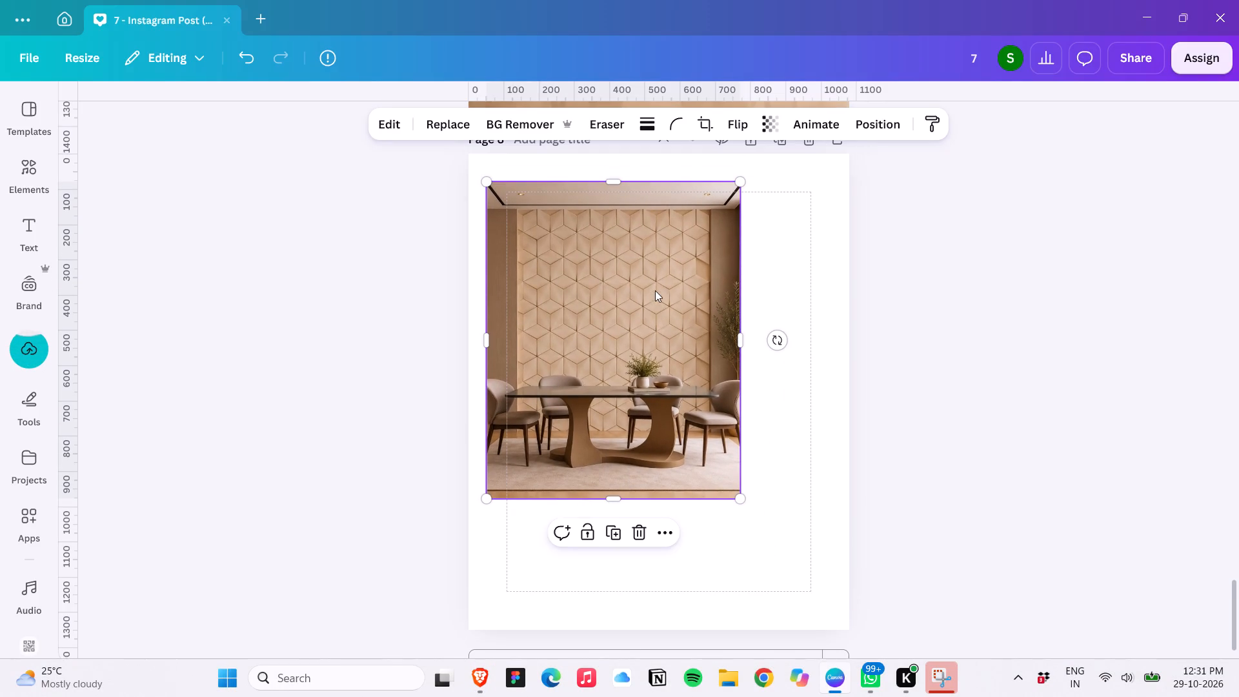
{"action": "left_click_drag", "start_coordinate": [622, 319], "coordinate": [603, 295]}
{"action": "scroll", "coordinate": [603, 295], "scroll_direction": "down", "scroll_amount": 1}
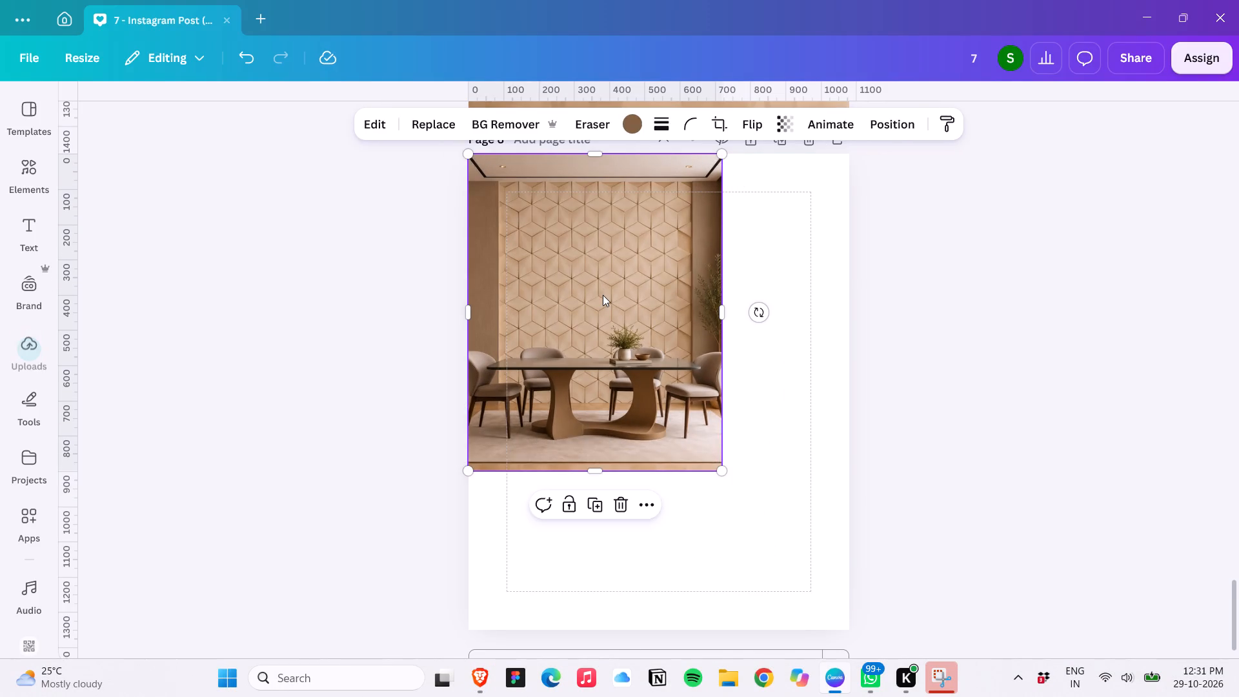
{"action": "scroll", "coordinate": [603, 295], "scroll_direction": "down", "scroll_amount": 1}
{"action": "left_click_drag", "start_coordinate": [721, 437], "coordinate": [880, 572]}
{"action": "double_click", "coordinate": [942, 570]}
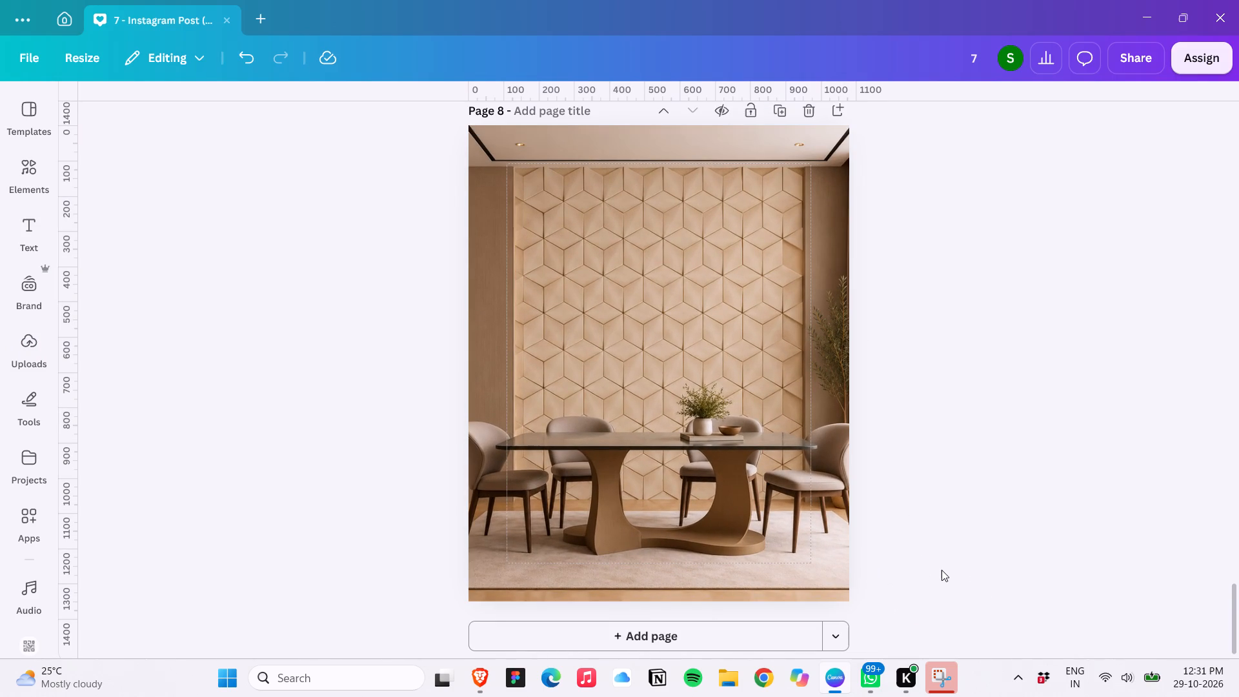
Duplicate page 1, the "7 Stencil Wall Art Designs" cover with the curved sofa.
{"action": "scroll", "coordinate": [942, 570], "scroll_direction": "up", "scroll_amount": 1}
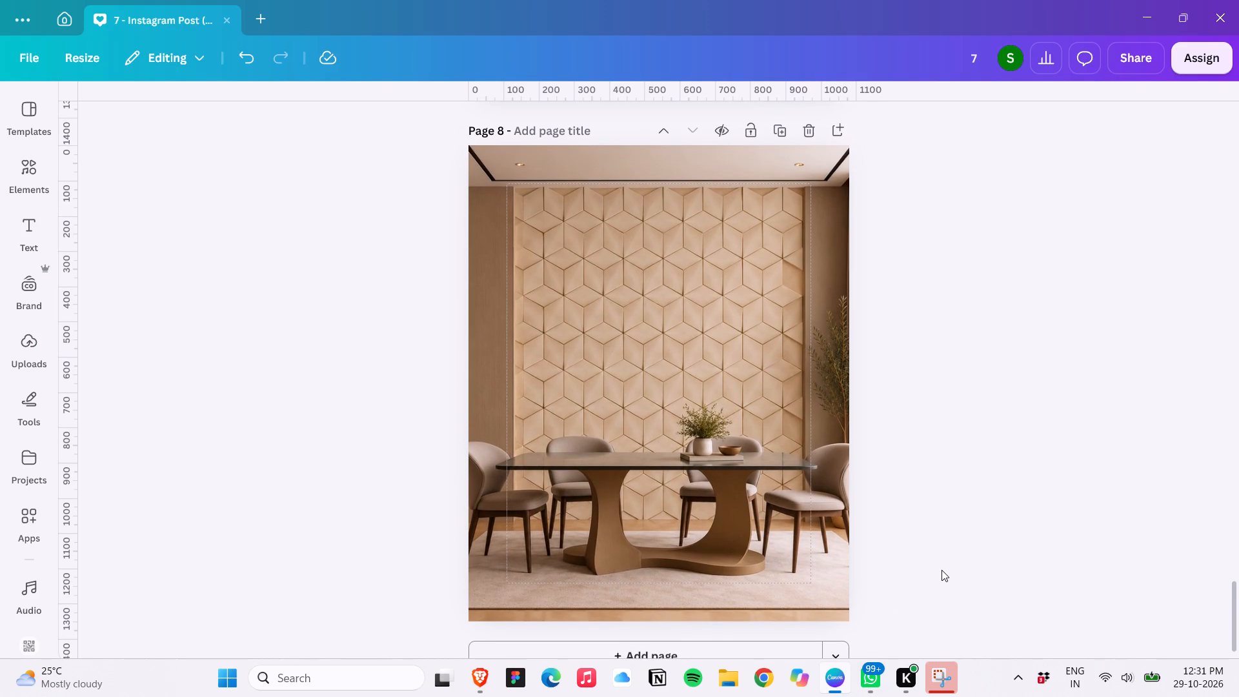
{"action": "scroll", "coordinate": [942, 570], "scroll_direction": "up", "scroll_amount": 3}
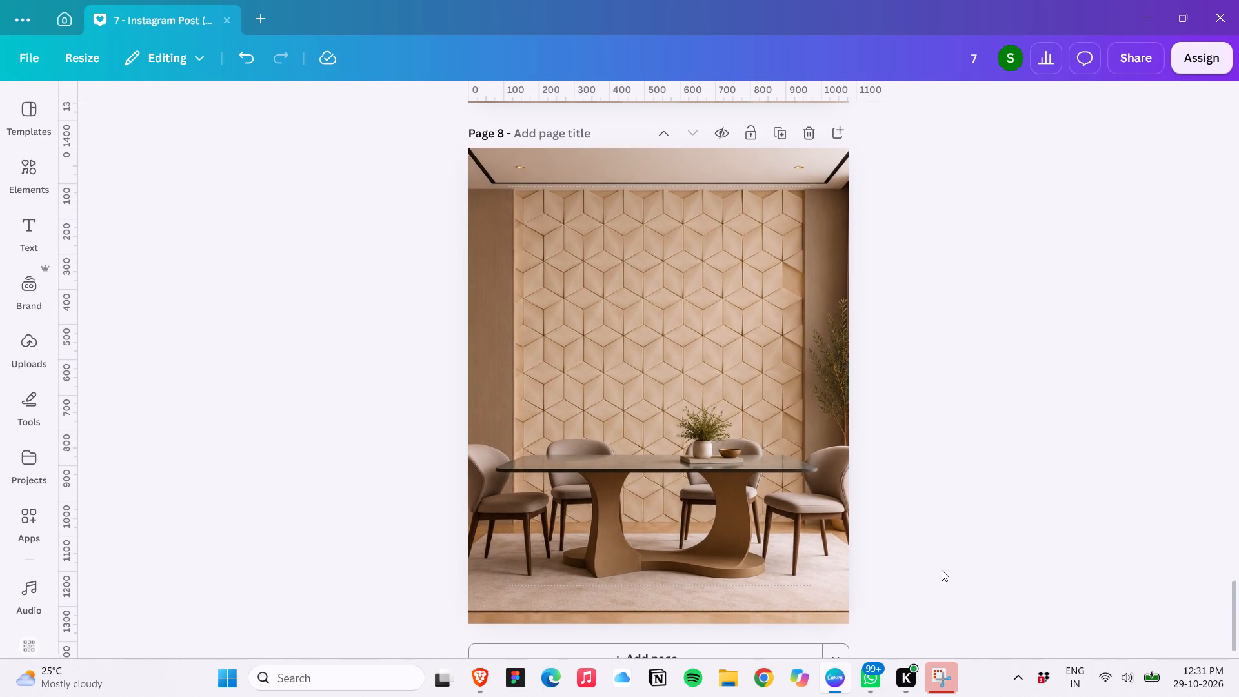
{"action": "scroll", "coordinate": [942, 570], "scroll_direction": "up", "scroll_amount": 8}
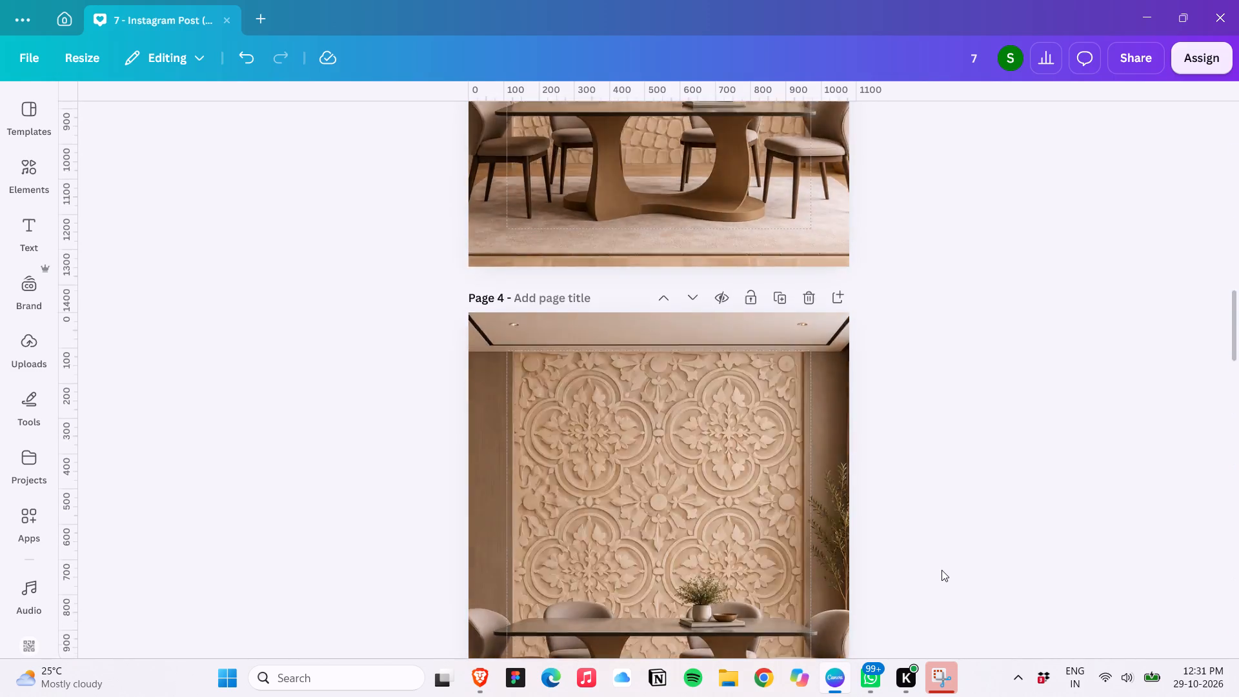
{"action": "scroll", "coordinate": [942, 570], "scroll_direction": "up", "scroll_amount": 1}
{"action": "scroll", "coordinate": [942, 570], "scroll_direction": "down", "scroll_amount": 1}
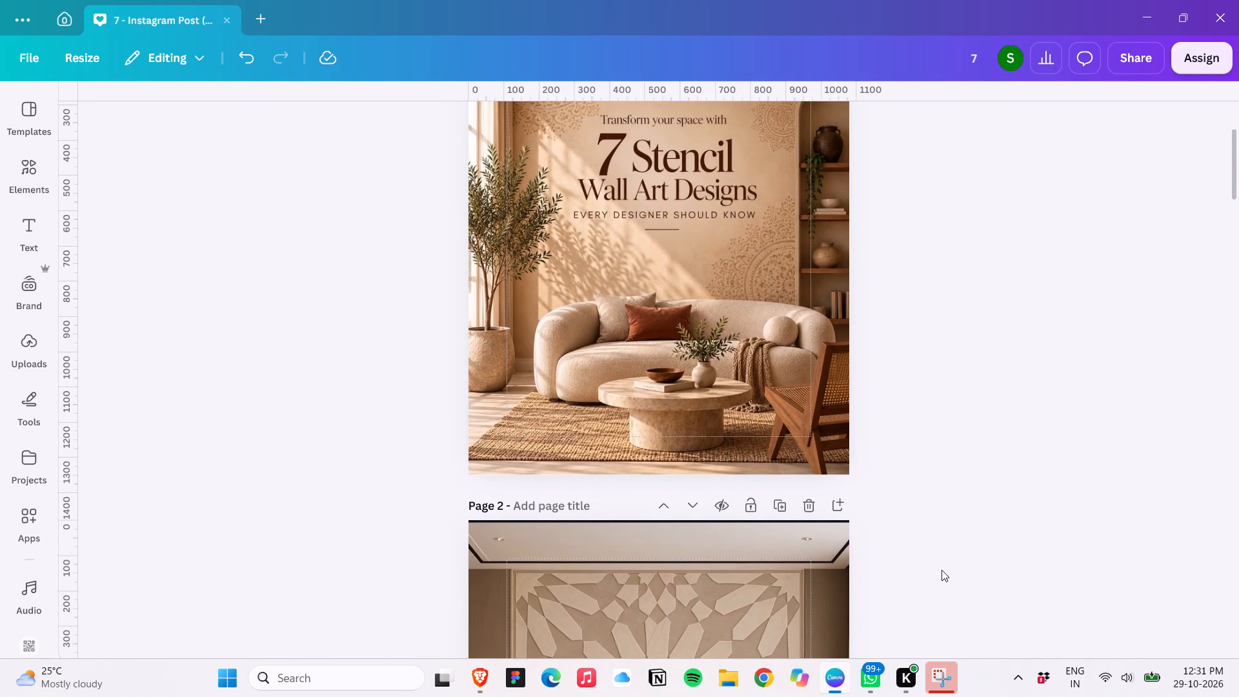
{"action": "scroll", "coordinate": [898, 318], "scroll_direction": "up", "scroll_amount": 2}
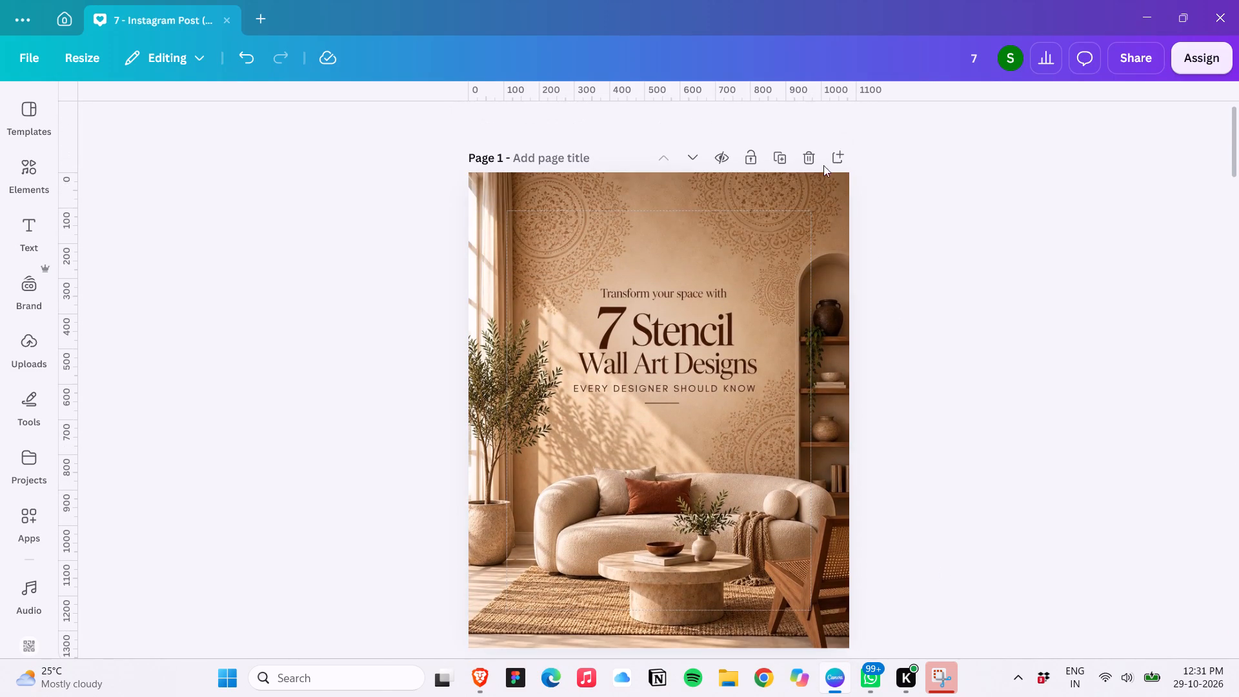
{"action": "left_click", "coordinate": [835, 159]}
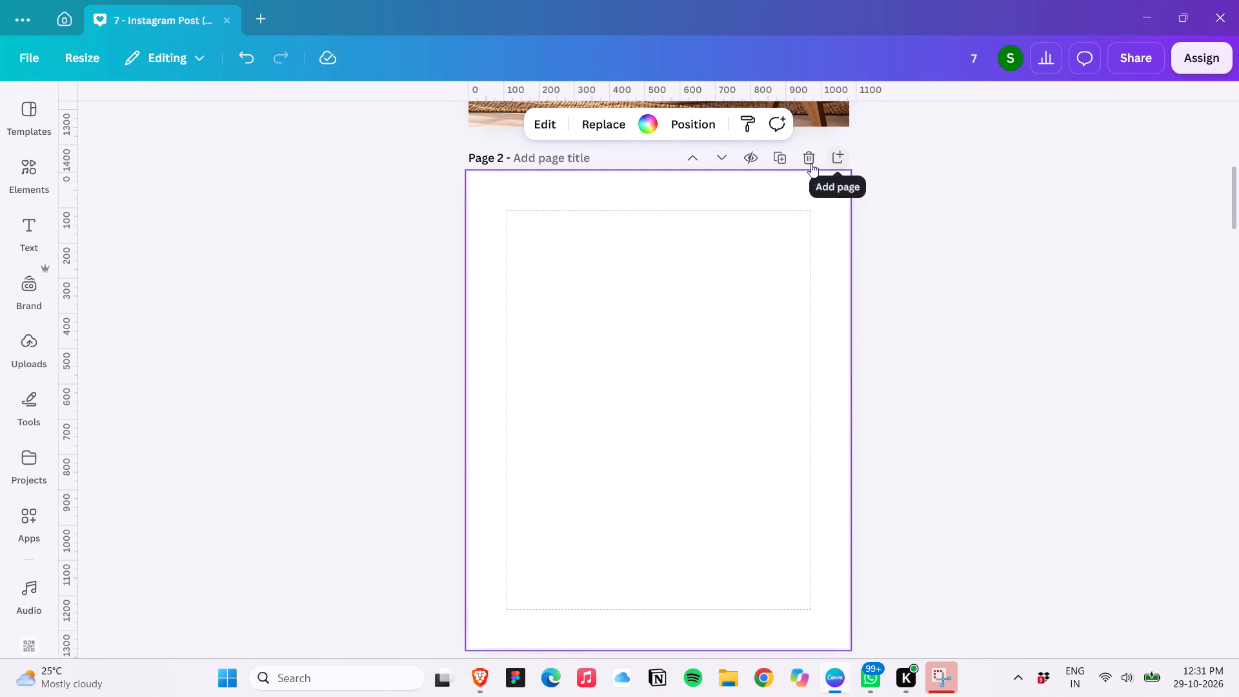
{"action": "left_click", "coordinate": [799, 160]}
{"action": "scroll", "coordinate": [799, 160], "scroll_direction": "up", "scroll_amount": 6}
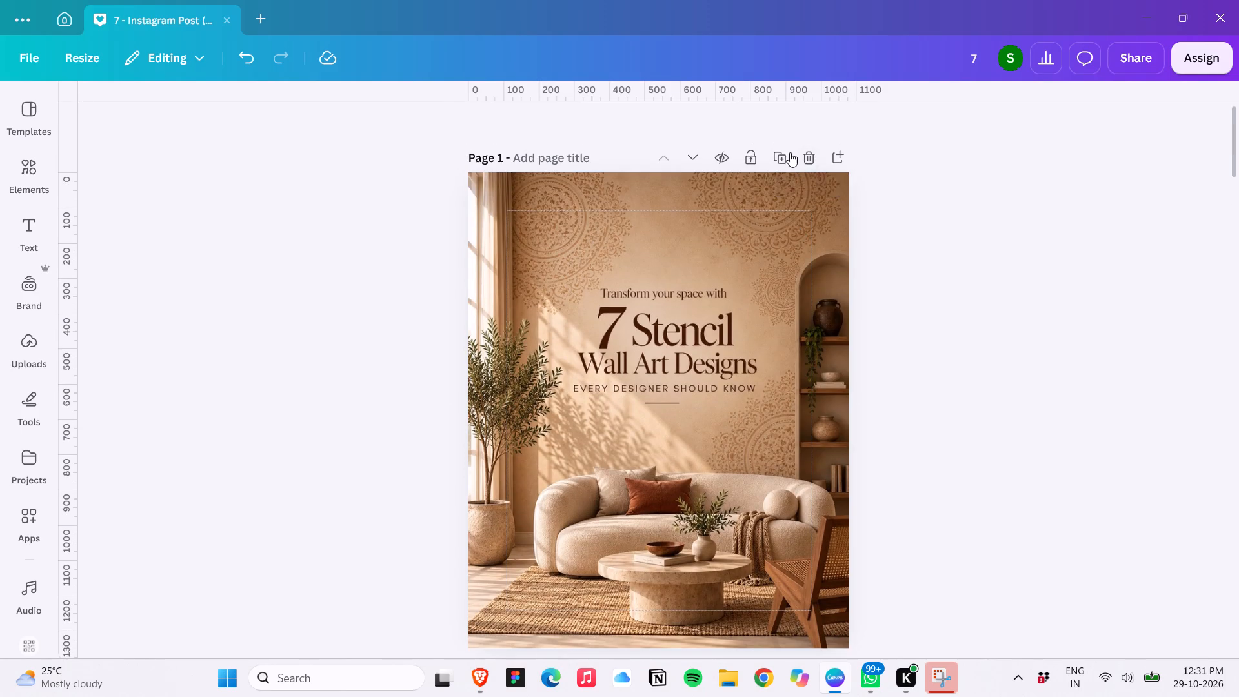
{"action": "left_click", "coordinate": [789, 152]}
Use Grab Text on the duplicated cover image to extract the "7 Stencil Wall Art Designs" title block.
{"action": "left_click", "coordinate": [700, 345]}
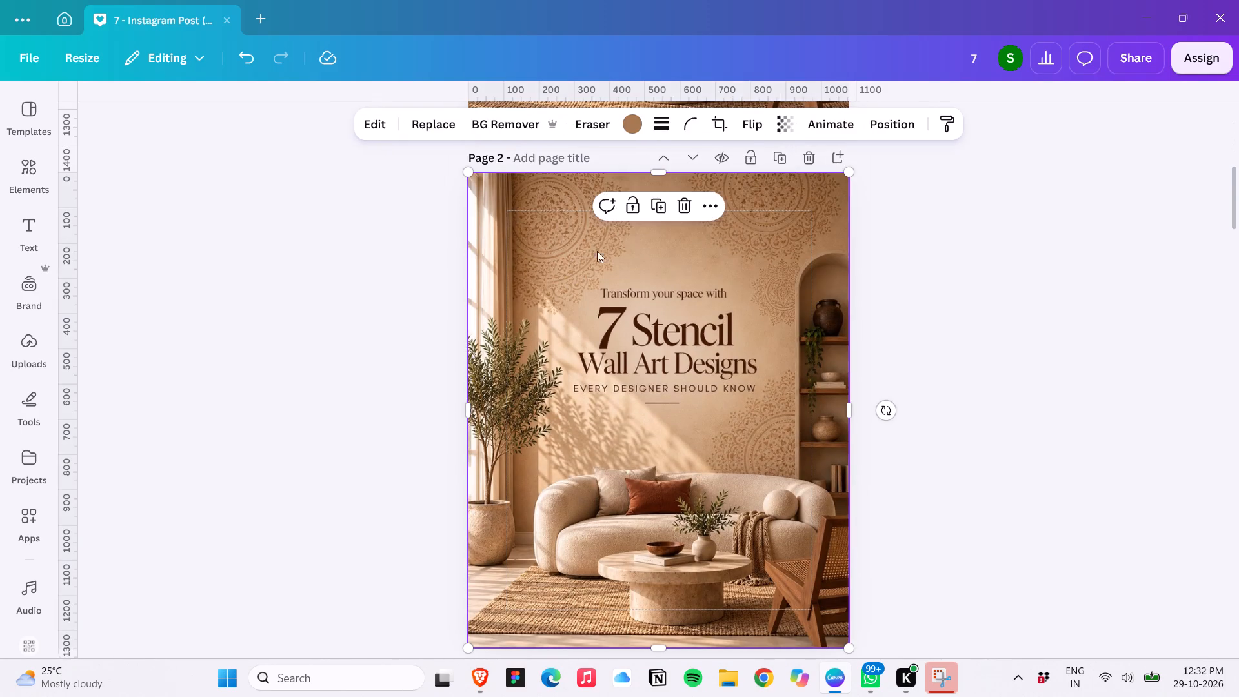
{"action": "left_click", "coordinate": [342, 122]}
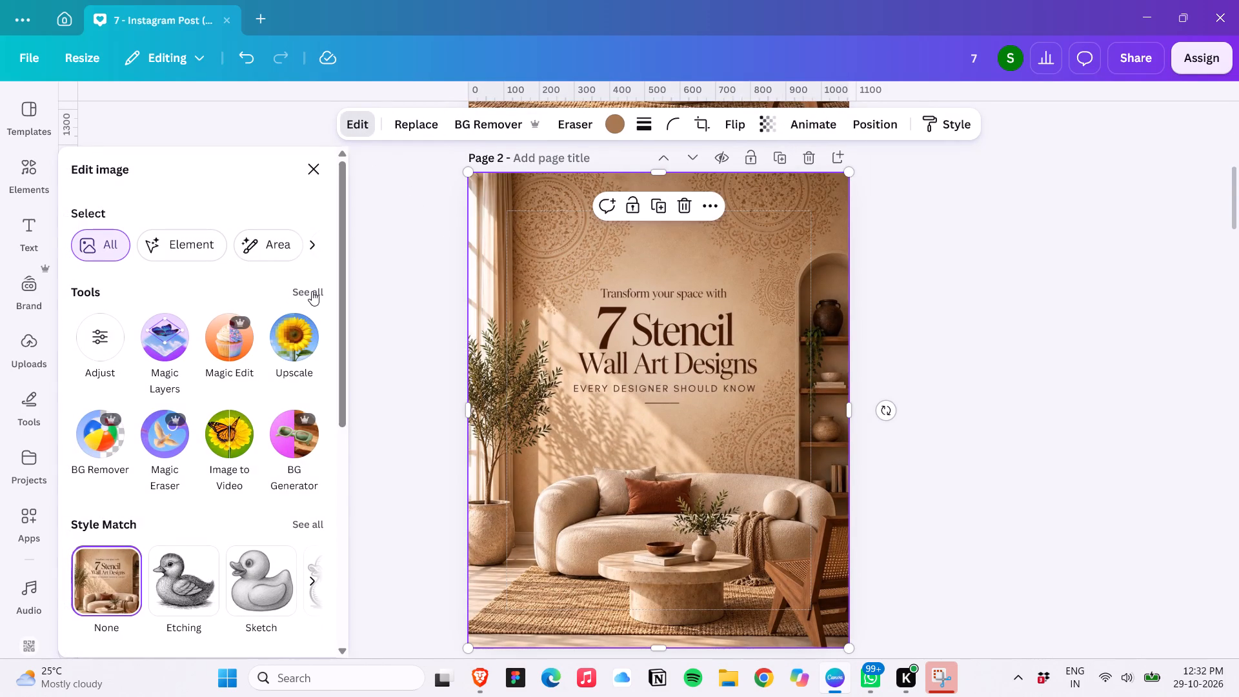
{"action": "left_click", "coordinate": [312, 290]}
{"action": "scroll", "coordinate": [254, 509], "scroll_direction": "down", "scroll_amount": 1}
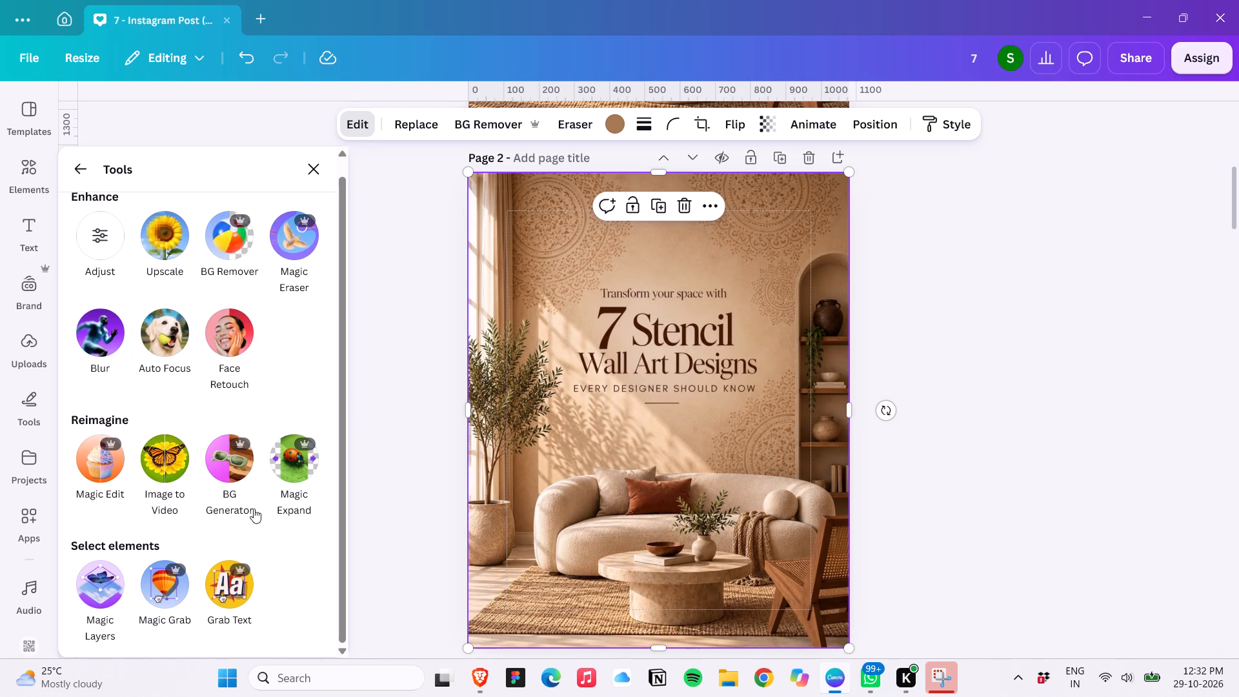
{"action": "scroll", "coordinate": [254, 509], "scroll_direction": "down", "scroll_amount": 1}
{"action": "left_click", "coordinate": [219, 600]}
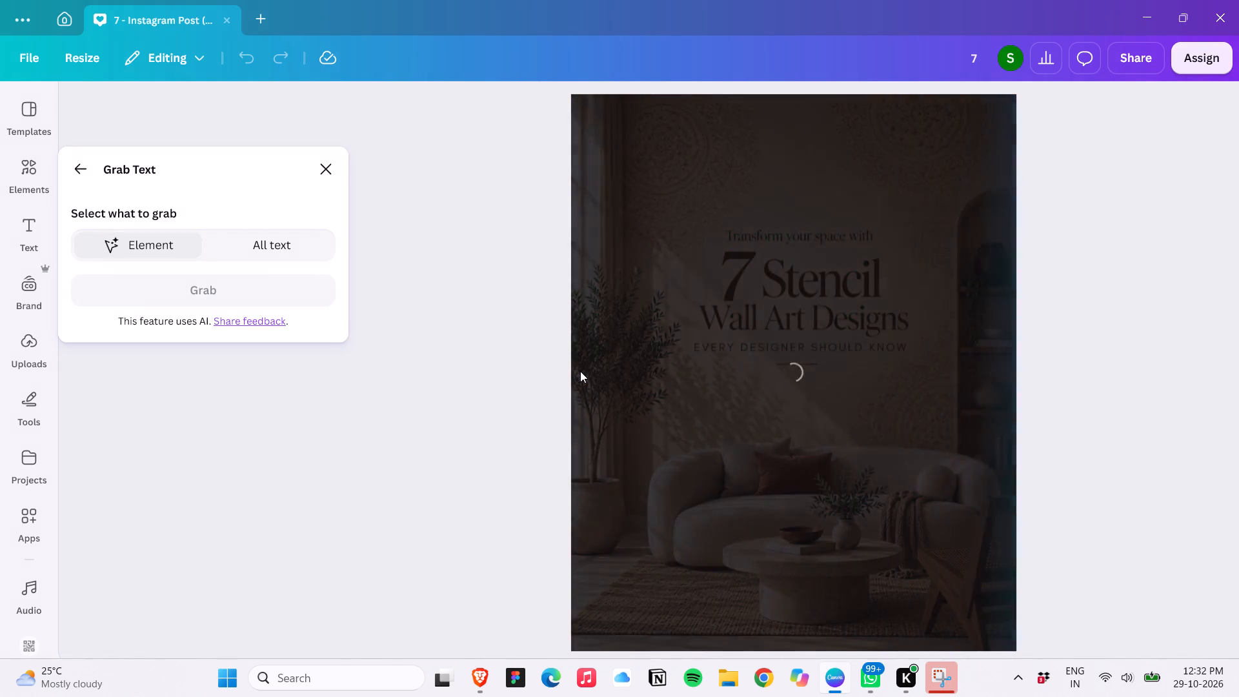
{"action": "left_click", "coordinate": [743, 328]}
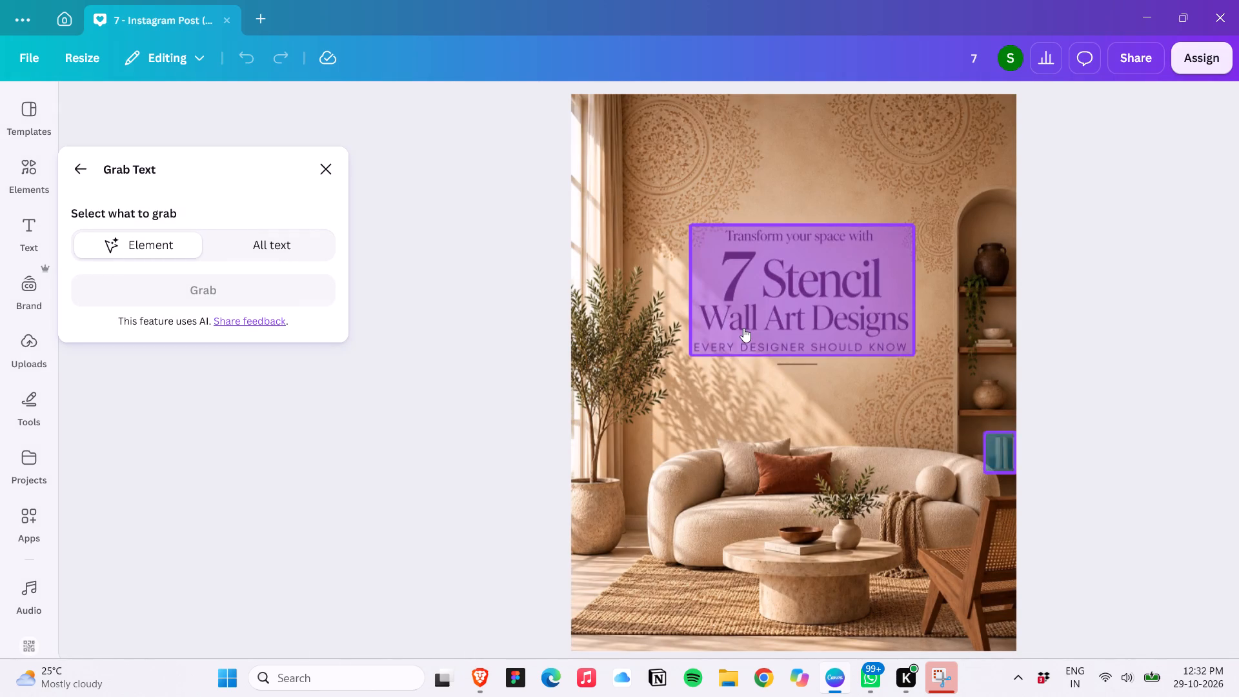
{"action": "left_click", "coordinate": [250, 296]}
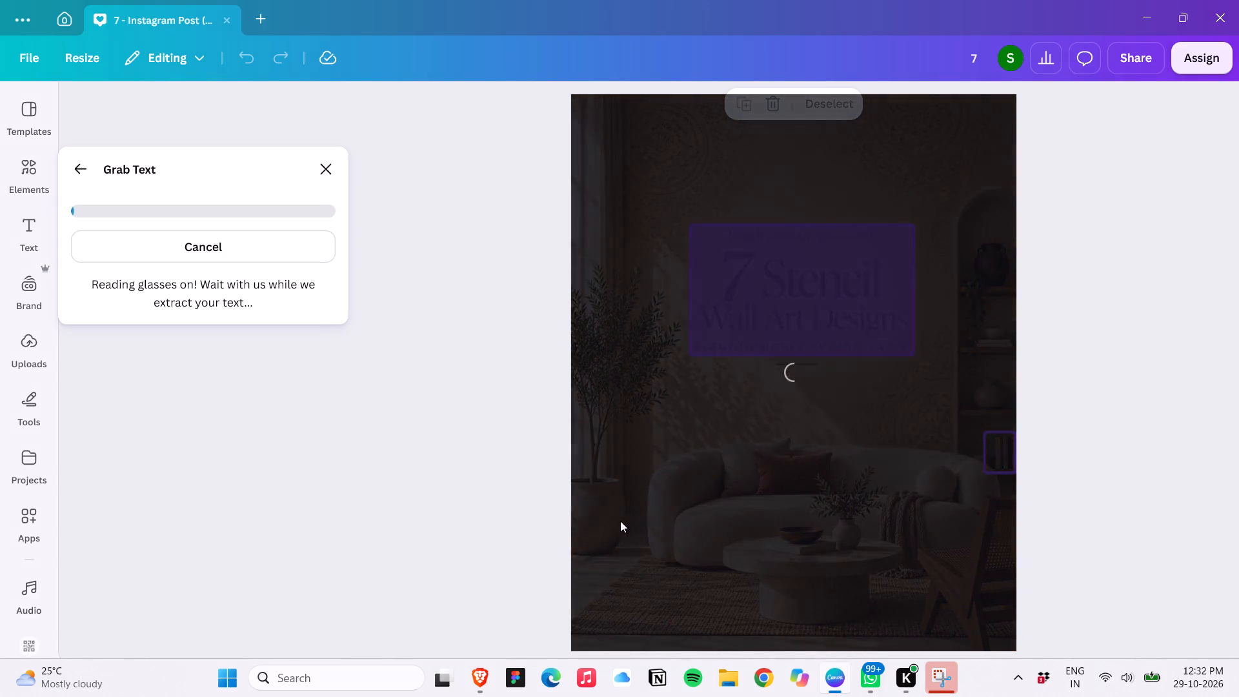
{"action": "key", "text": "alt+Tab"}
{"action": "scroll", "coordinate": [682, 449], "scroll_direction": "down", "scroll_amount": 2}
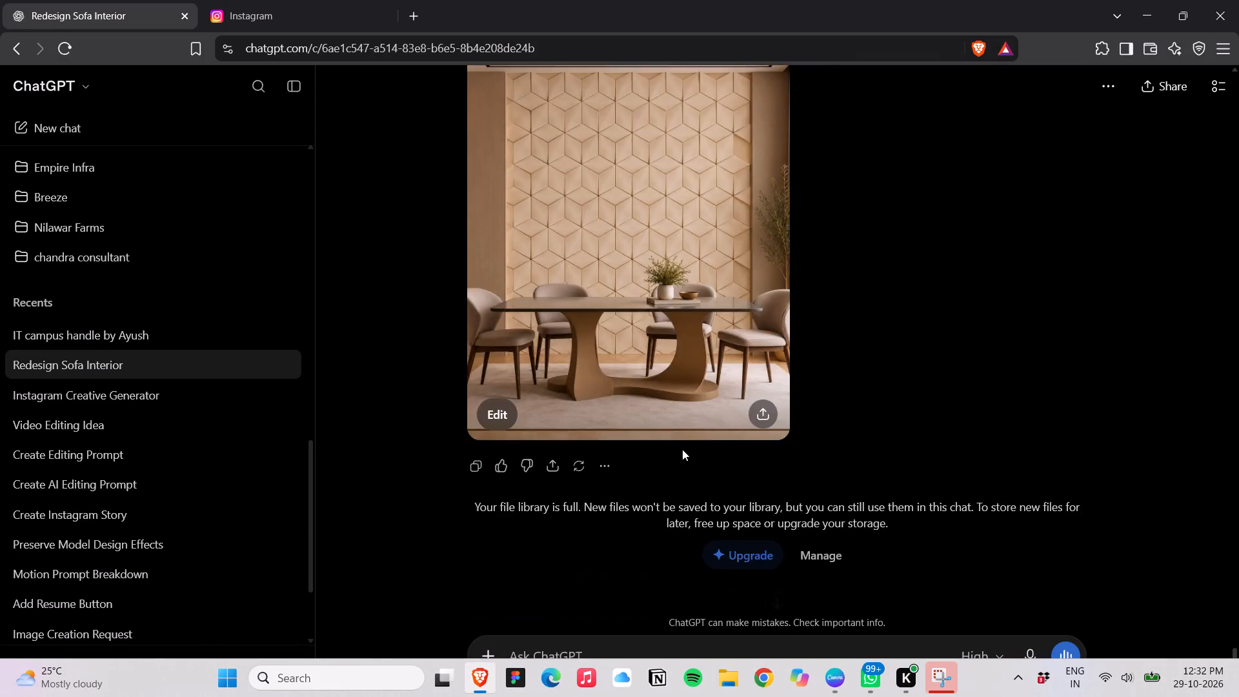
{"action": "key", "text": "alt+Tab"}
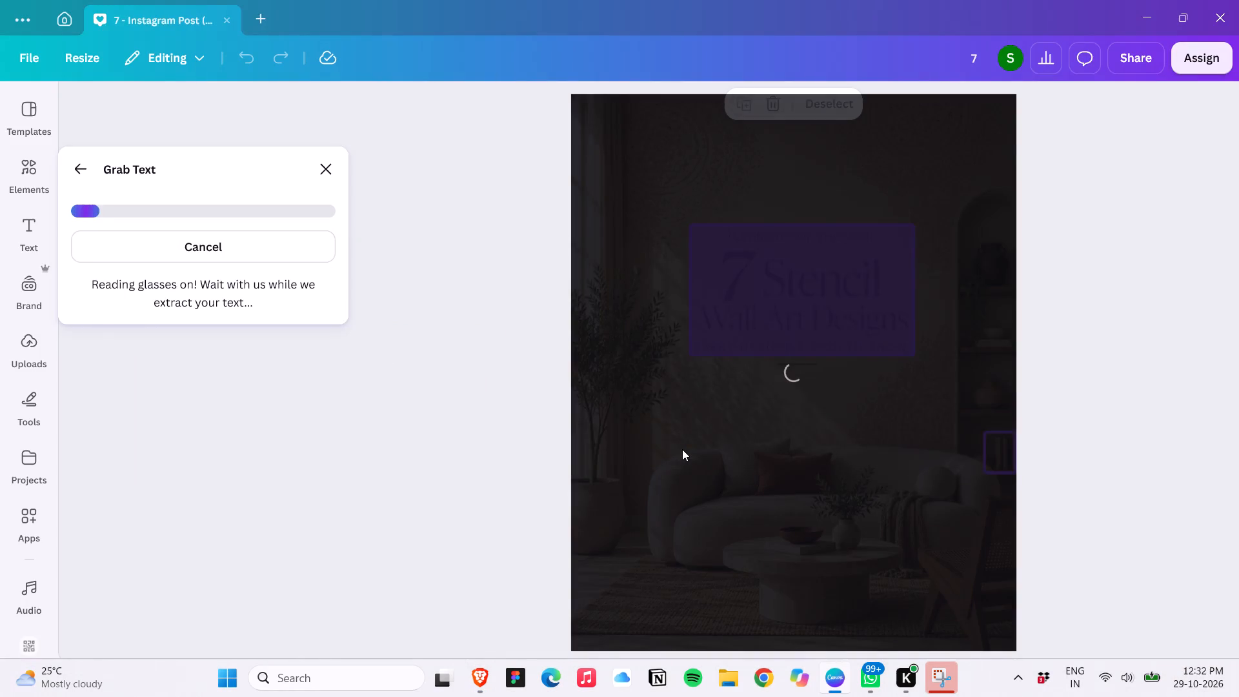
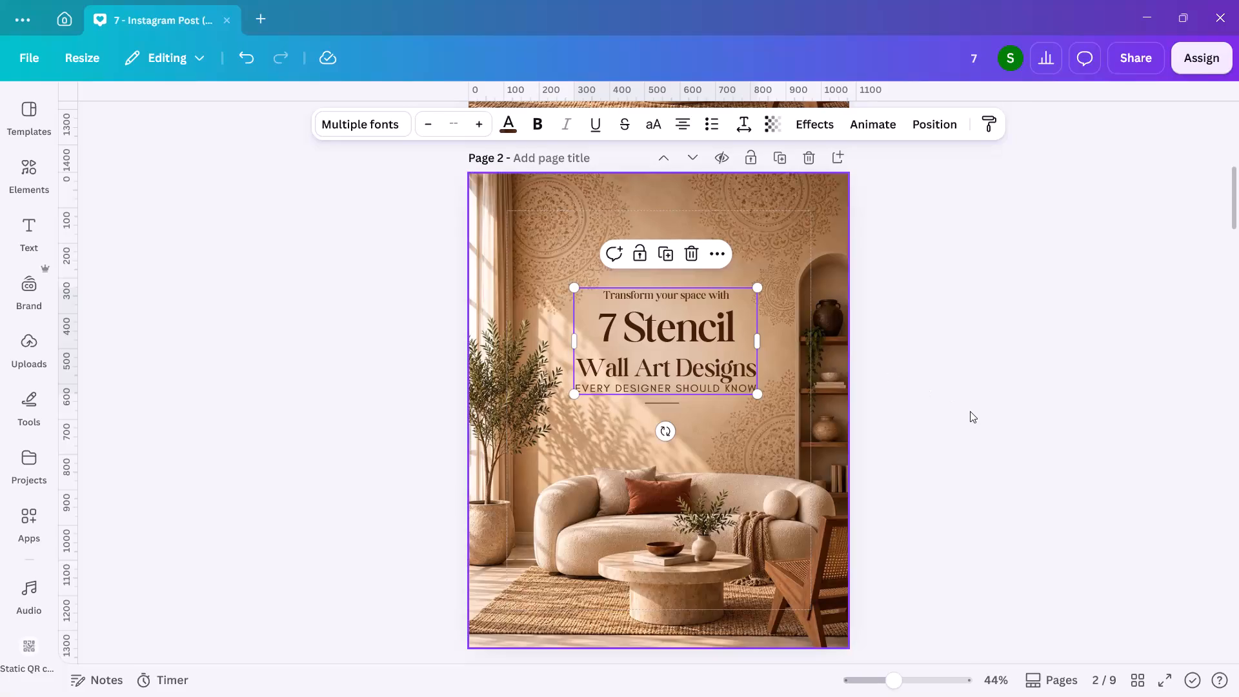
Examine the font and size of each line in page 2's extracted title block.
{"action": "left_click", "coordinate": [970, 411]}
{"action": "scroll", "coordinate": [970, 411], "scroll_direction": "up", "scroll_amount": 2}
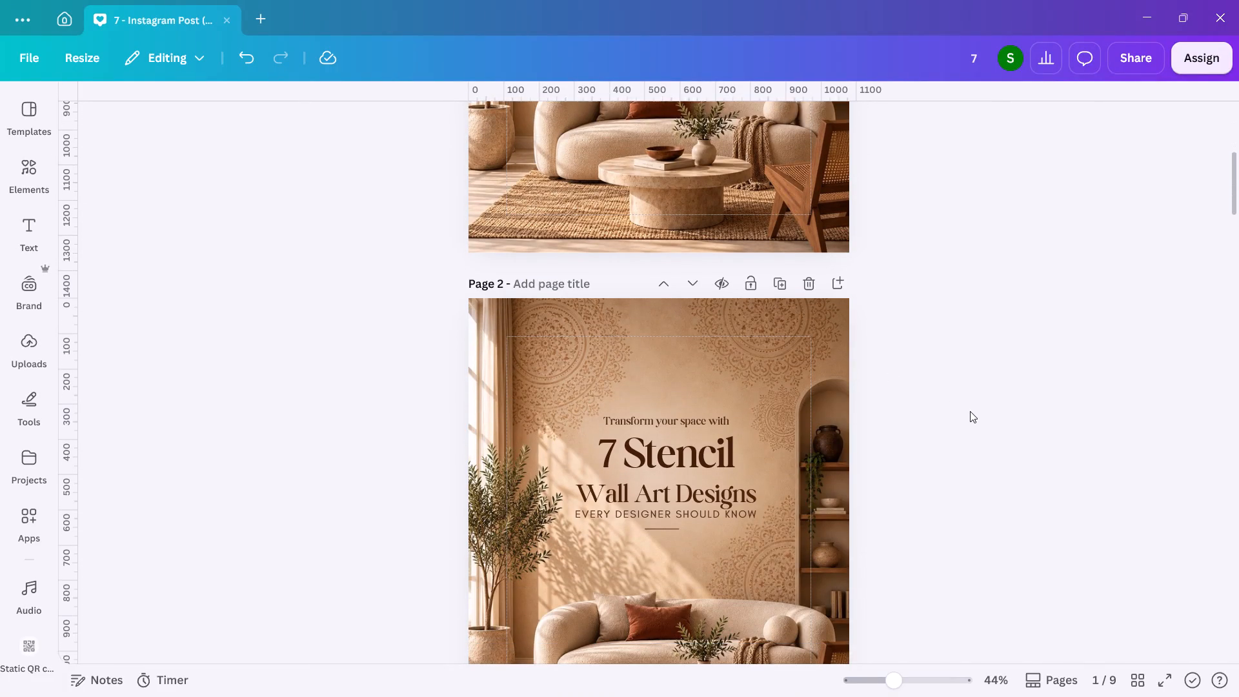
{"action": "left_click", "coordinate": [698, 405]}
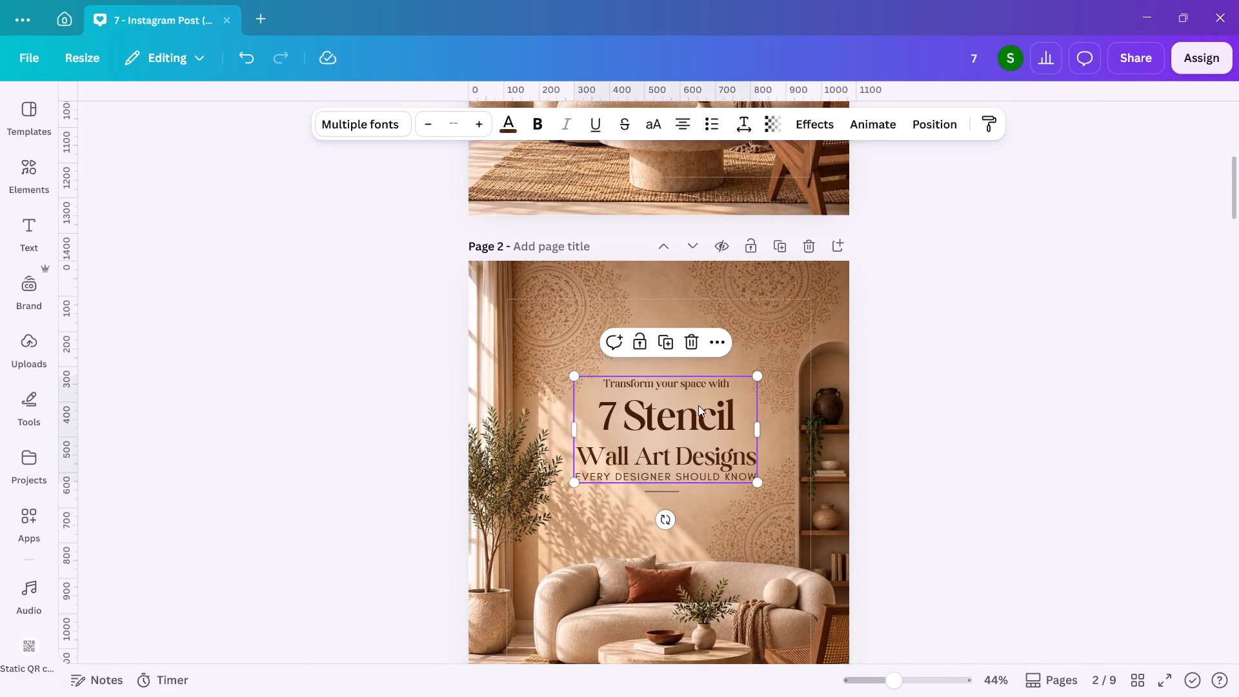
{"action": "left_click", "coordinate": [698, 405]}
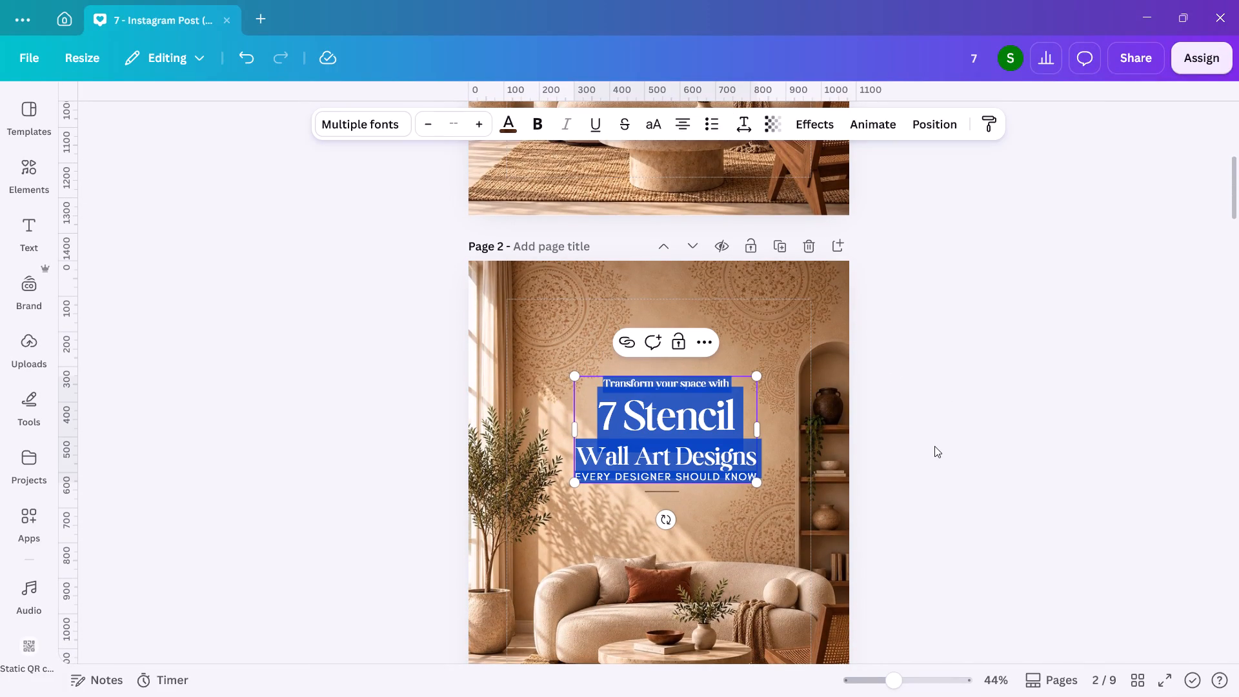
{"action": "left_click", "coordinate": [937, 448]}
{"action": "left_click", "coordinate": [669, 416]}
{"action": "left_click", "coordinate": [669, 416]}
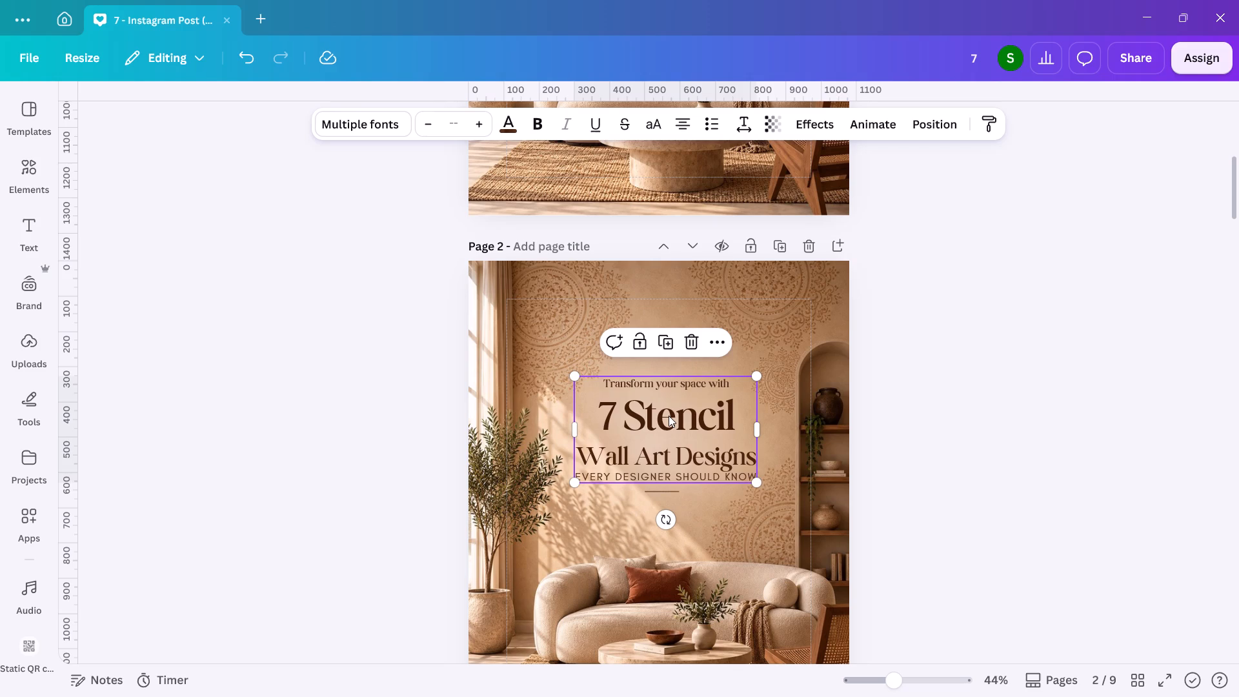
{"action": "left_click", "coordinate": [669, 416]}
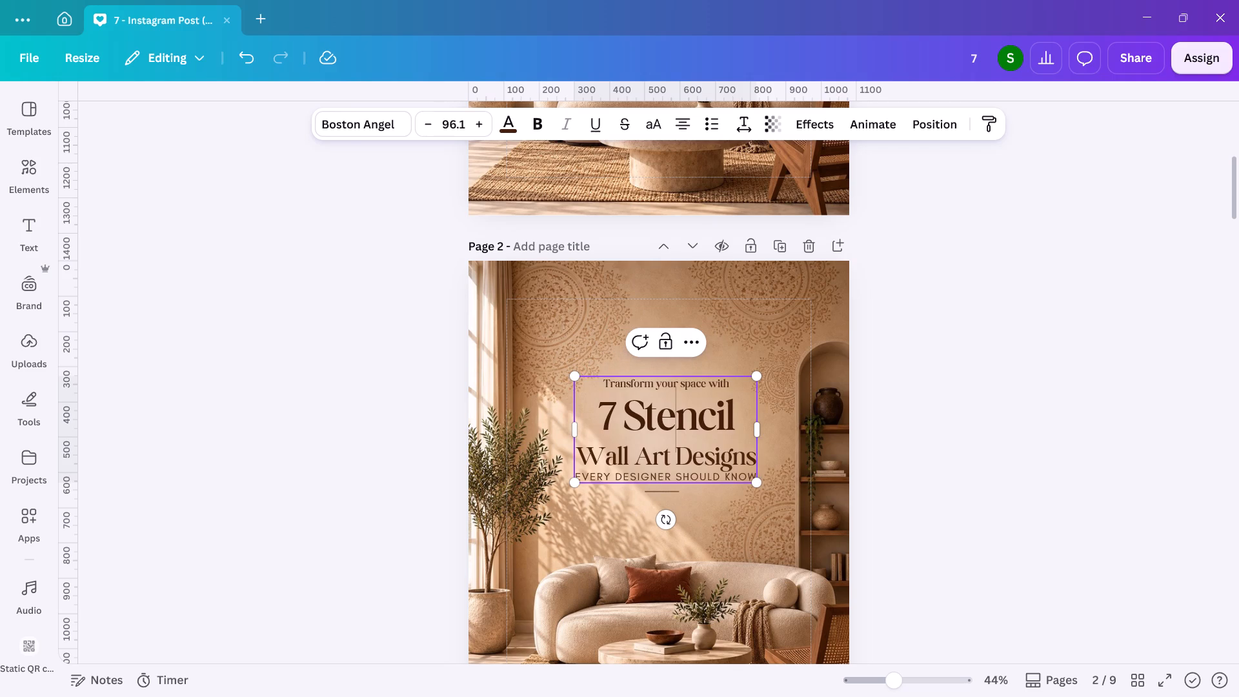
{"action": "left_click", "coordinate": [642, 387]}
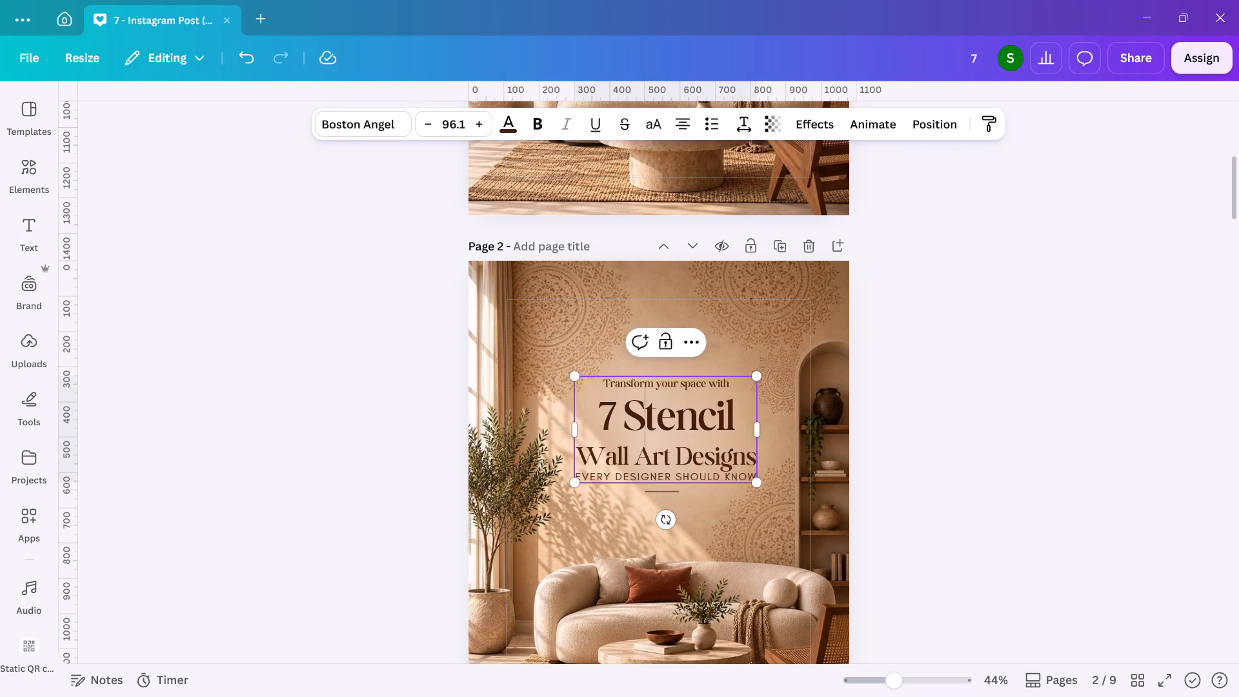
{"action": "left_click", "coordinate": [642, 387]}
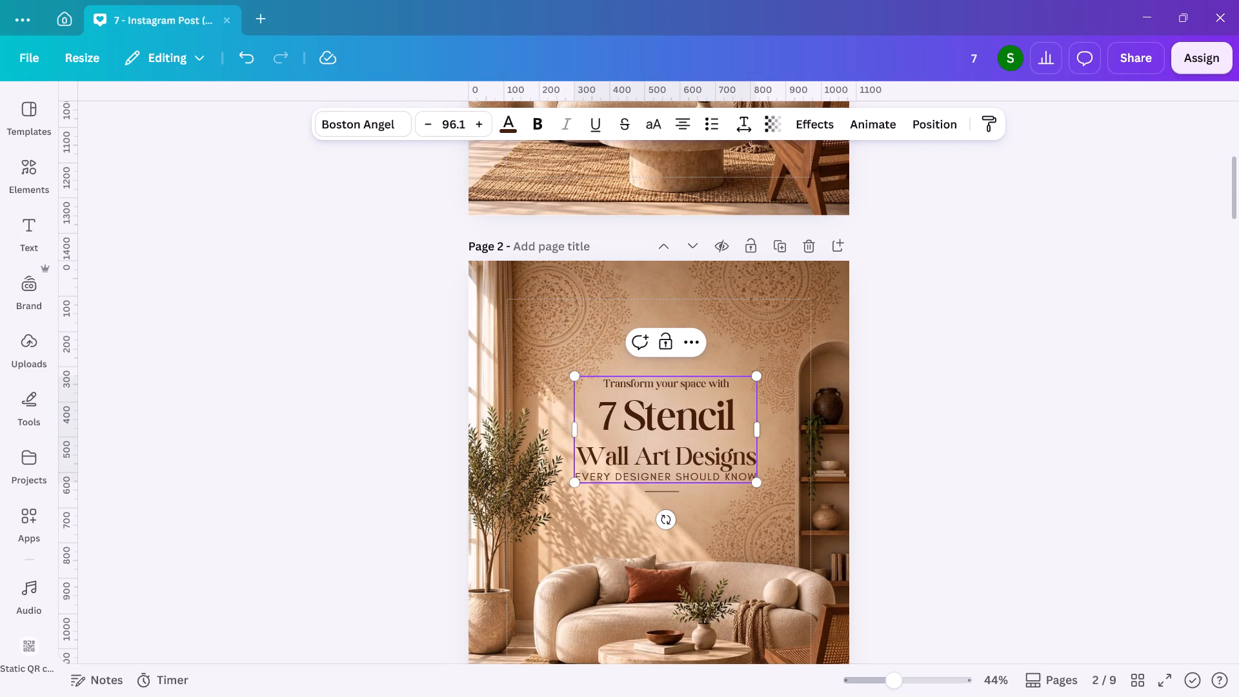
{"action": "key", "text": "Up"}
{"action": "double_click", "coordinate": [642, 387]}
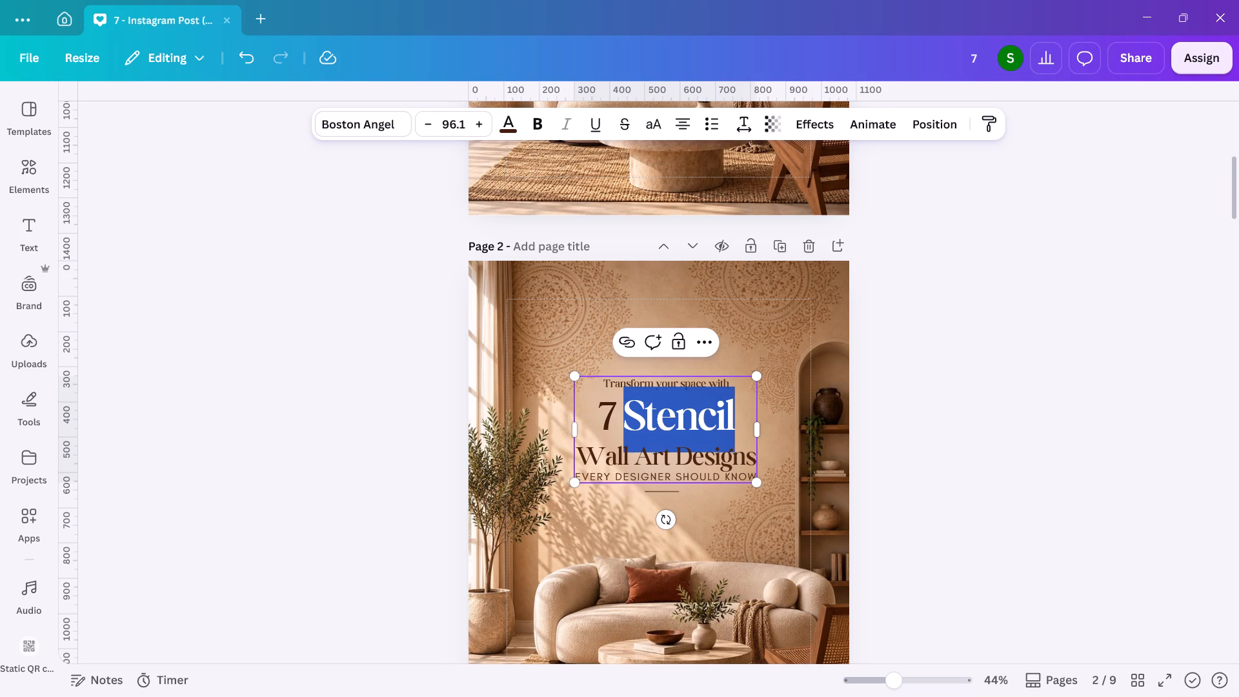
{"action": "double_click", "coordinate": [632, 381]}
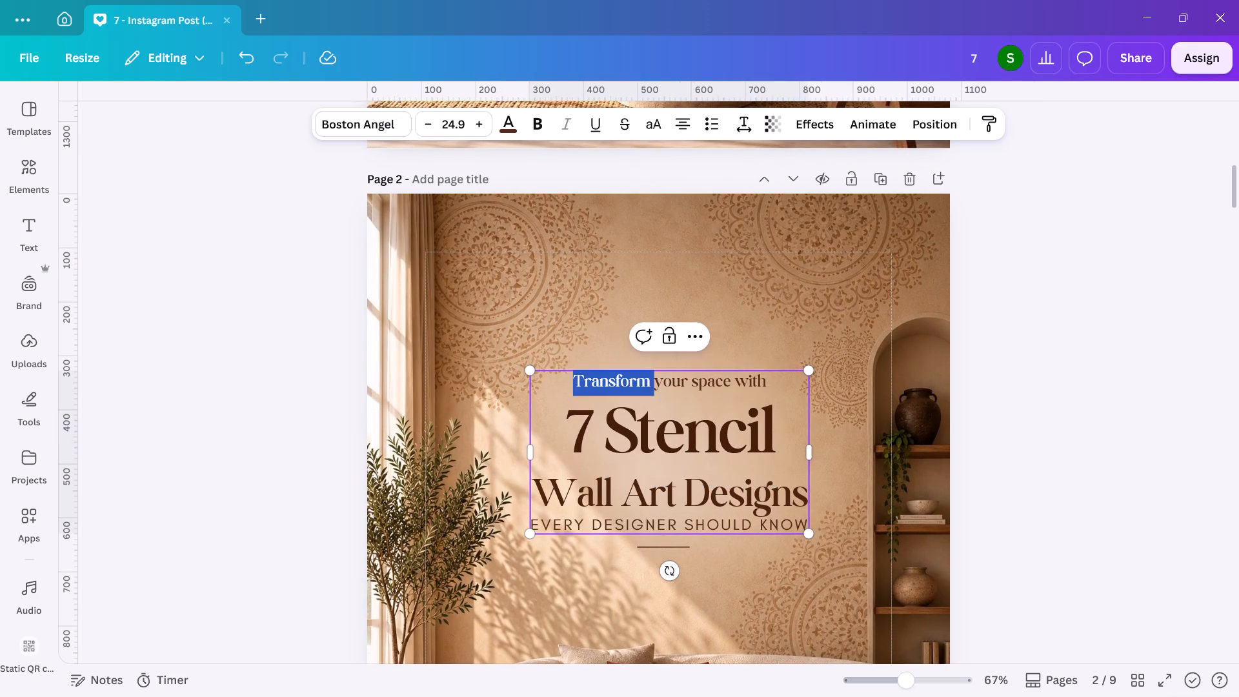
{"action": "double_click", "coordinate": [647, 486]}
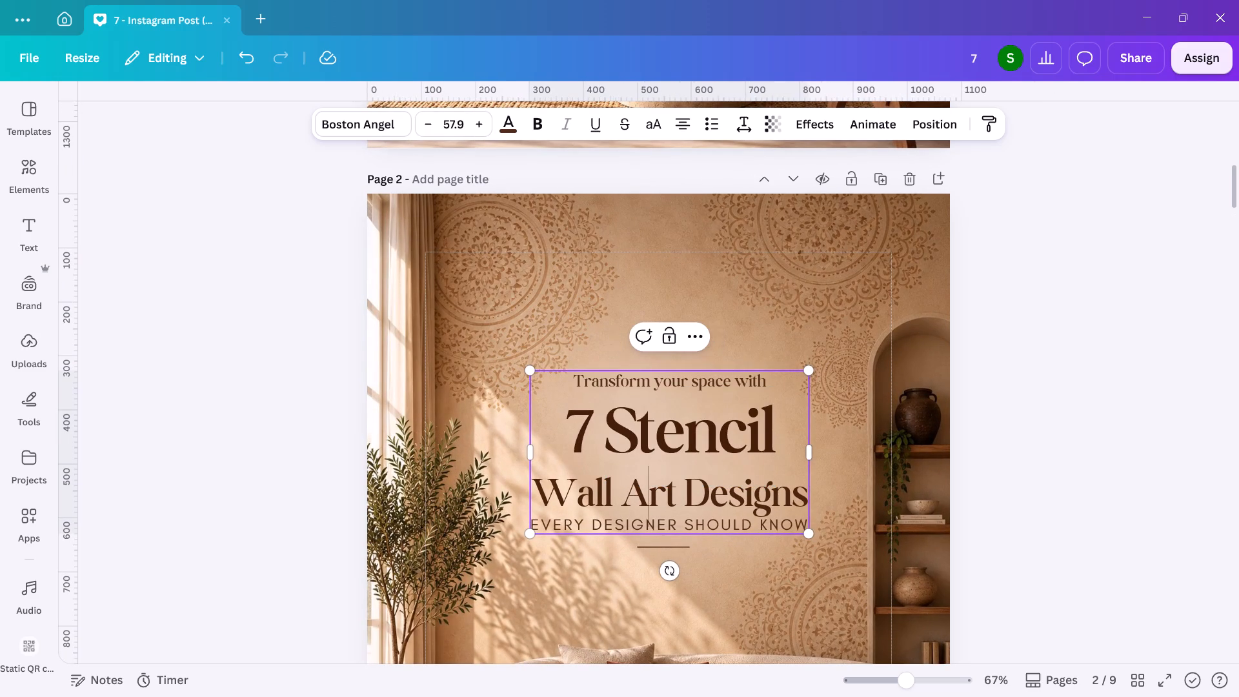
{"action": "left_click", "coordinate": [600, 531]}
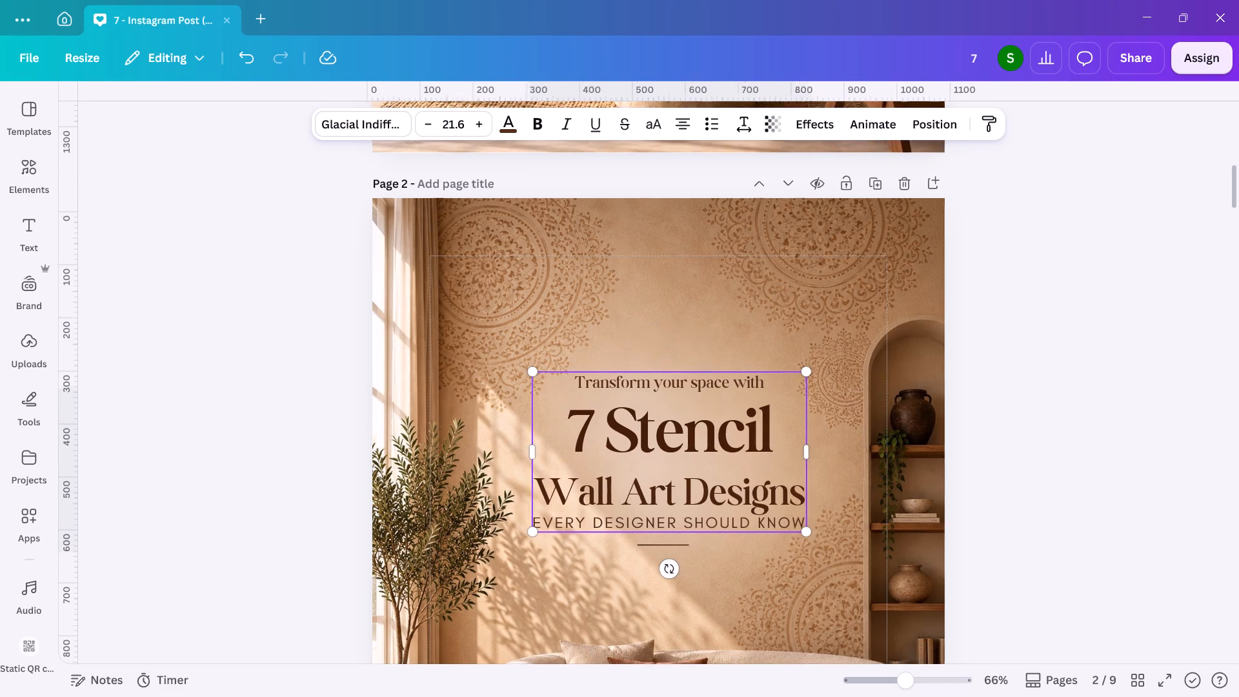
{"action": "left_click", "coordinate": [696, 462]}
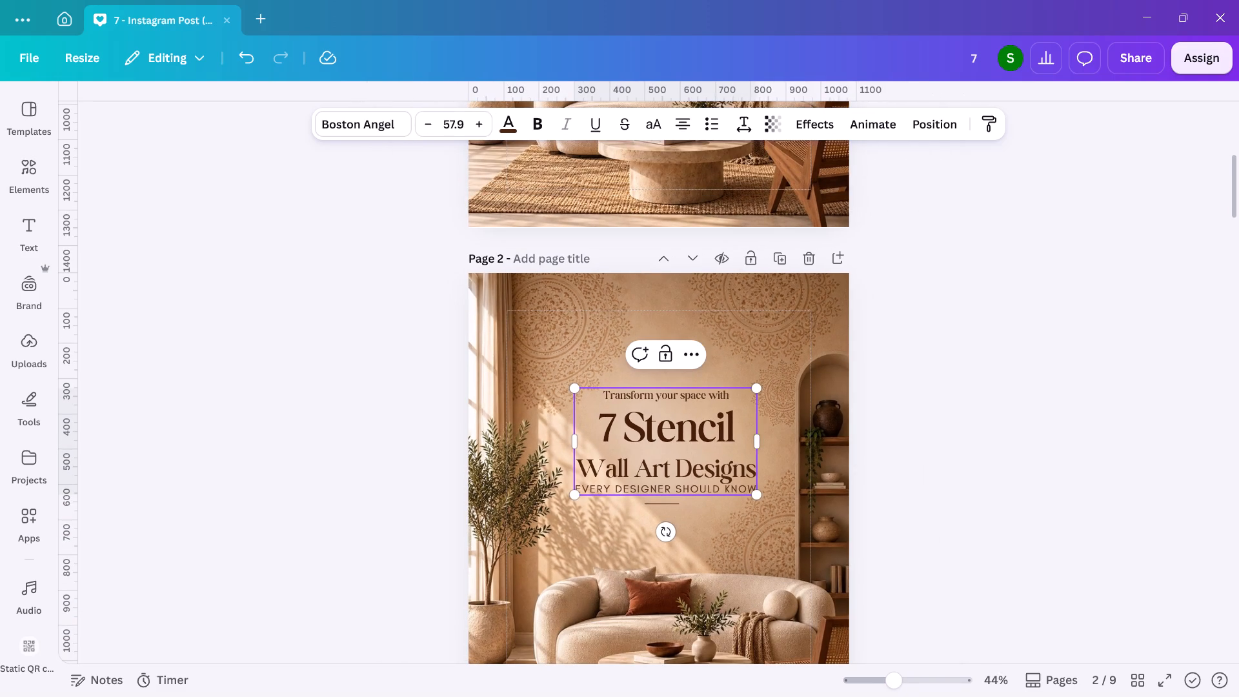
Delete the "EVERY DESIGNER SHOULD KNOW" line from the extracted title block on page 2.
{"action": "scroll", "coordinate": [734, 439], "scroll_direction": "down", "scroll_amount": 1}
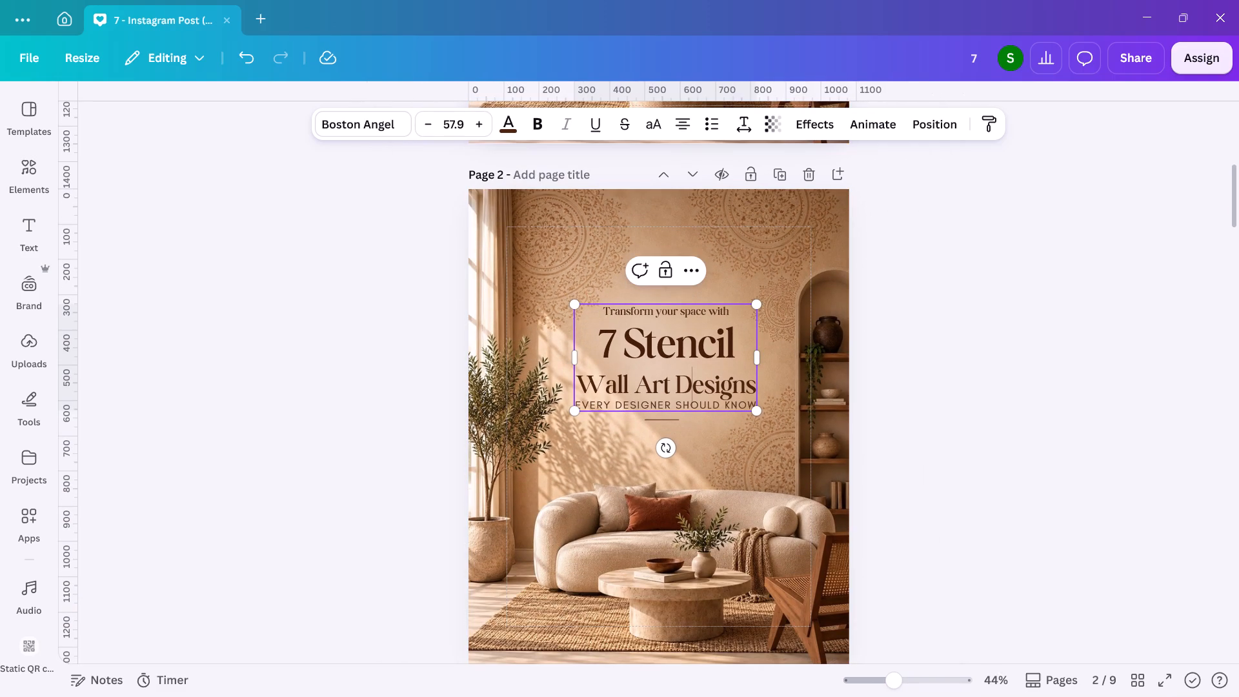
{"action": "left_click", "coordinate": [738, 407]}
{"action": "key", "text": "Right"}
{"action": "key", "text": "Right"}
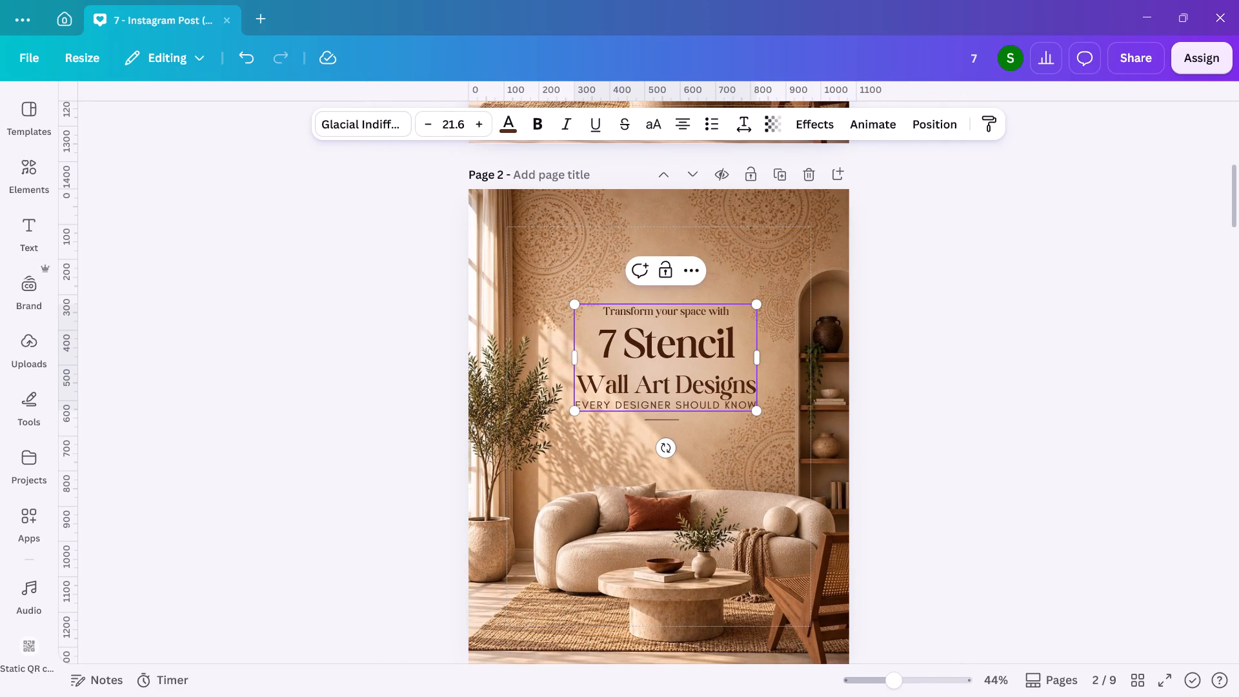
{"action": "key", "text": "shift+Left"}
{"action": "key", "text": "shift+Left"}
{"action": "key", "text": "shift+Left"}
{"action": "key", "text": "shift+Left"}
{"action": "key", "text": "shift+Left"}
{"action": "key", "text": "shift+Left"}
{"action": "key", "text": "shift+Left"}
{"action": "key", "text": "shift+Left"}
{"action": "key", "text": "shift+Left"}
{"action": "key", "text": "shift+Left"}
{"action": "key", "text": "shift+Left"}
{"action": "key", "text": "shift+Left"}
{"action": "key", "text": "shift+Left"}
{"action": "key", "text": "shift+Left"}
{"action": "key", "text": "shift+Left"}
{"action": "key", "text": "shift+Left"}
{"action": "key", "text": "shift+Left"}
{"action": "key", "text": "shift+Left"}
{"action": "key", "text": "shift+Left"}
{"action": "key", "text": "shift+Left"}
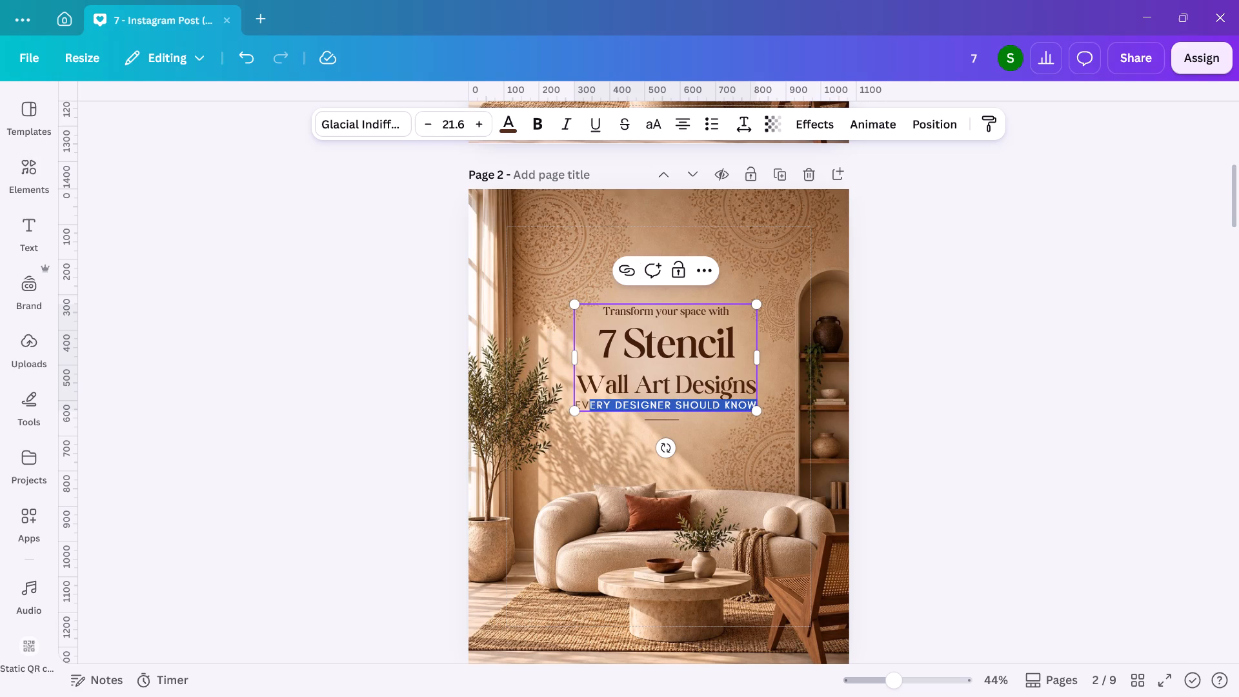
{"action": "key", "text": "shift+Left"}
{"action": "key", "text": "BackSpace"}
{"action": "key", "text": "BackSpace"}
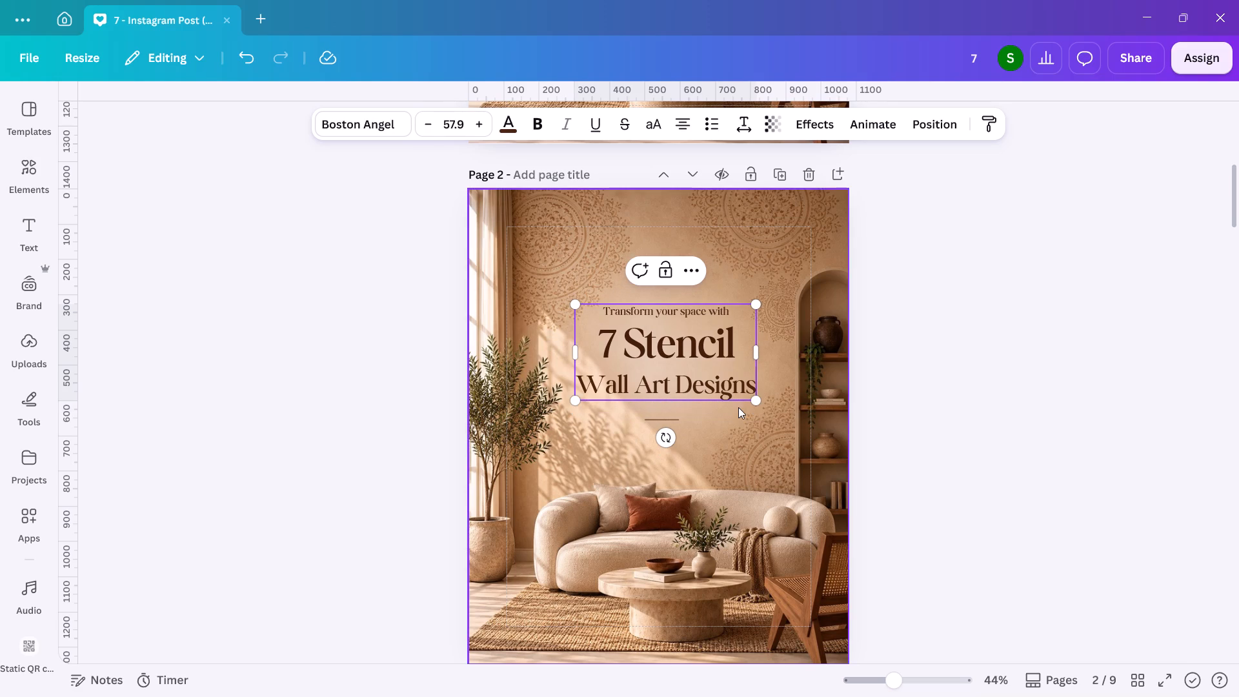
Copy the word "Stencil" from page 2's title block and paste it as text onto page 3, the dining room with the geometric star wall.
{"action": "left_click", "coordinate": [721, 369]}
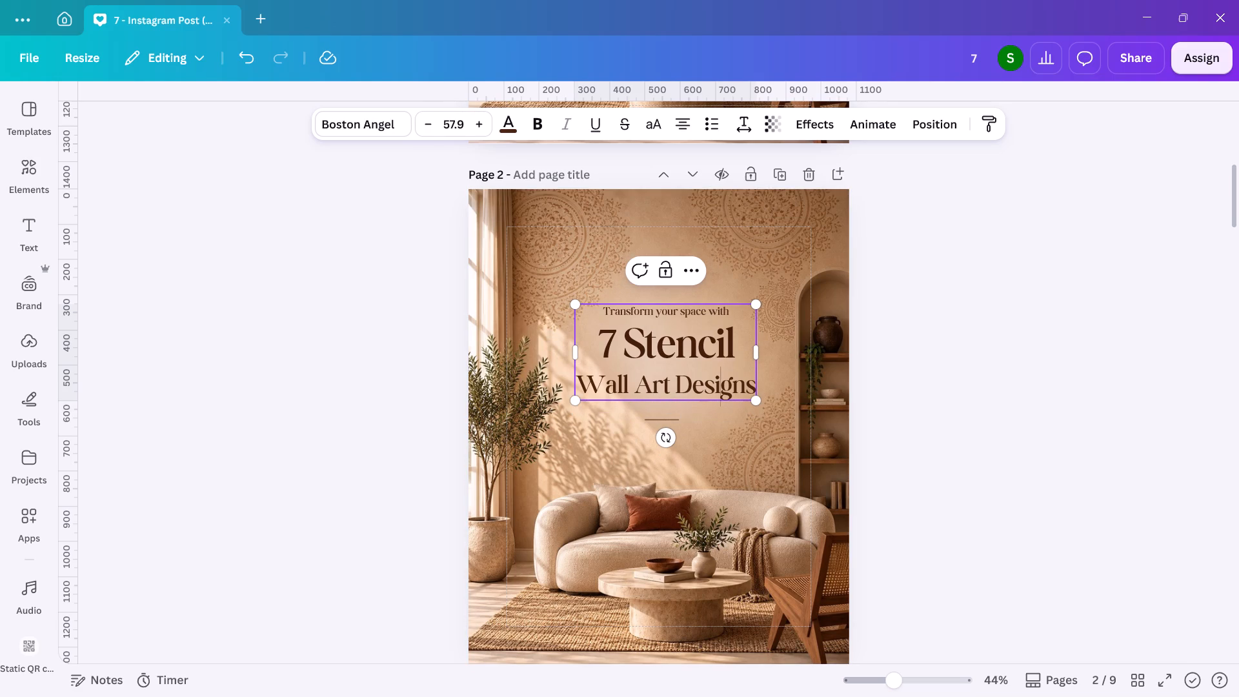
{"action": "double_click", "coordinate": [656, 390]}
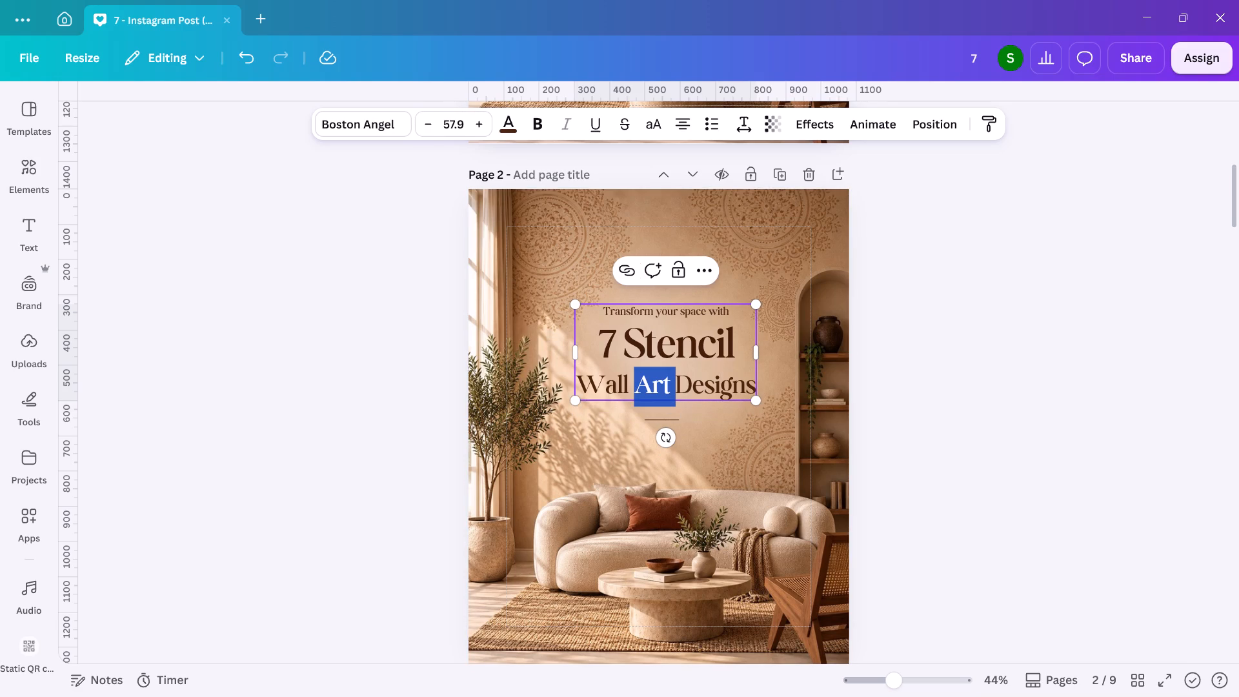
{"action": "key", "text": "Left"}
{"action": "key", "text": "Up"}
{"action": "key", "text": "shift+Right"}
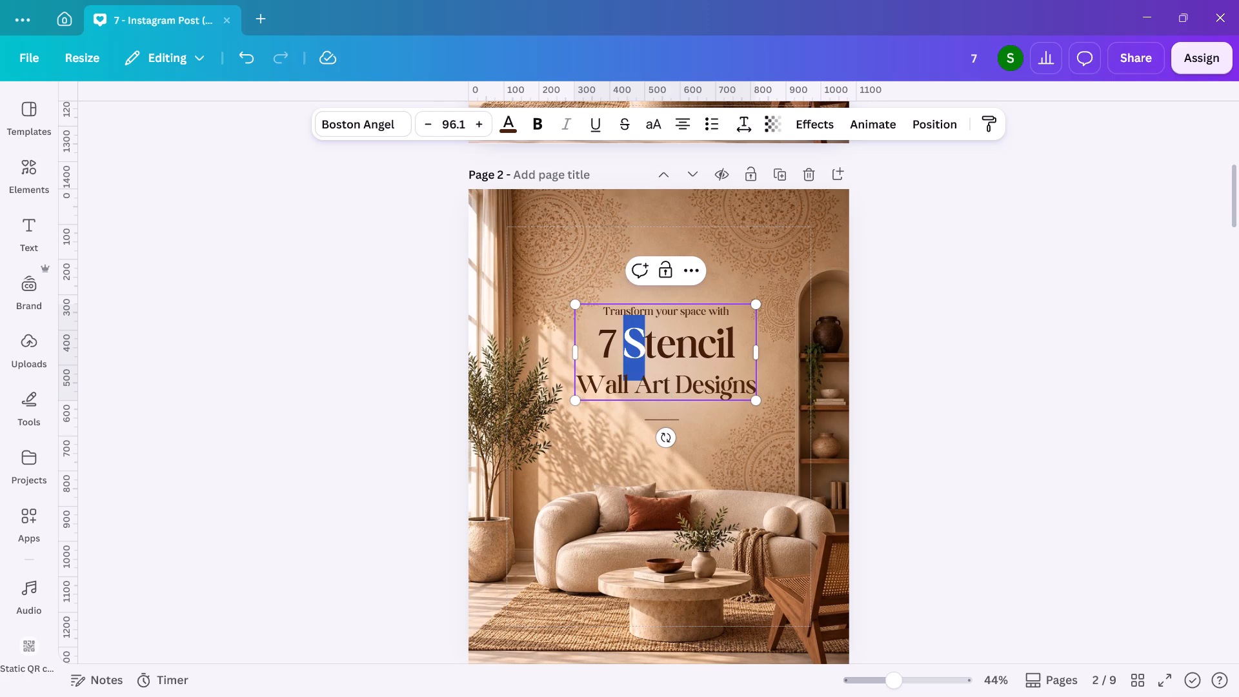
{"action": "key", "text": "shift+Right"}
{"action": "key", "text": "shift+Right"}
{"action": "key", "text": "shift+Right"}
{"action": "key", "text": "shift+Right"}
{"action": "key", "text": "shift+Right"}
{"action": "key", "text": "shift+Right"}
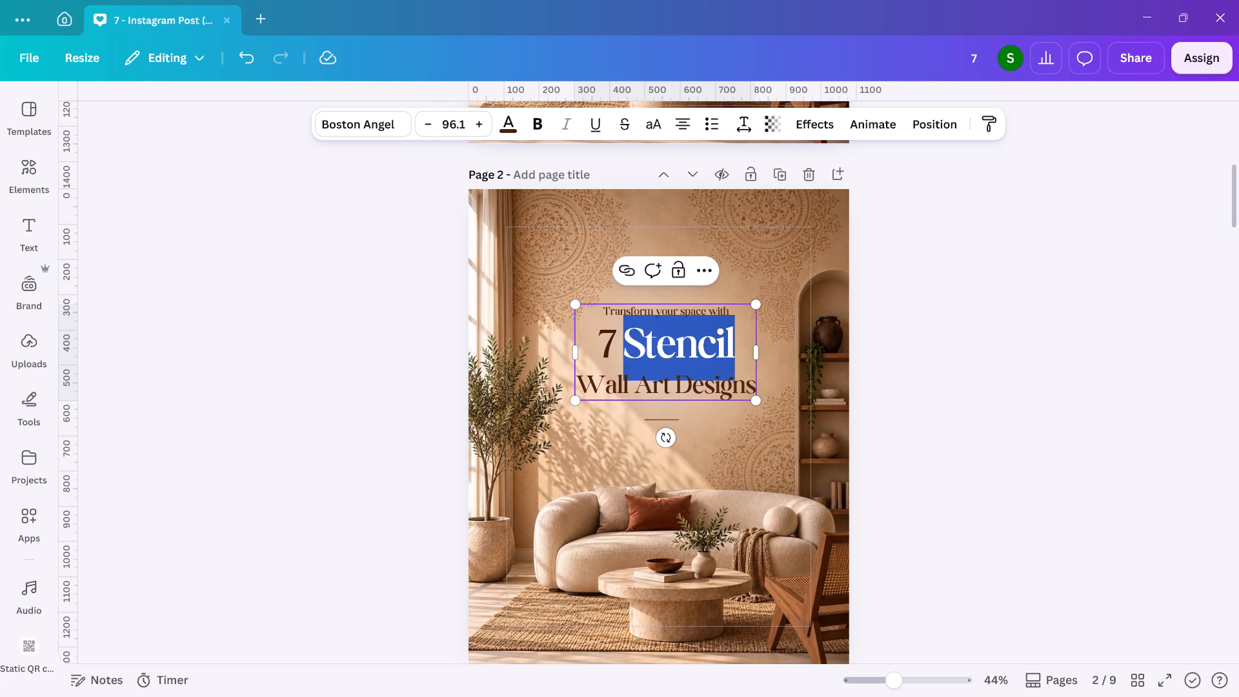
{"action": "key", "text": "ctrl+c"}
{"action": "scroll", "coordinate": [684, 372], "scroll_direction": "down", "scroll_amount": 5}
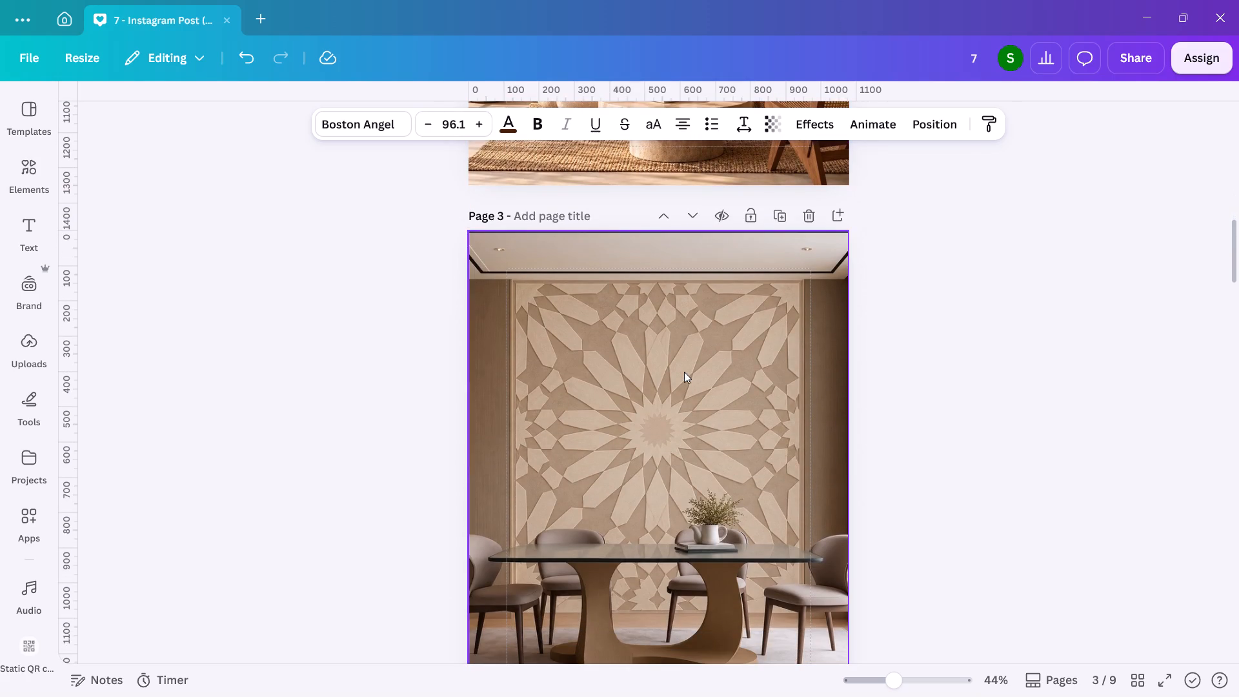
{"action": "left_click", "coordinate": [684, 372]}
{"action": "key", "text": "ctrl+v"}
{"action": "scroll", "coordinate": [684, 372], "scroll_direction": "down", "scroll_amount": 1}
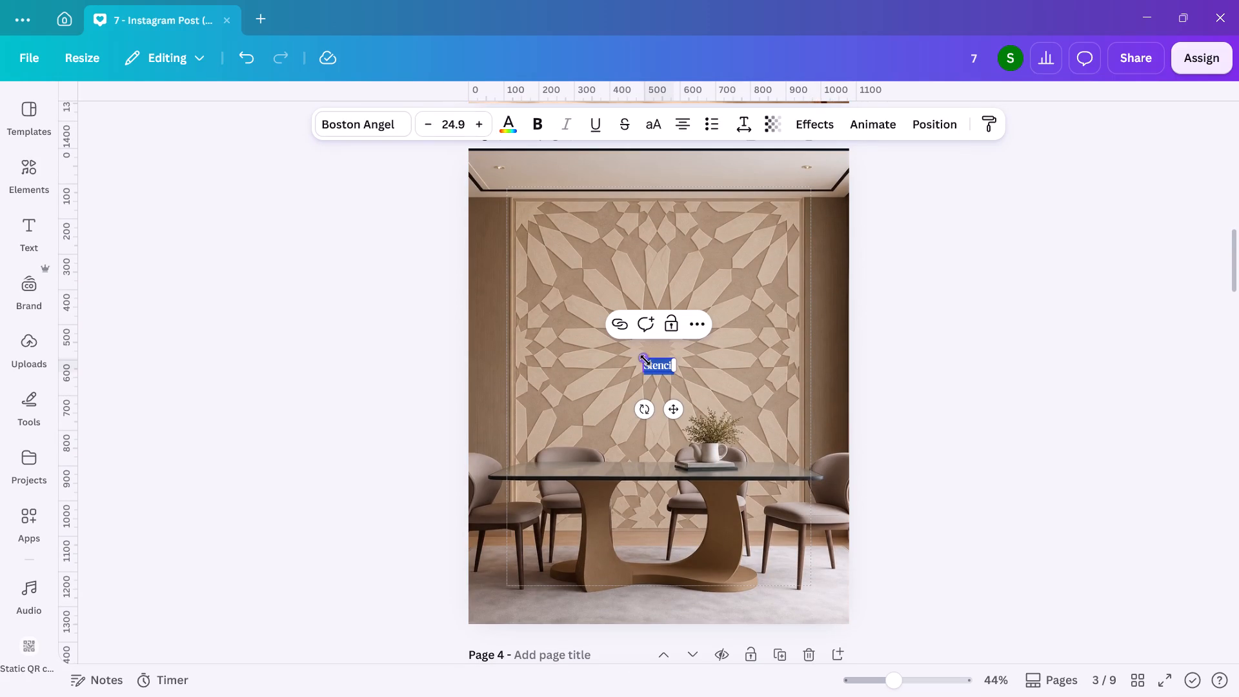
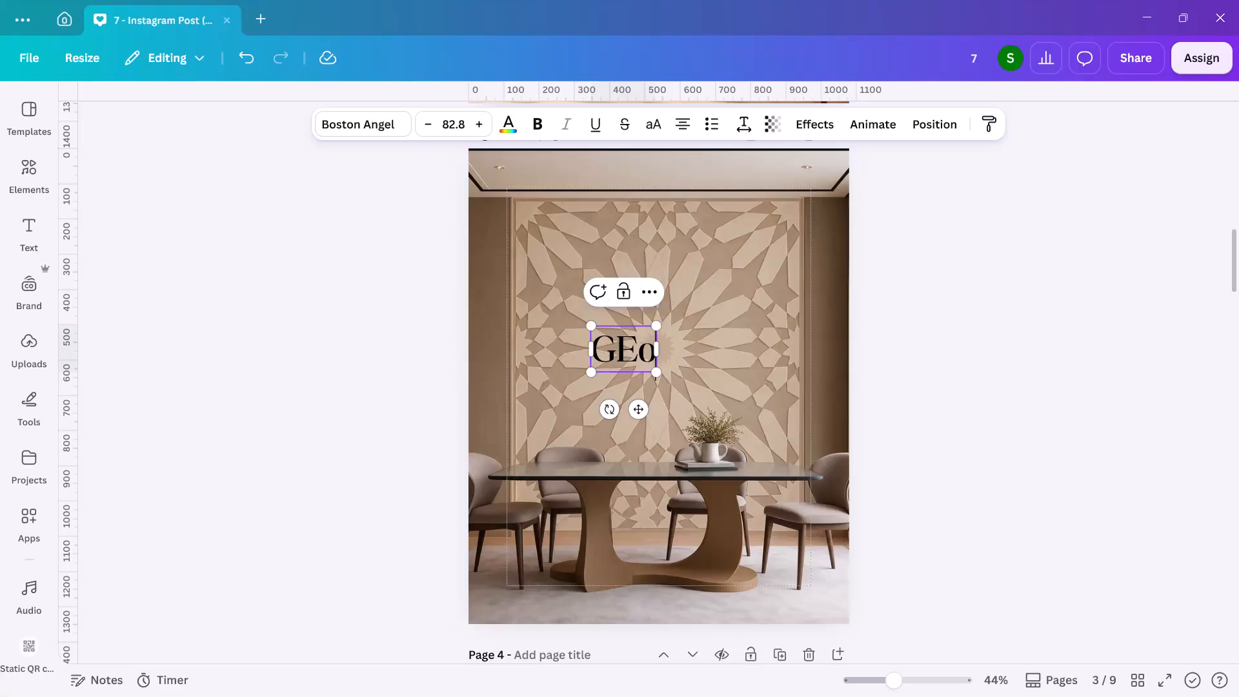
Rewrite the pasted text on page 3, over the dining room's star wall, as "Geometric" with only the first letter capitalised.
{"action": "key", "text": "BackSpace"}
{"action": "key", "text": "BackSpace"}
{"action": "type", "text": "eometric"}
{"action": "key", "text": "BackSpace"}
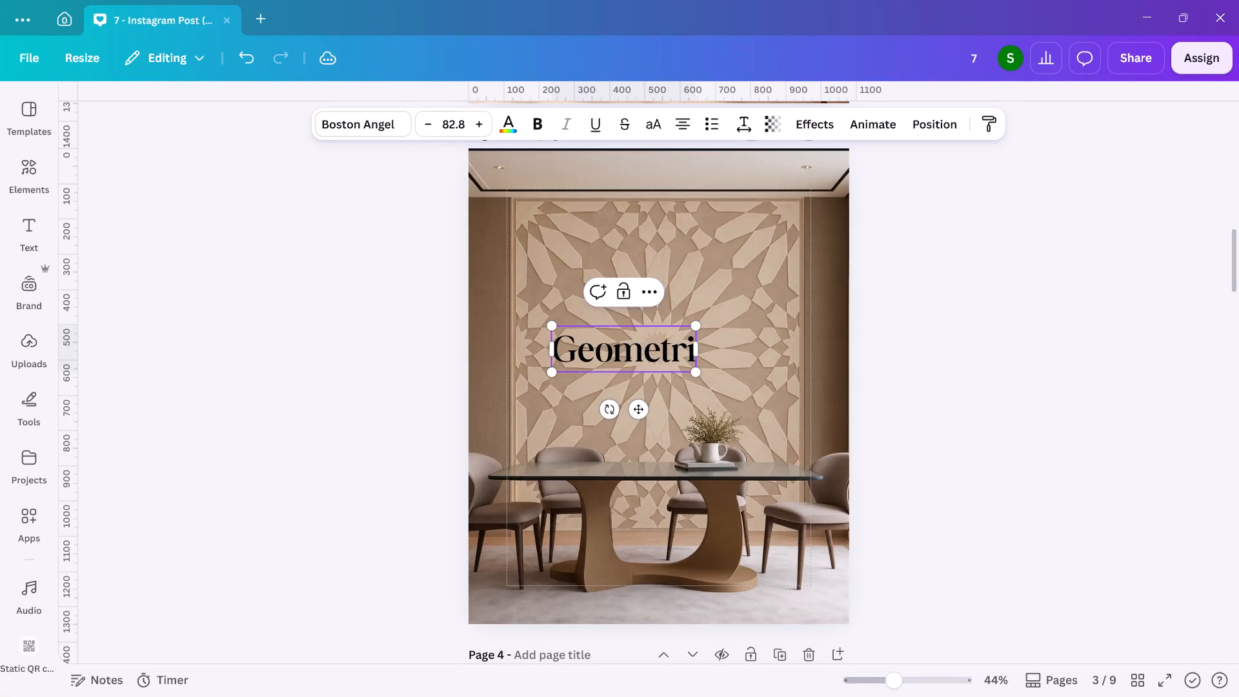
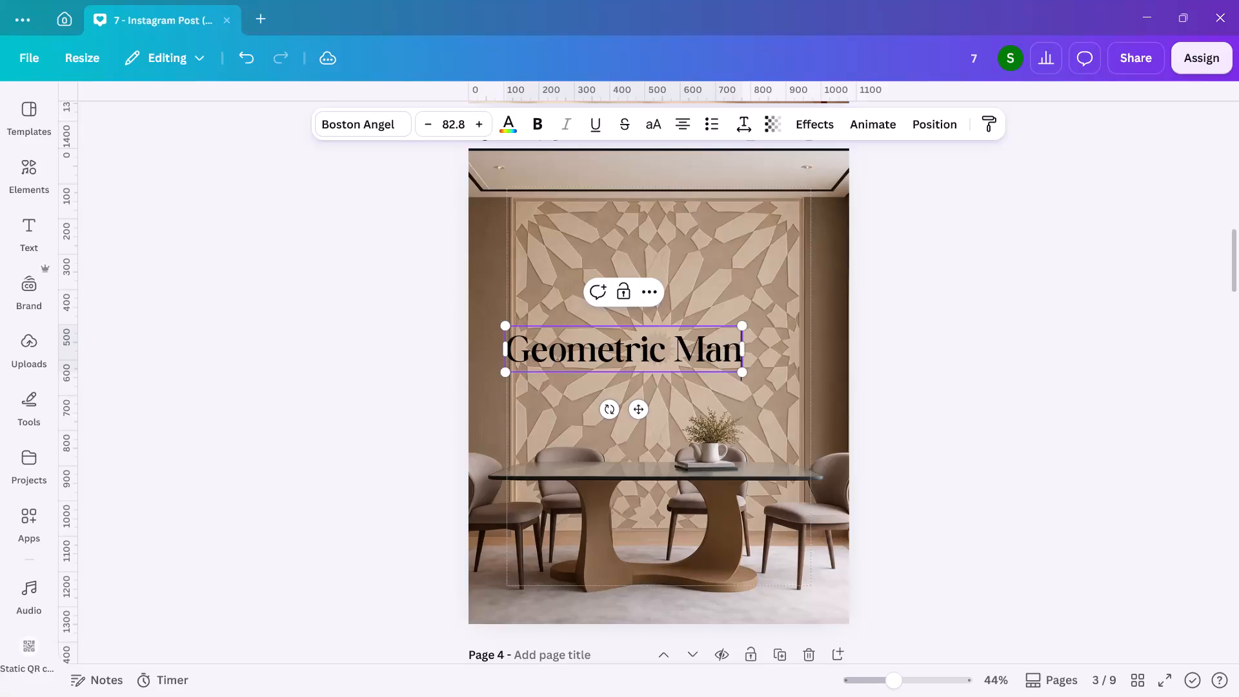
Continue the second word of the page 3 title, adding "dele" after "Geometric Man".
{"action": "type", "text": "dele"}
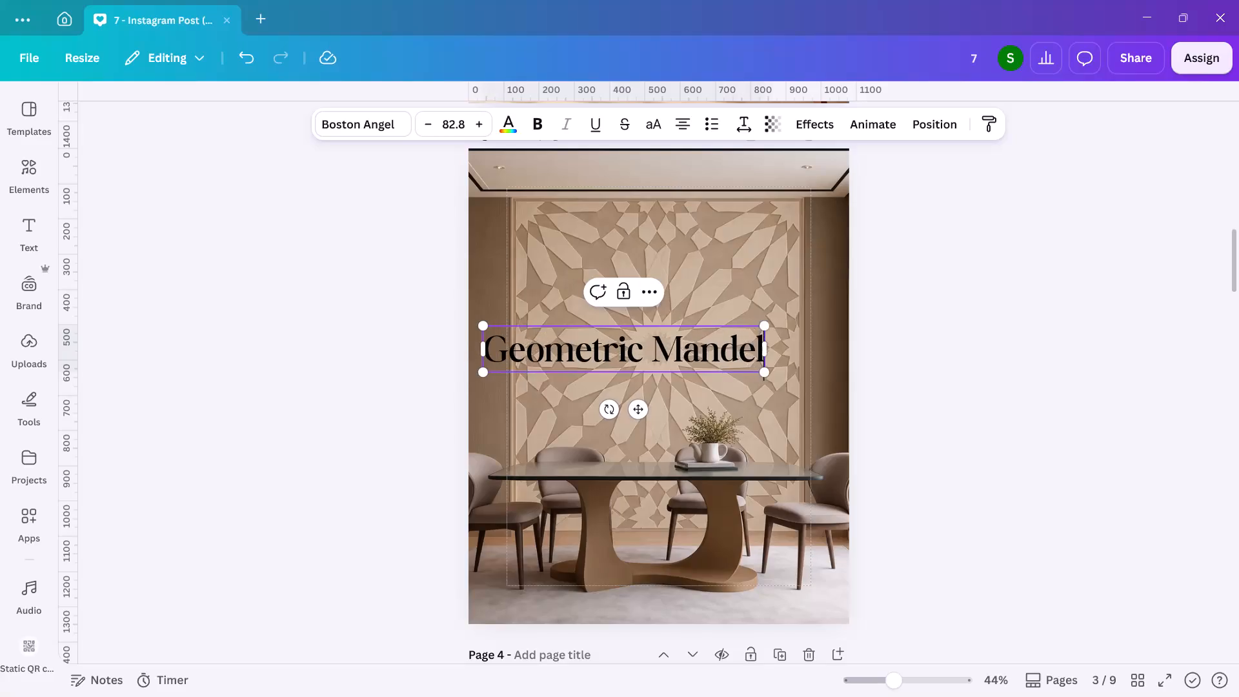
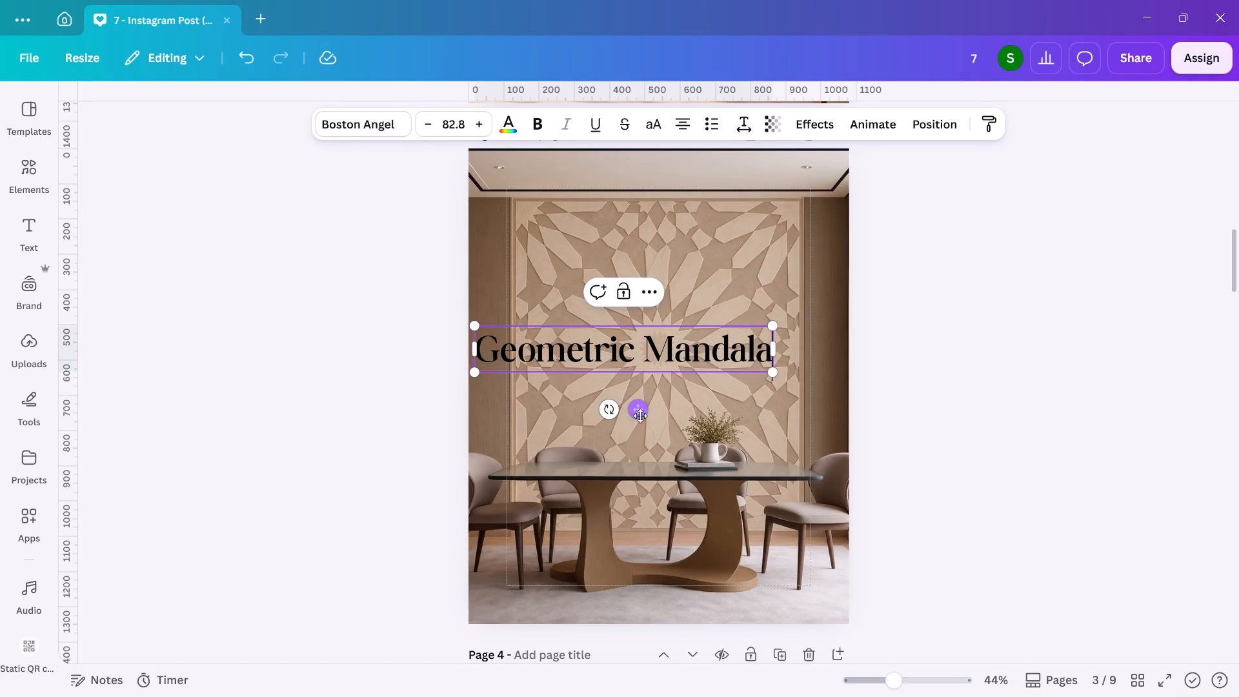
Move the "Geometric Mandala" title up onto the ceiling band at the top of page 3, centred horizontally.
{"action": "left_click_drag", "start_coordinate": [640, 416], "coordinate": [665, 413]}
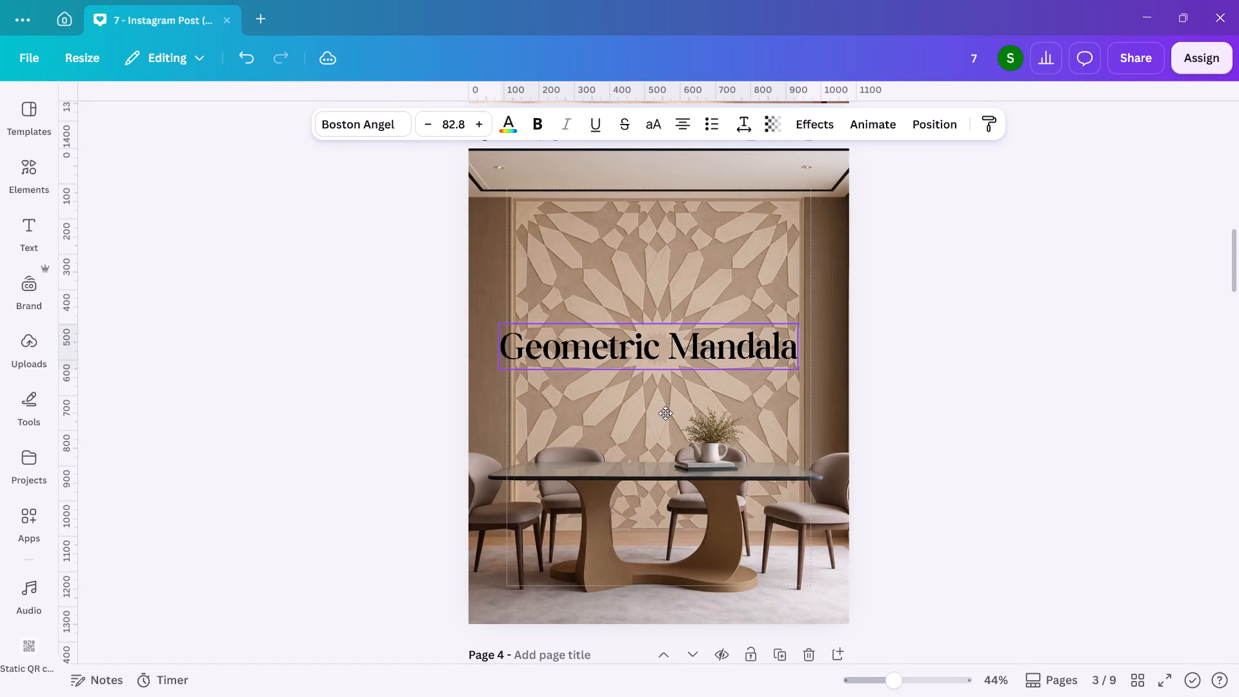
{"action": "left_click_drag", "start_coordinate": [665, 413], "coordinate": [672, 240]}
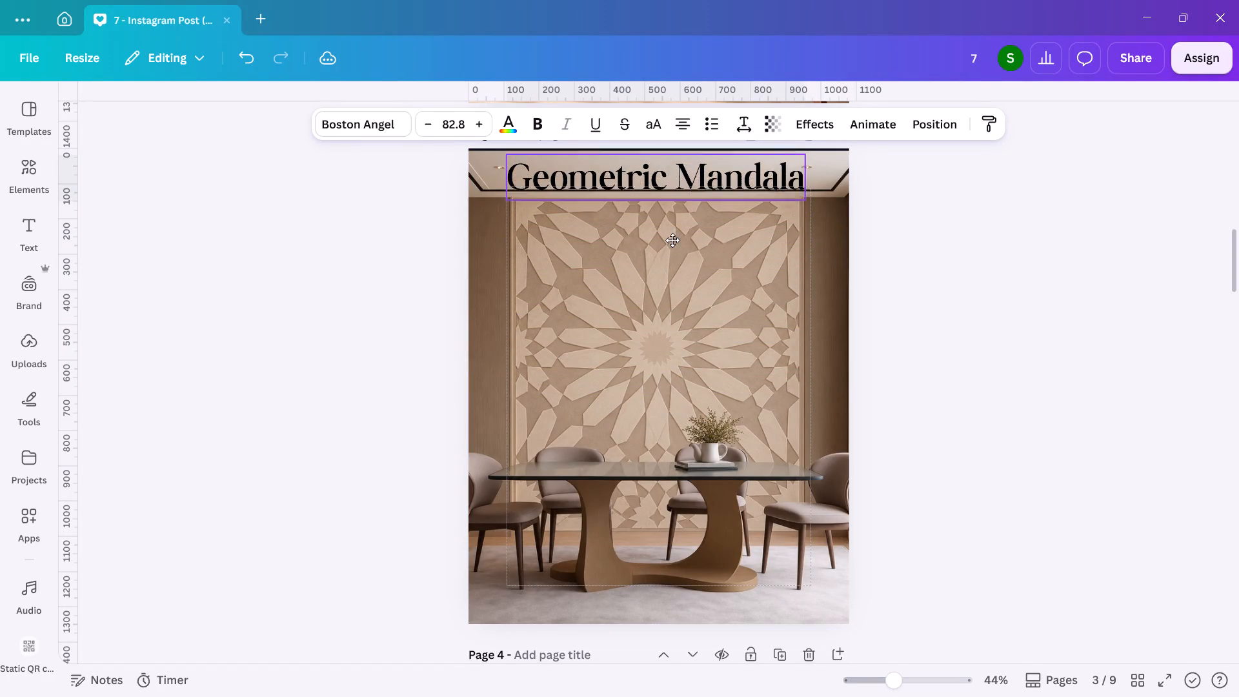
{"action": "left_click_drag", "start_coordinate": [672, 240], "coordinate": [669, 247]}
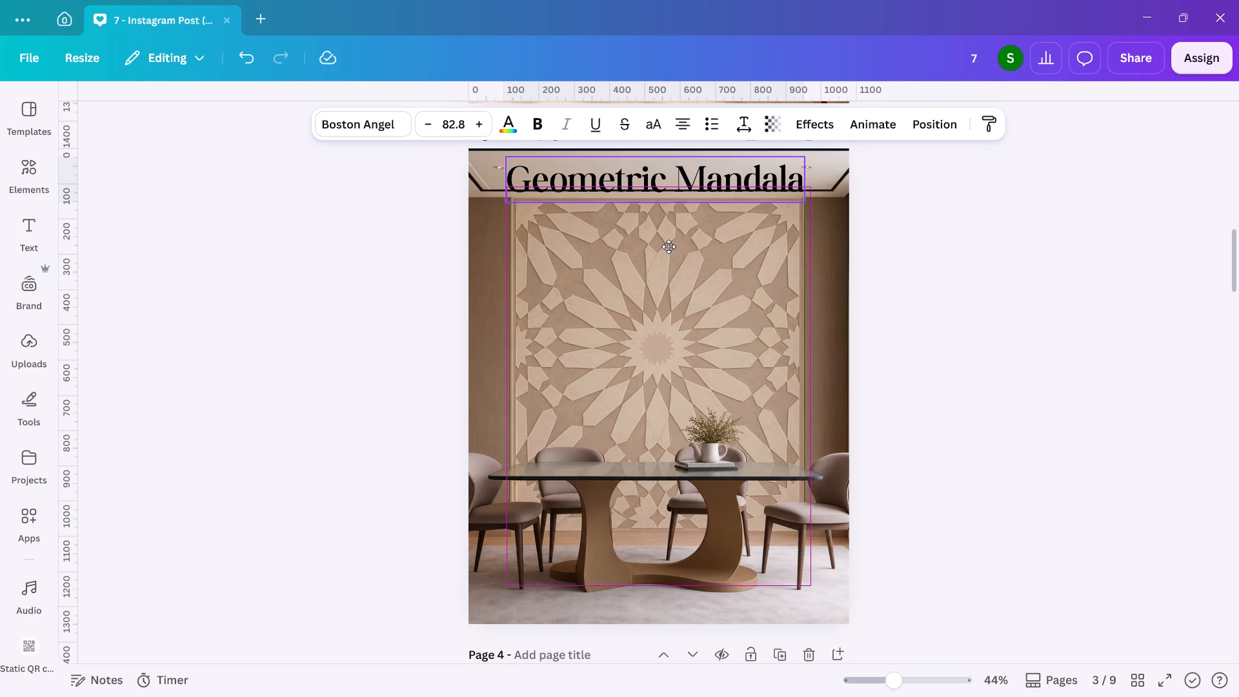
{"action": "left_click_drag", "start_coordinate": [669, 247], "coordinate": [669, 243]}
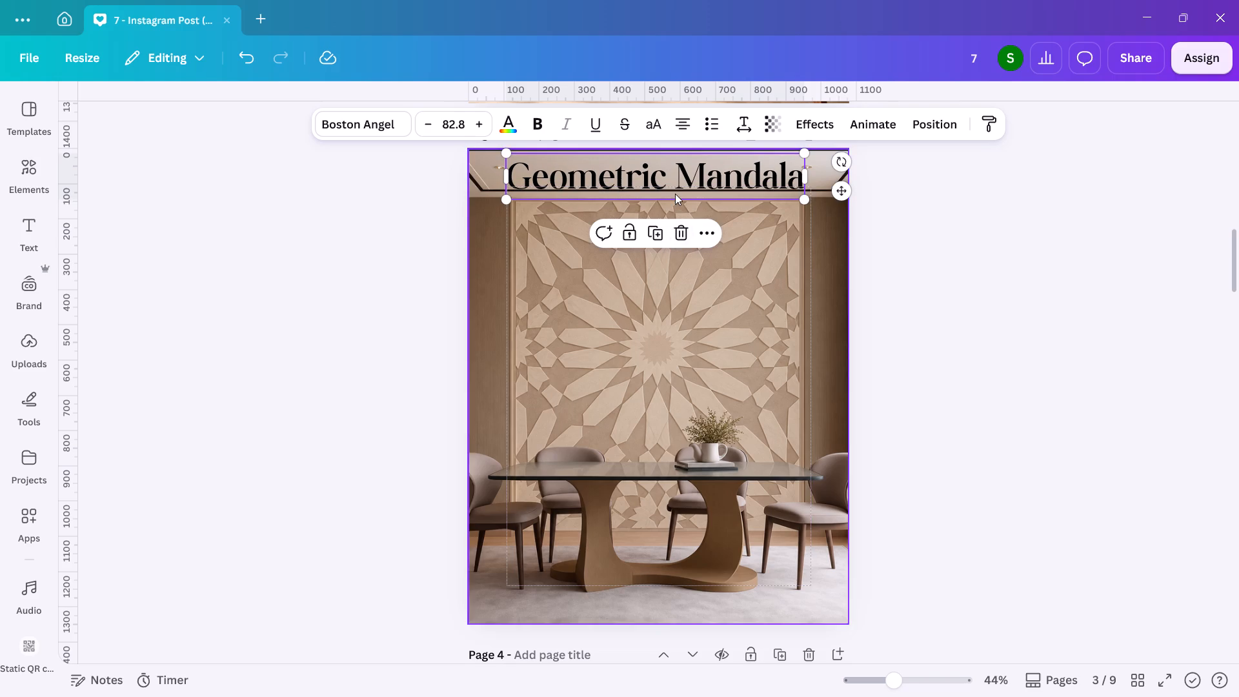
{"action": "scroll", "coordinate": [675, 194], "scroll_direction": "up", "scroll_amount": 1}
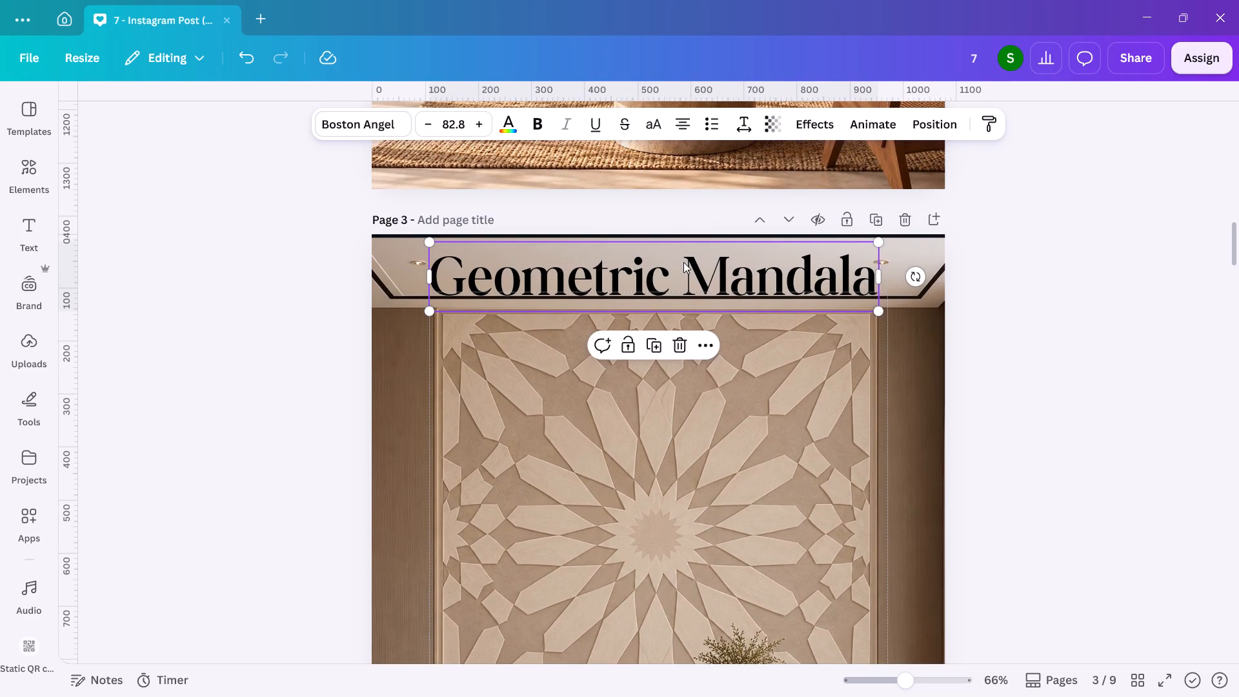
{"action": "left_click_drag", "start_coordinate": [683, 262], "coordinate": [683, 253]}
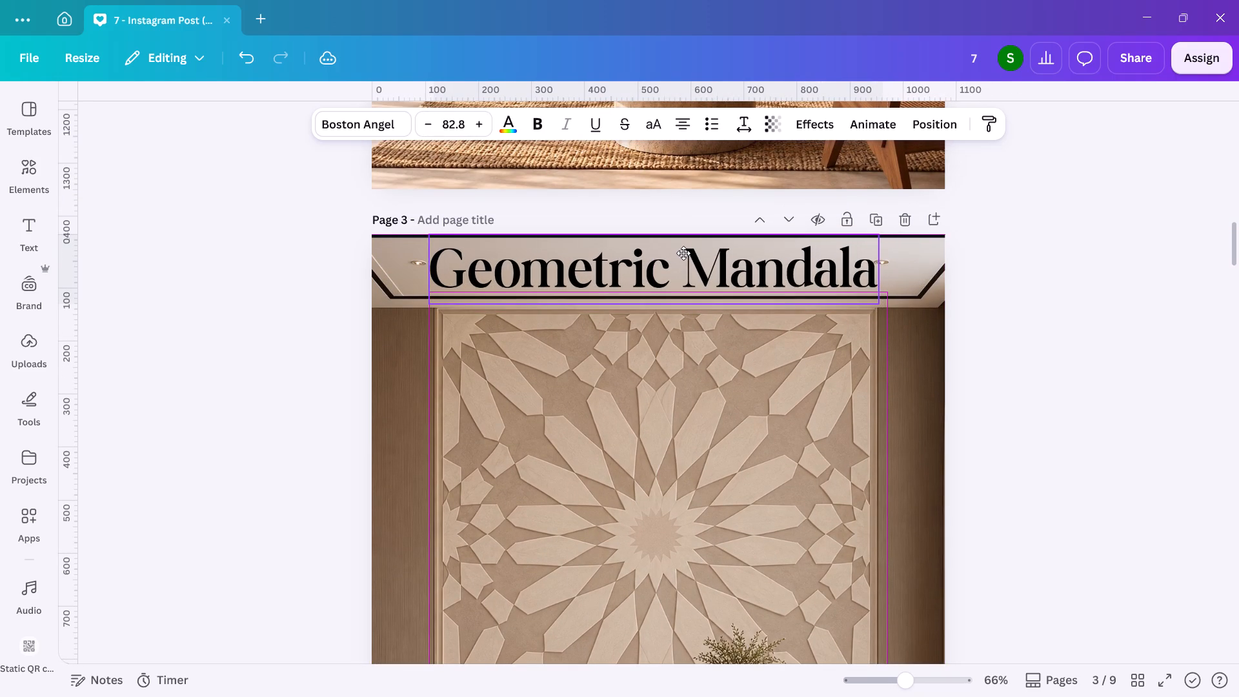
{"action": "left_click_drag", "start_coordinate": [683, 253], "coordinate": [688, 253]}
{"action": "double_click", "coordinate": [902, 385]}
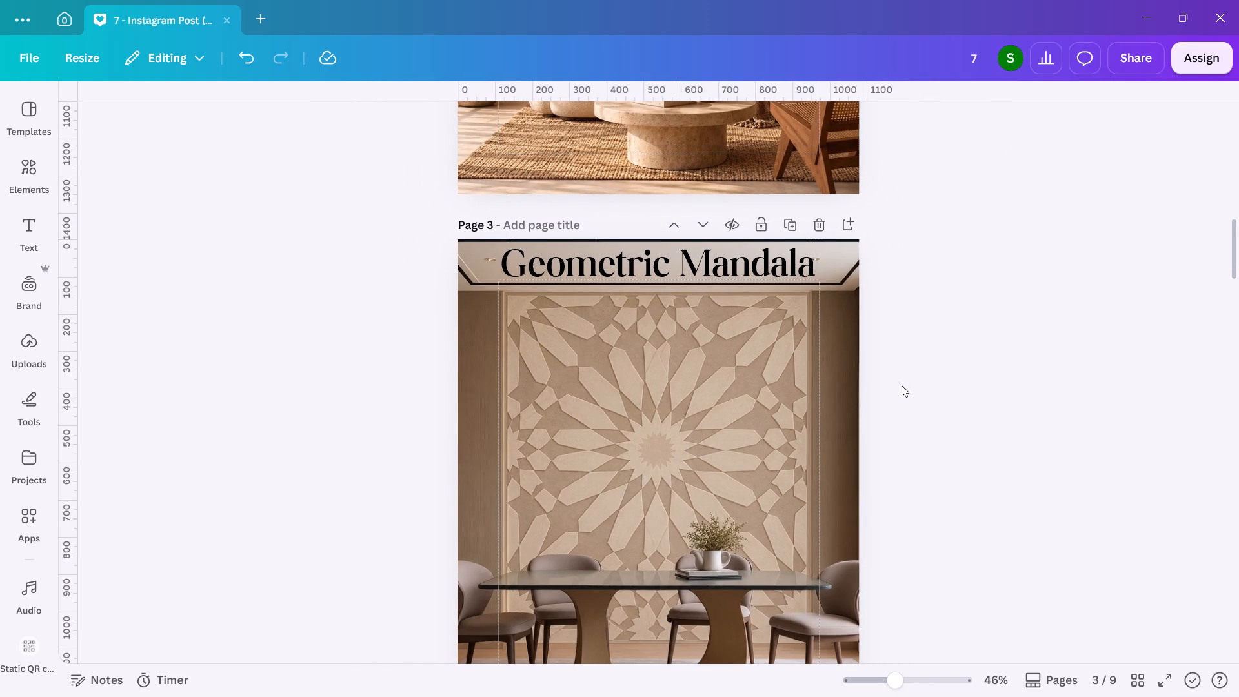
Copy the "Geometric Mandala" title from page 3 and paste it onto page 4.
{"action": "scroll", "coordinate": [902, 385], "scroll_direction": "down", "scroll_amount": 2}
{"action": "scroll", "coordinate": [902, 385], "scroll_direction": "up", "scroll_amount": 1}
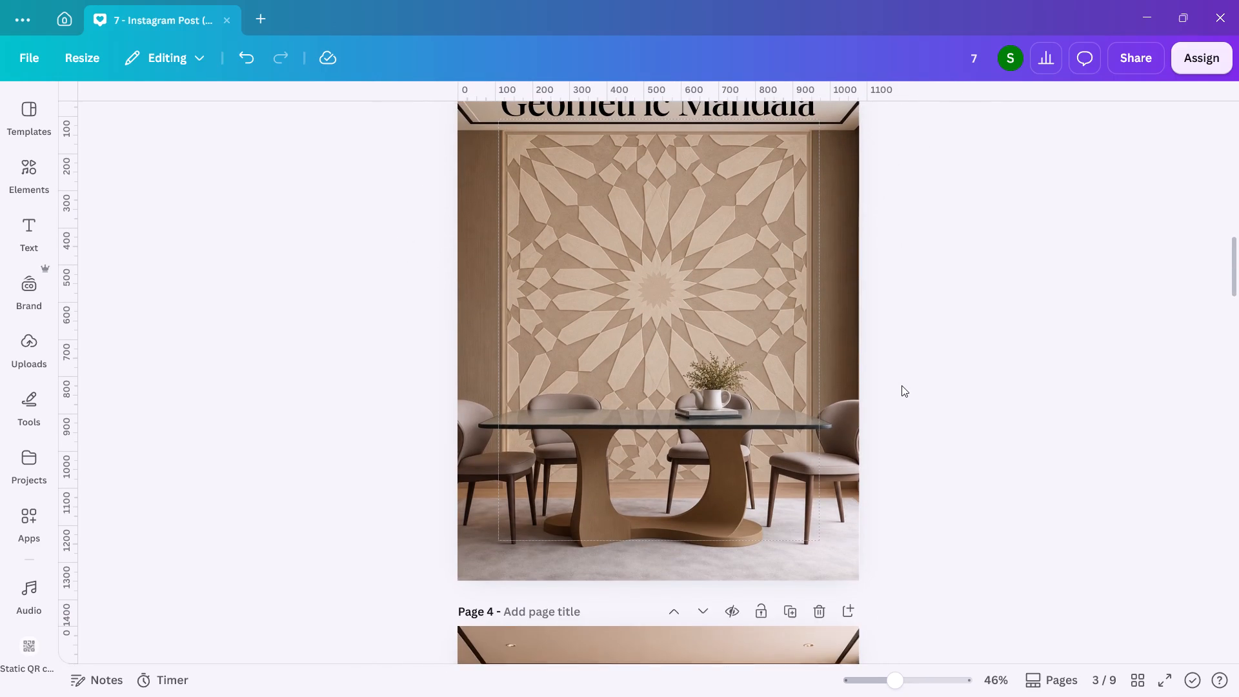
{"action": "scroll", "coordinate": [902, 385], "scroll_direction": "up", "scroll_amount": 1}
{"action": "left_click", "coordinate": [746, 196]}
{"action": "key", "text": "ctrl+c"}
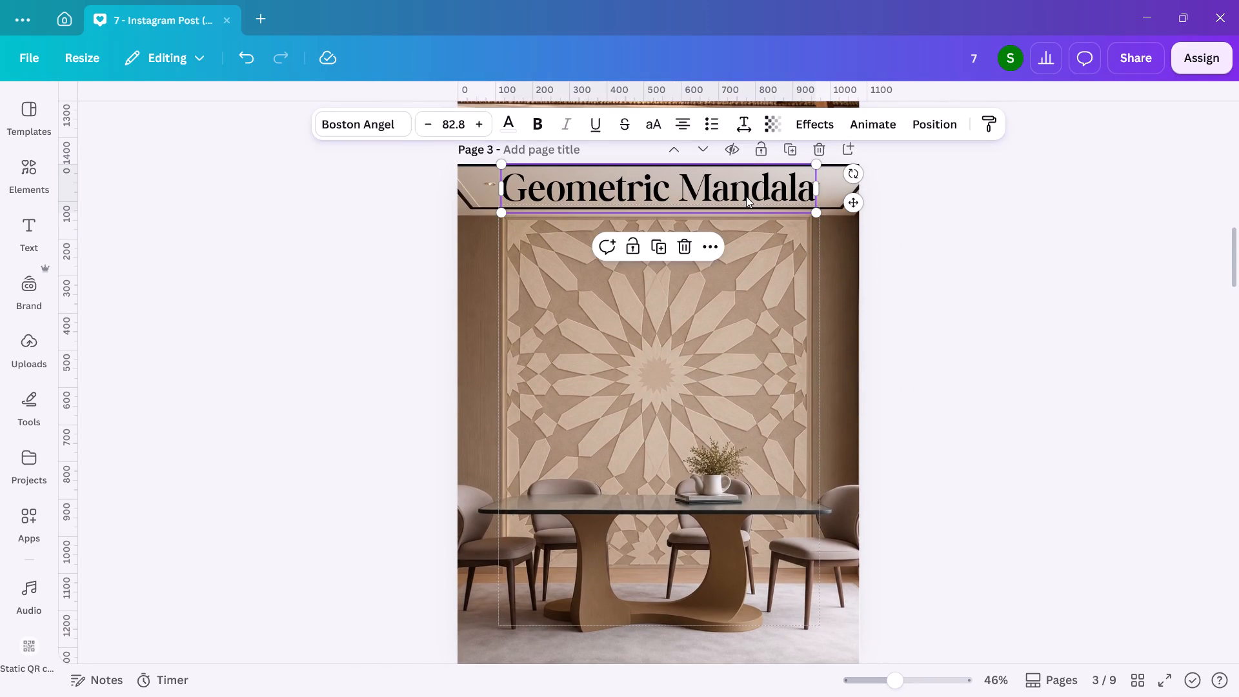
{"action": "scroll", "coordinate": [746, 196], "scroll_direction": "down", "scroll_amount": 3}
{"action": "left_click", "coordinate": [673, 361]}
{"action": "key", "text": "ctrl+v"}
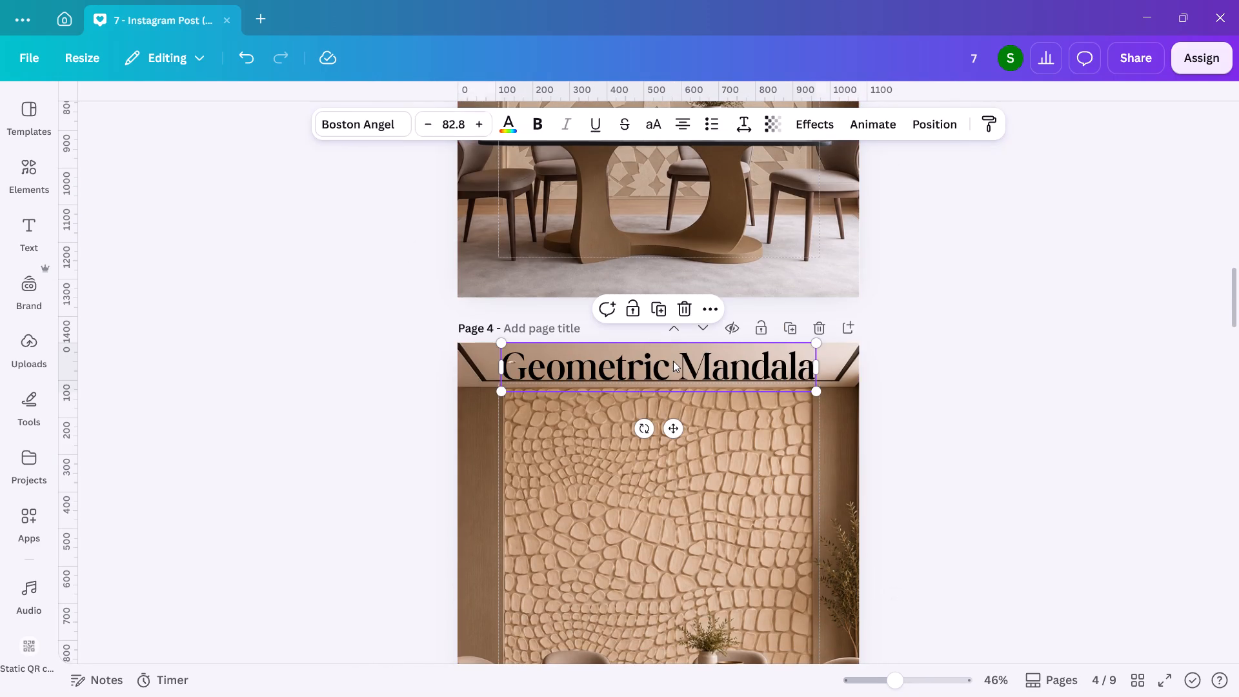
Nudge the pasted title on page 4 slightly higher on the ceiling band, keeping it centred horizontally.
{"action": "scroll", "coordinate": [673, 361], "scroll_direction": "right", "scroll_amount": 2}
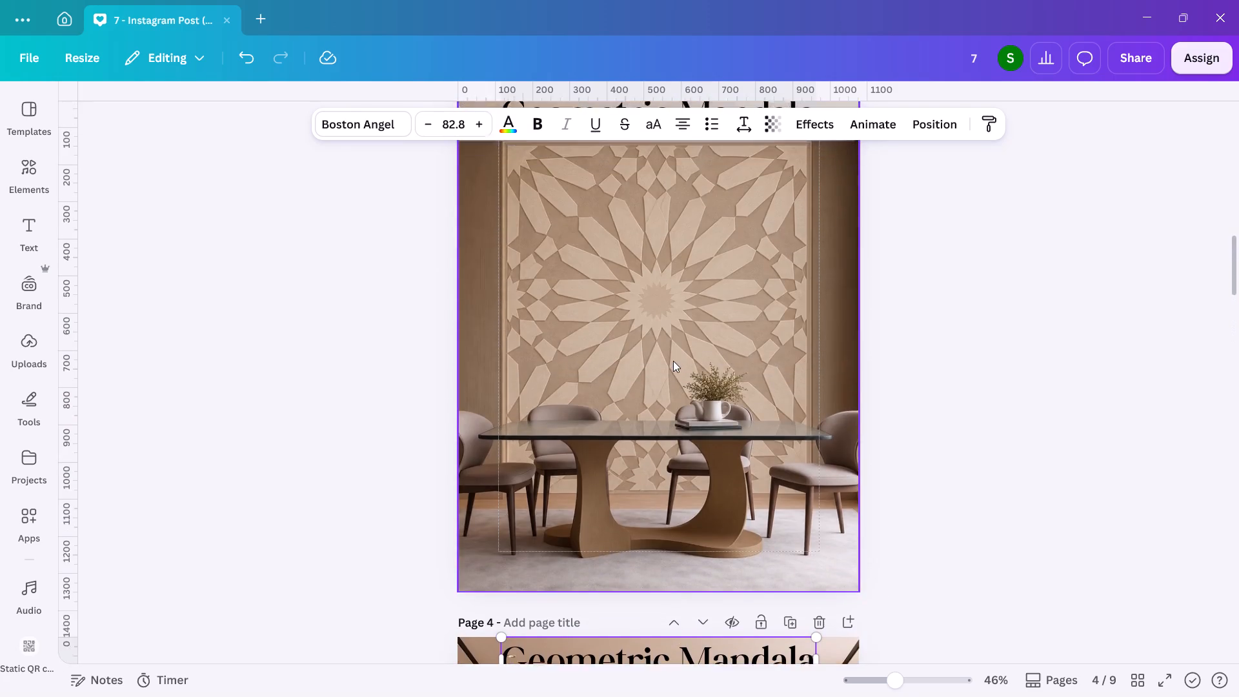
{"action": "scroll", "coordinate": [673, 361], "scroll_direction": "right", "scroll_amount": 1}
{"action": "scroll", "coordinate": [673, 361], "scroll_direction": "down", "scroll_amount": 1}
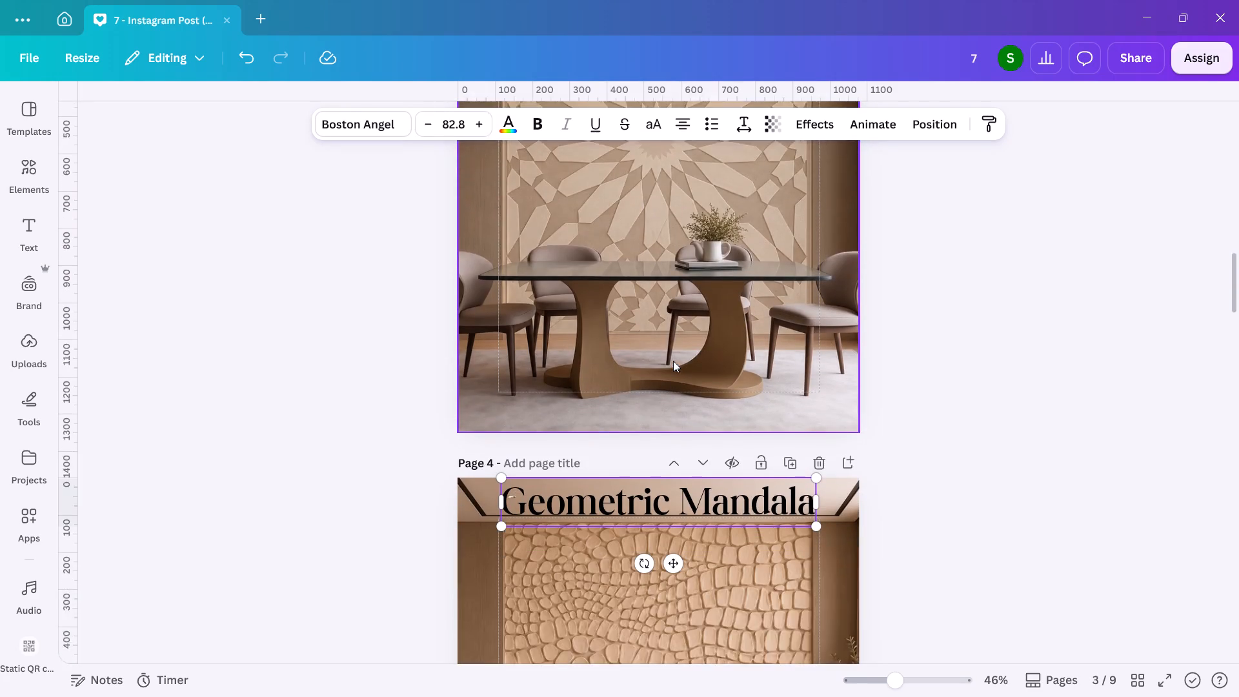
{"action": "scroll", "coordinate": [673, 361], "scroll_direction": "down", "scroll_amount": 1}
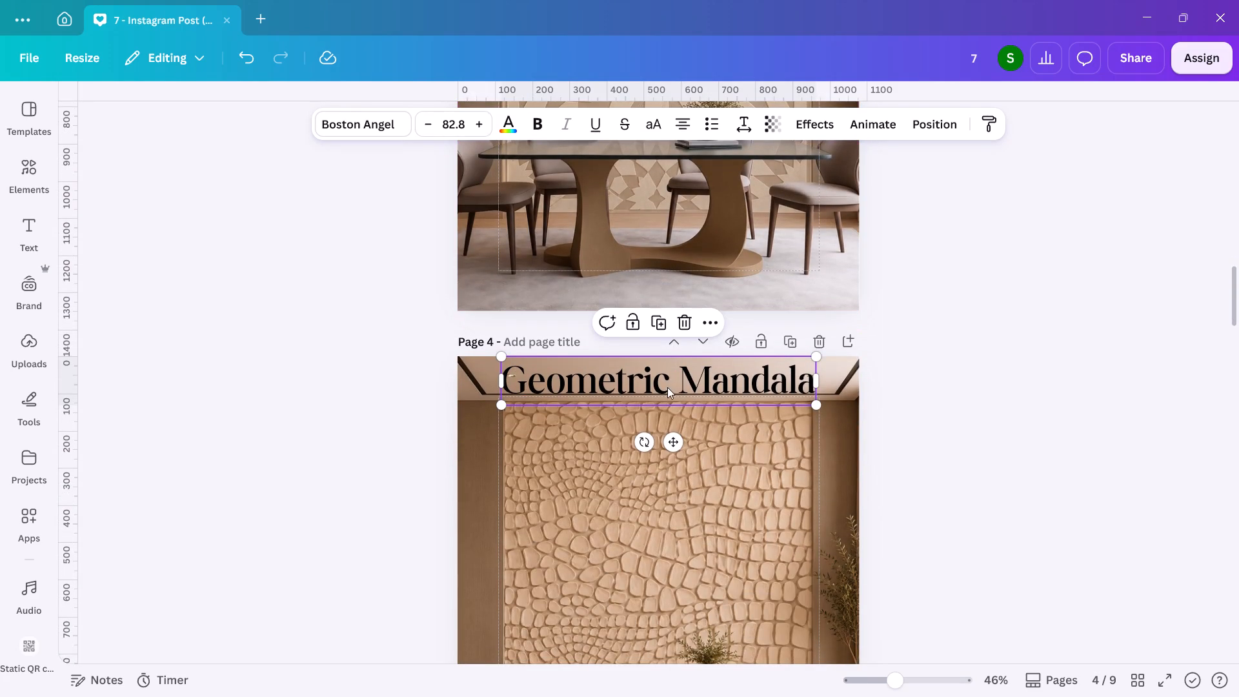
{"action": "left_click", "coordinate": [663, 370]}
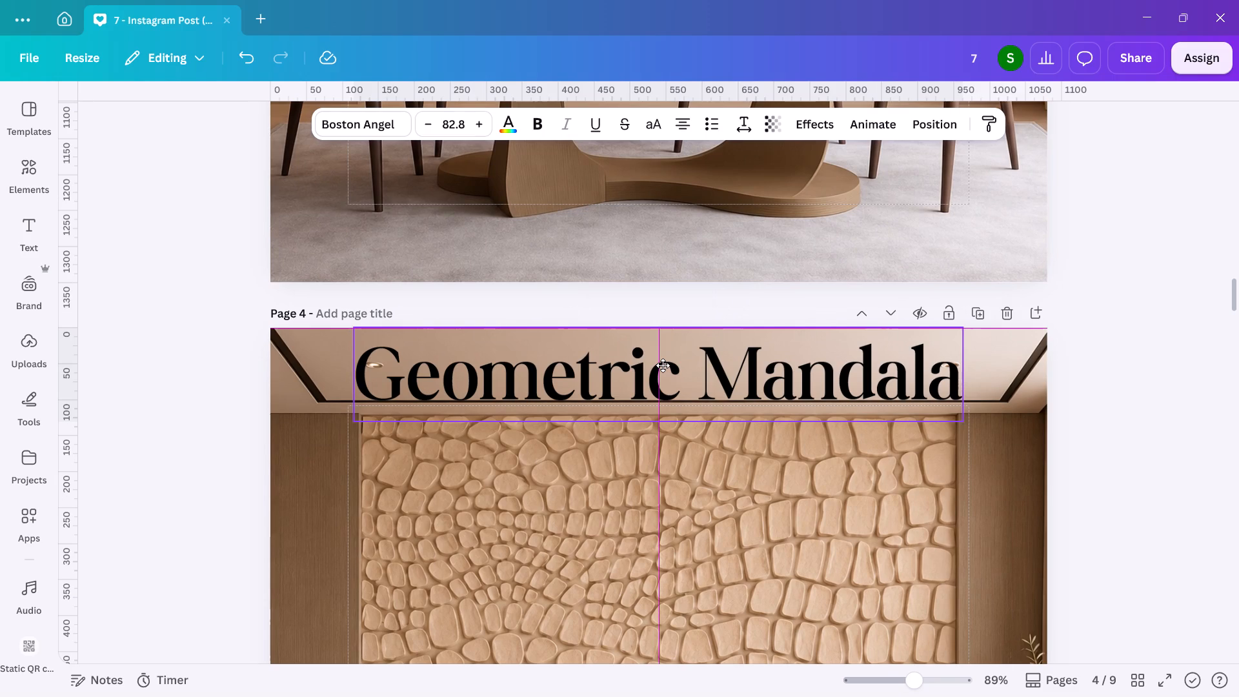
Delete the "Geometric Mandala" title from page 3.
{"action": "scroll", "coordinate": [663, 365], "scroll_direction": "down", "scroll_amount": 1}
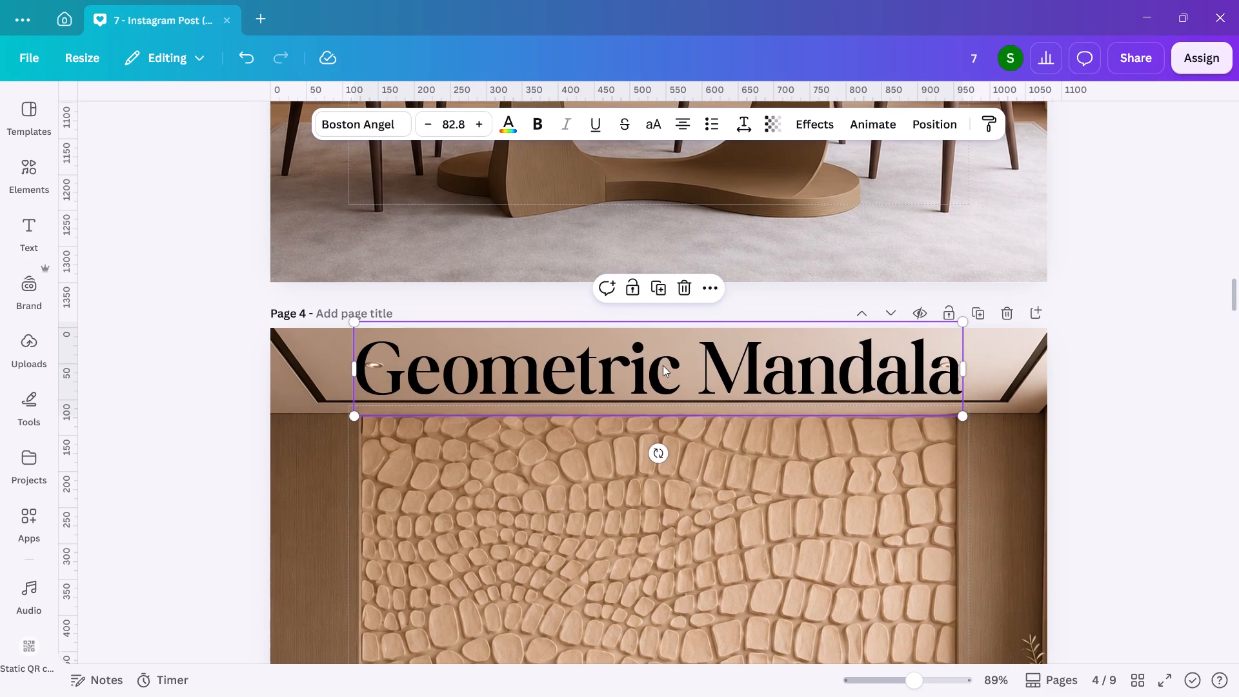
{"action": "scroll", "coordinate": [663, 365], "scroll_direction": "down", "scroll_amount": 7}
{"action": "scroll", "coordinate": [663, 365], "scroll_direction": "up", "scroll_amount": 2}
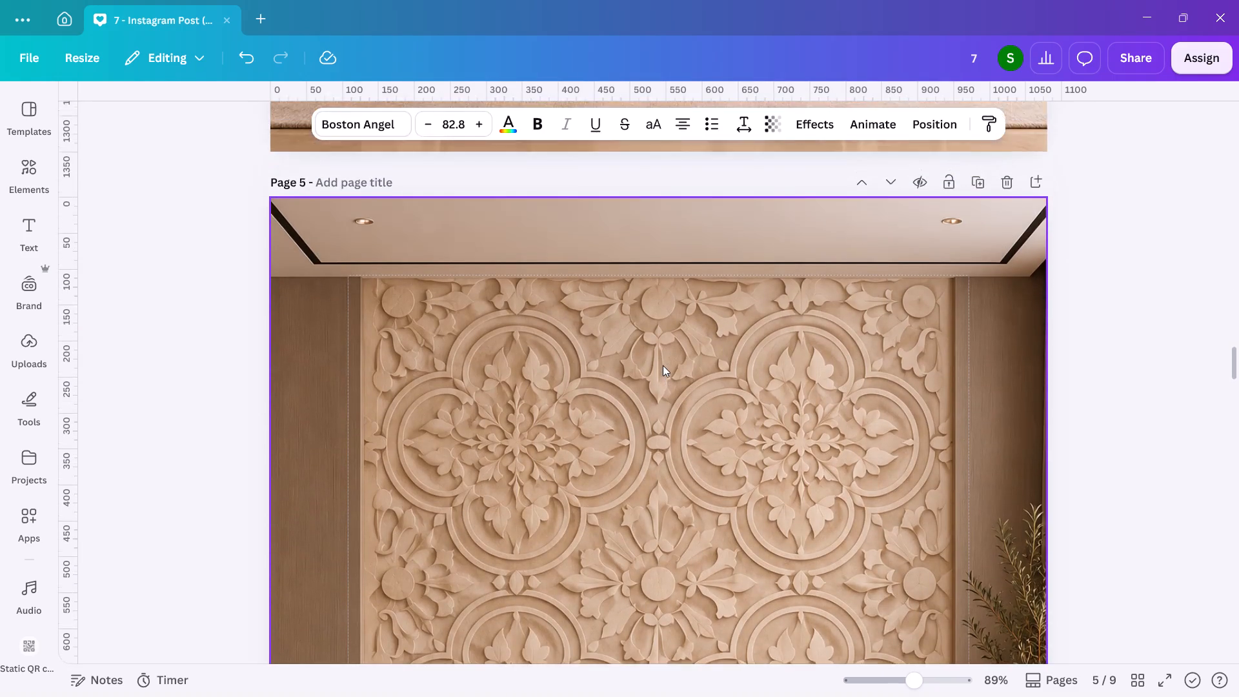
{"action": "scroll", "coordinate": [663, 365], "scroll_direction": "up", "scroll_amount": 6}
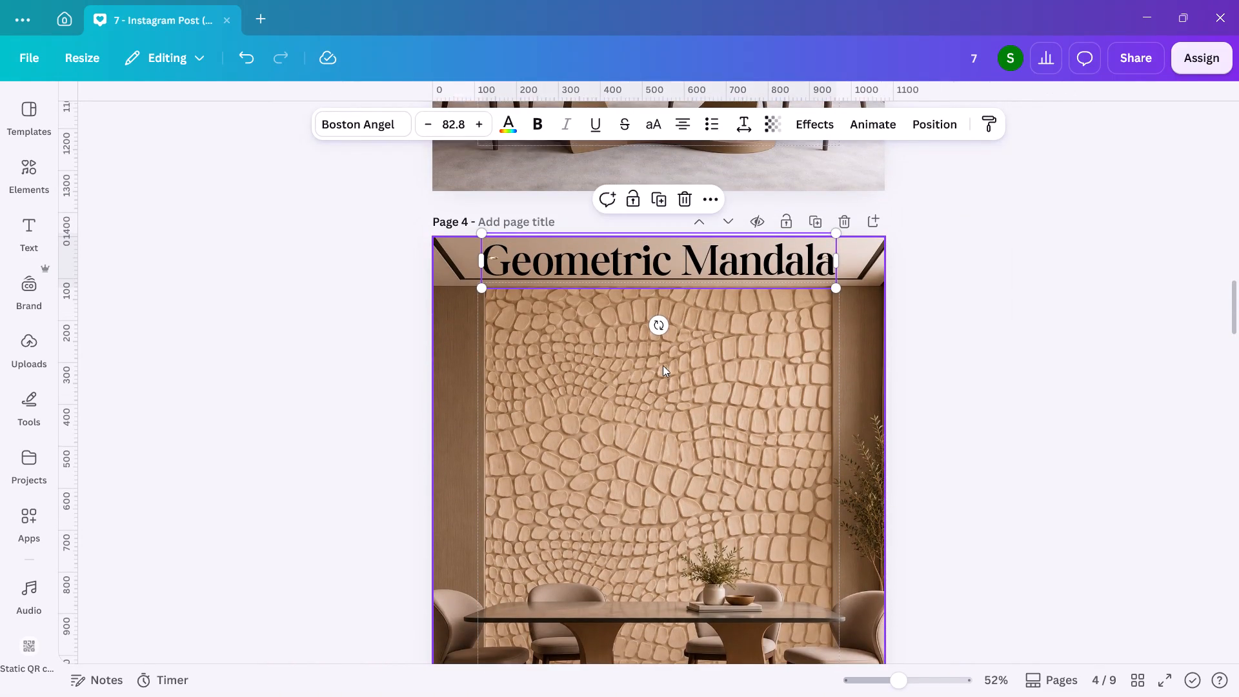
{"action": "scroll", "coordinate": [663, 365], "scroll_direction": "up", "scroll_amount": 6}
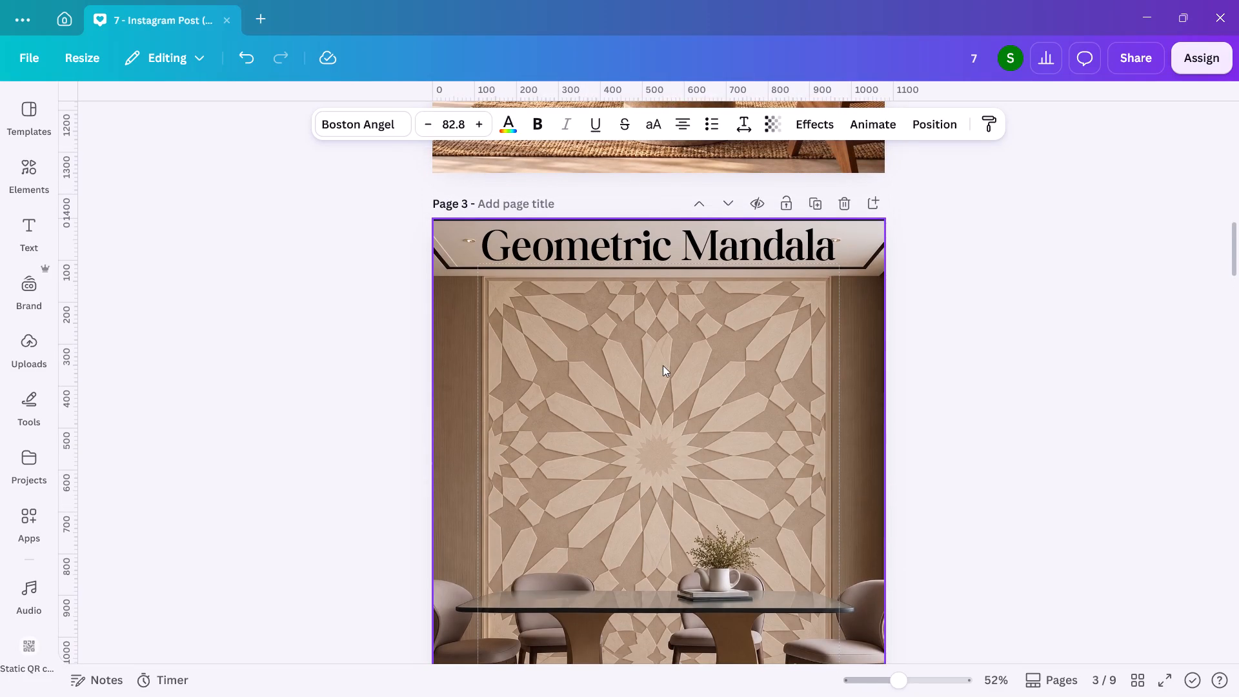
{"action": "left_click", "coordinate": [643, 239]}
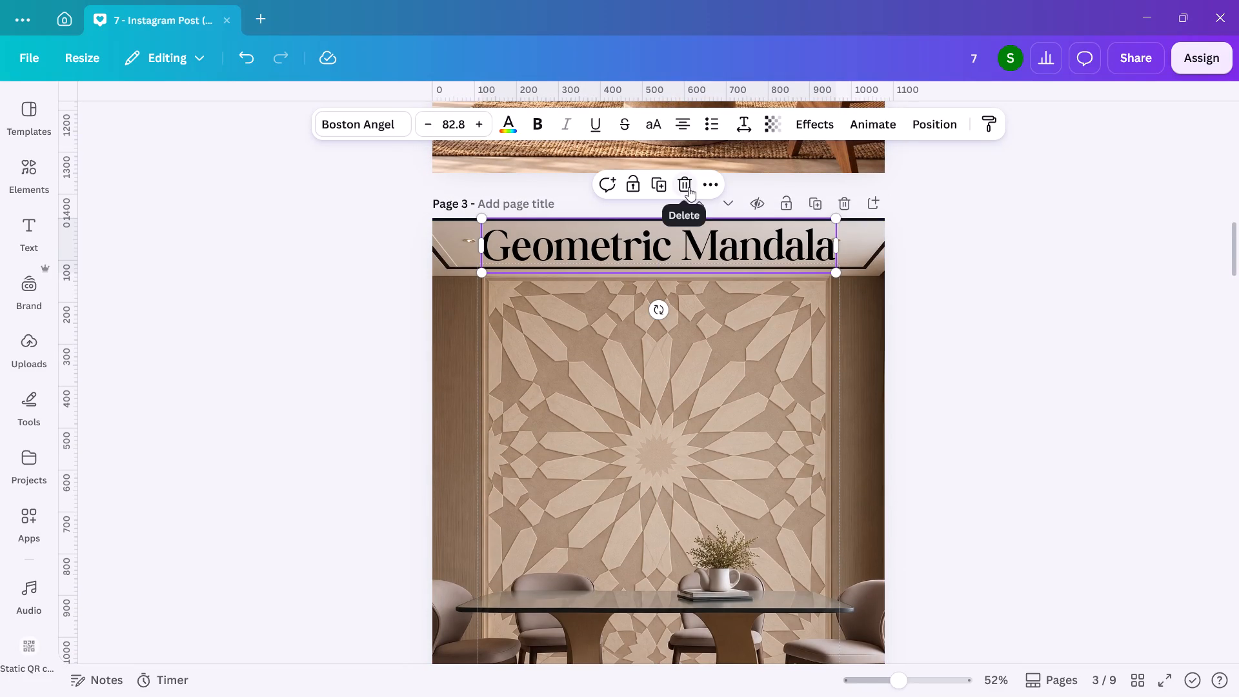
{"action": "left_click", "coordinate": [689, 187]}
Copy the repositioned "Geometric Mandala" title from page 4 and paste it onto page 3.
{"action": "scroll", "coordinate": [658, 335], "scroll_direction": "down", "scroll_amount": 5}
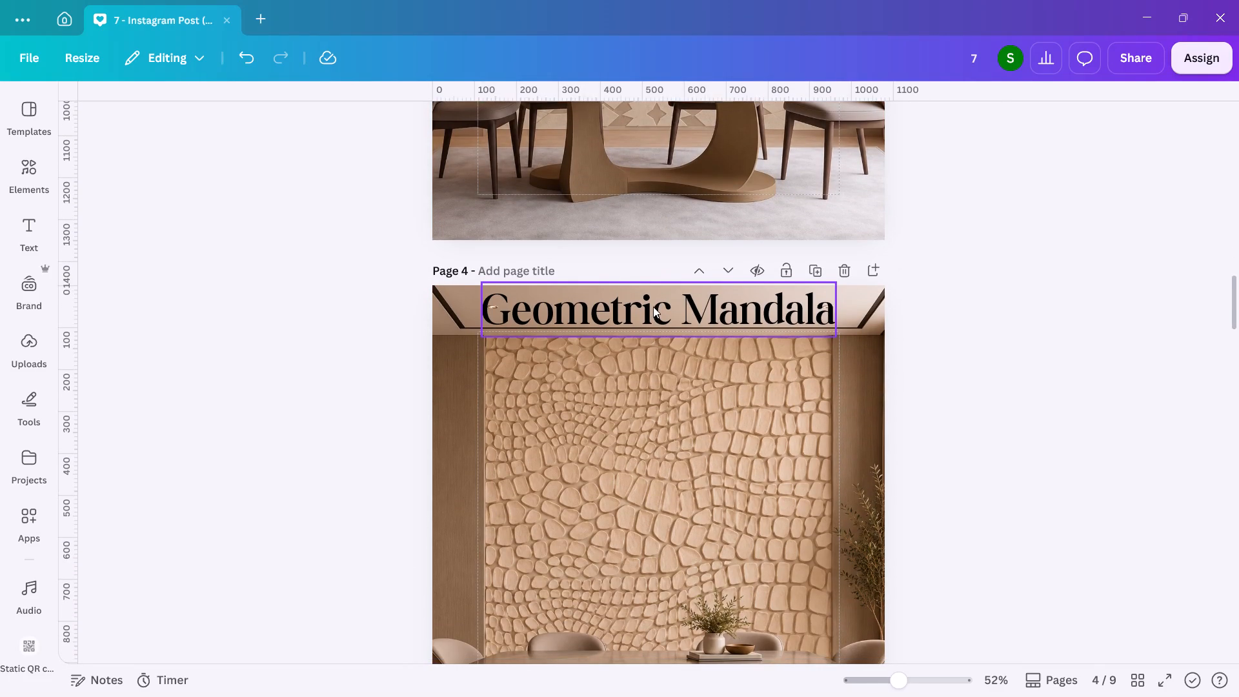
{"action": "left_click", "coordinate": [652, 305]}
{"action": "key", "text": "ctrl+c"}
{"action": "scroll", "coordinate": [652, 305], "scroll_direction": "up", "scroll_amount": 5}
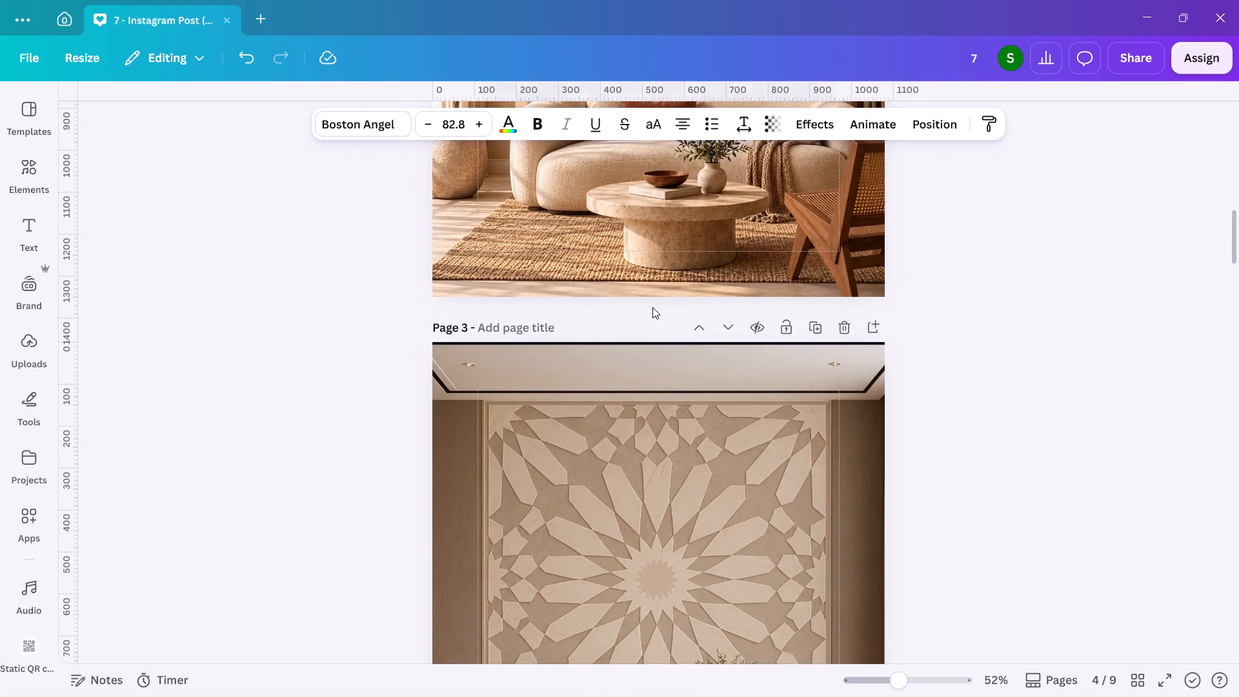
{"action": "left_click", "coordinate": [654, 376]}
{"action": "key", "text": "ctrl+v"}
Select the "Geometric Mandala" title on page 4, above the stone-textured wall panel.
{"action": "scroll", "coordinate": [654, 376], "scroll_direction": "down", "scroll_amount": 1}
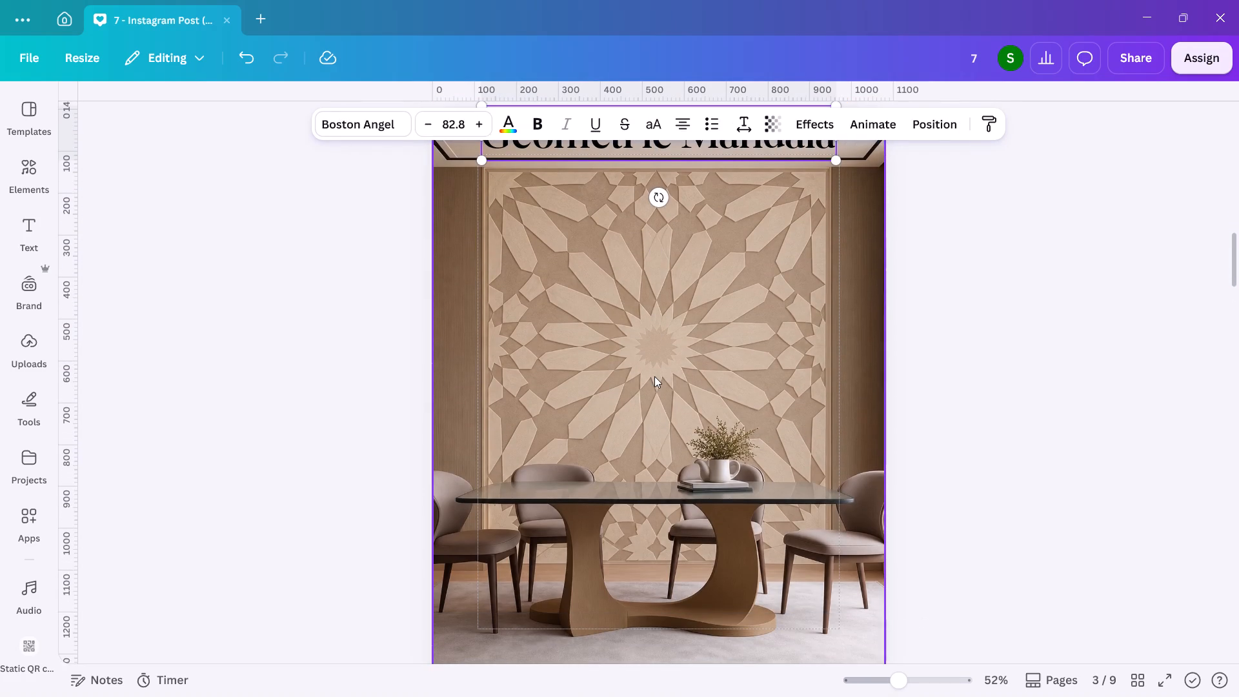
{"action": "scroll", "coordinate": [654, 376], "scroll_direction": "down", "scroll_amount": 4}
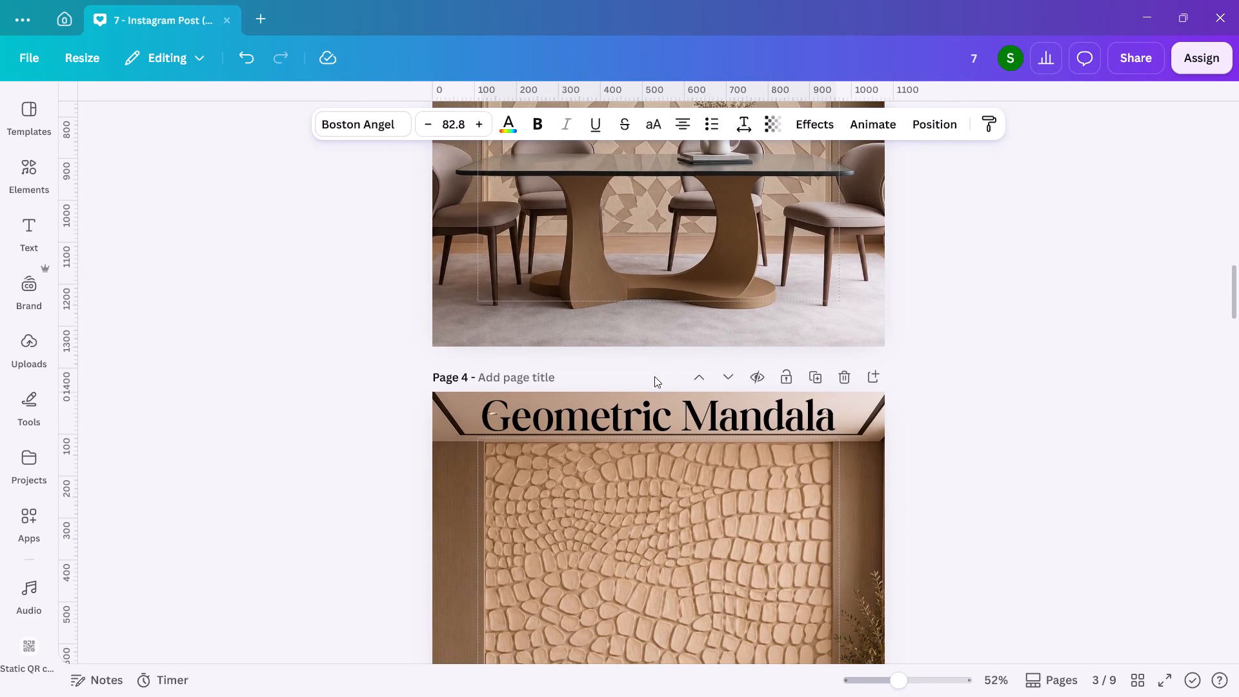
{"action": "left_click", "coordinate": [653, 402]}
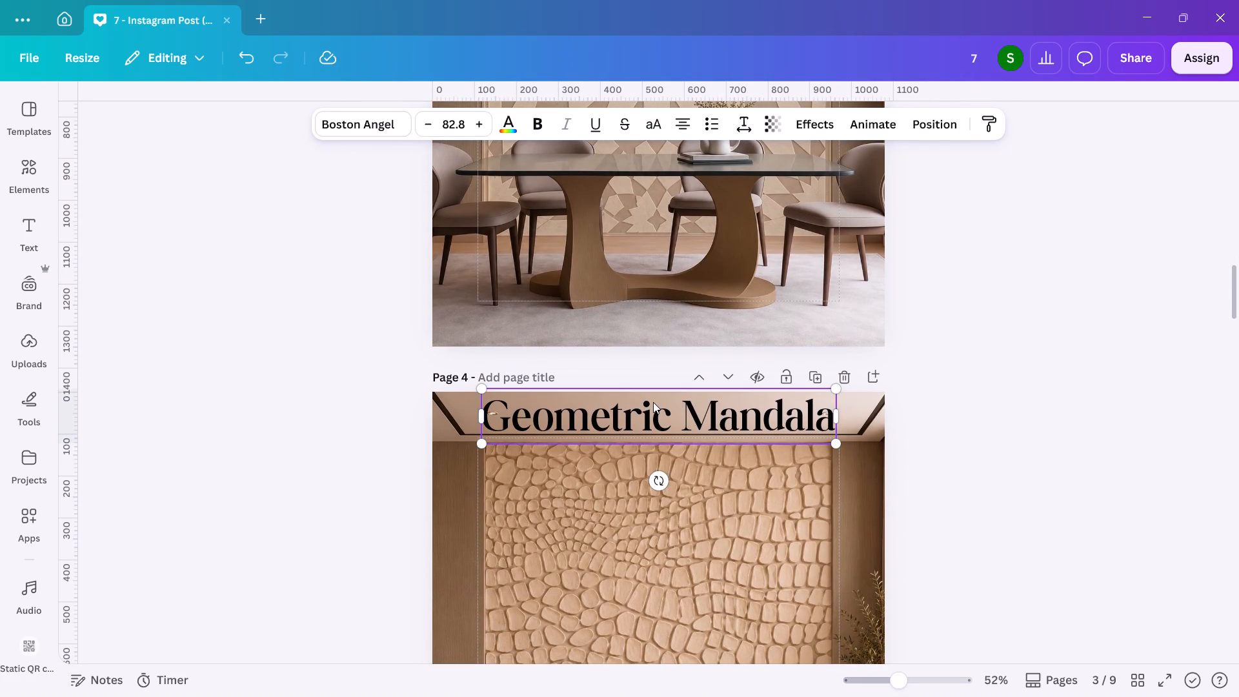
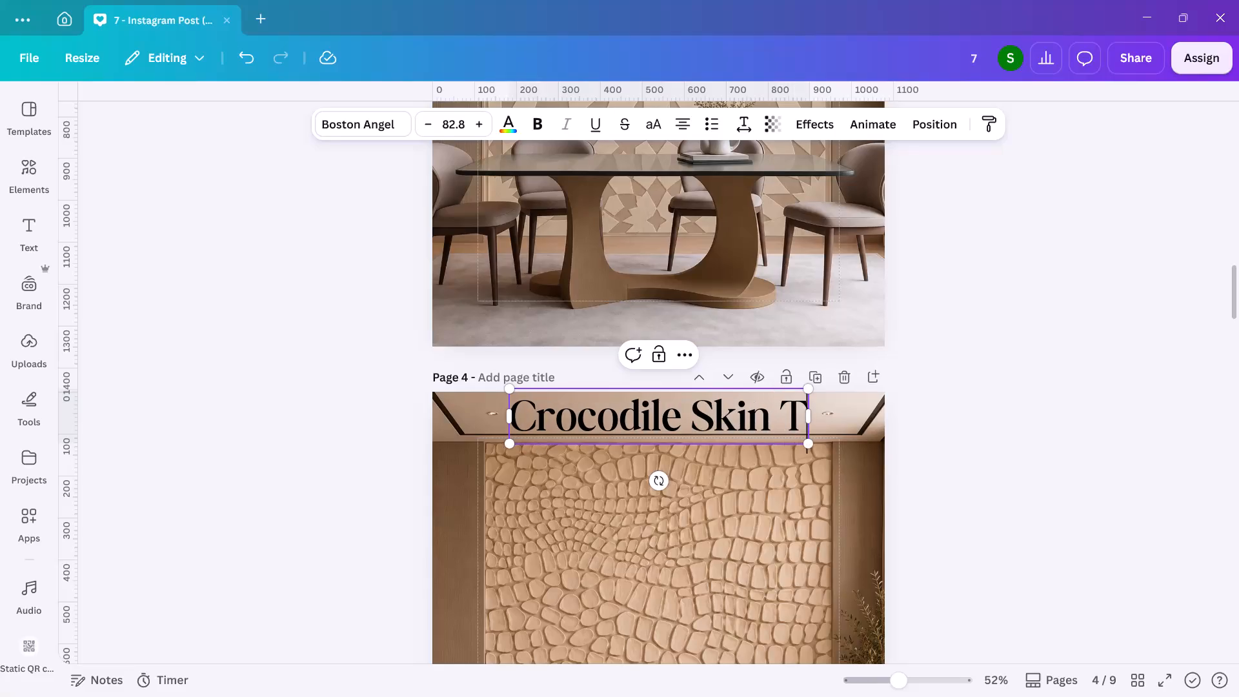
Finish retyping the page 4 title so it reads "Crocodile Skin Texture".
{"action": "key", "text": "BackSpace"}
{"action": "type", "text": "exture"}
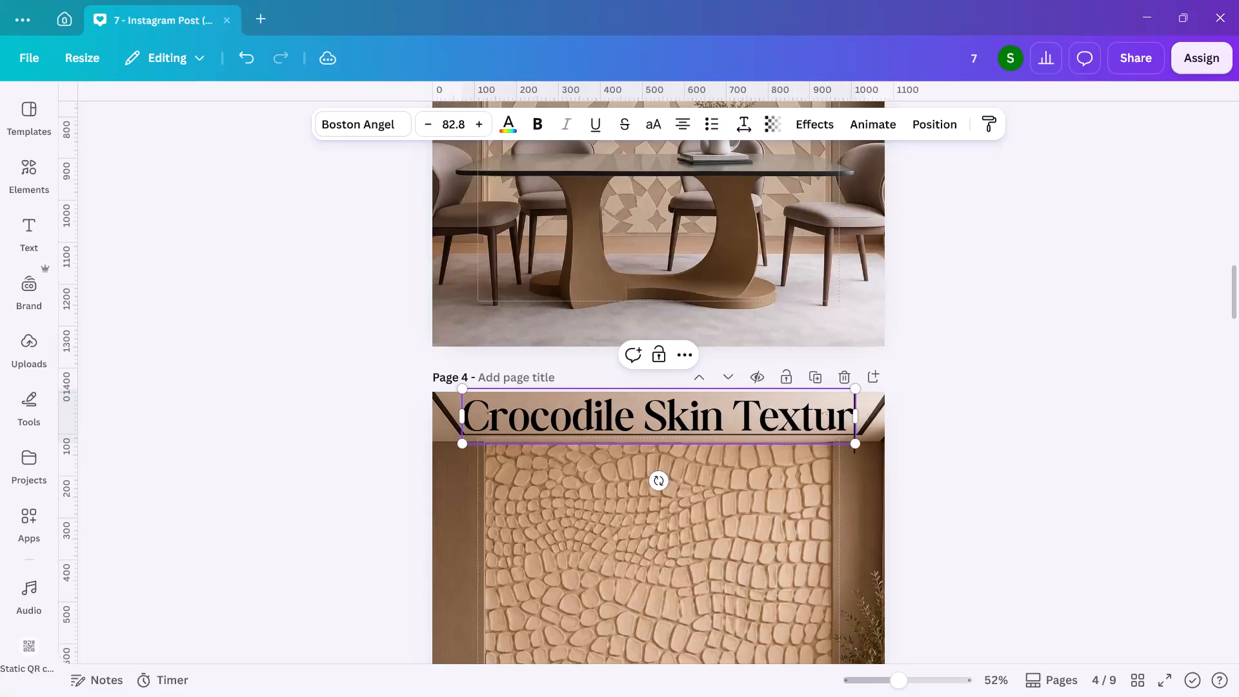
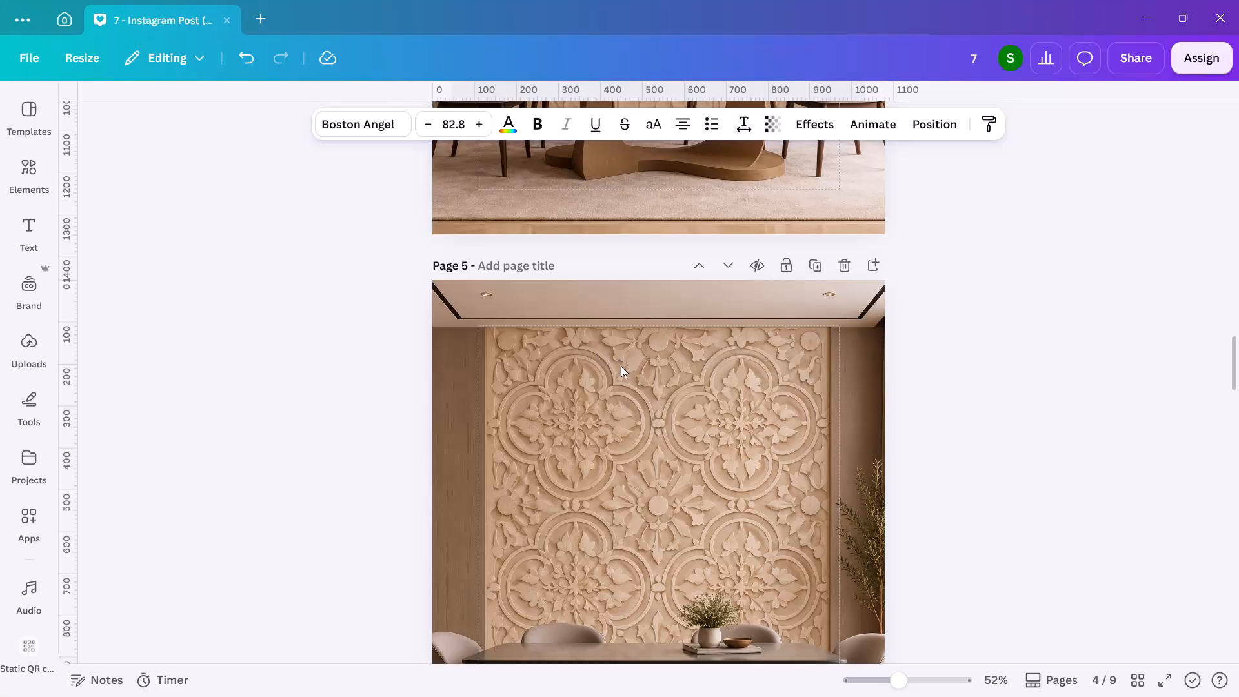
Copy the "Crocodile Skin Texture" title from page 4 onto page 5, the floral medallion wall design.
{"action": "left_click", "coordinate": [621, 366]}
{"action": "key", "text": "ctrl+v"}
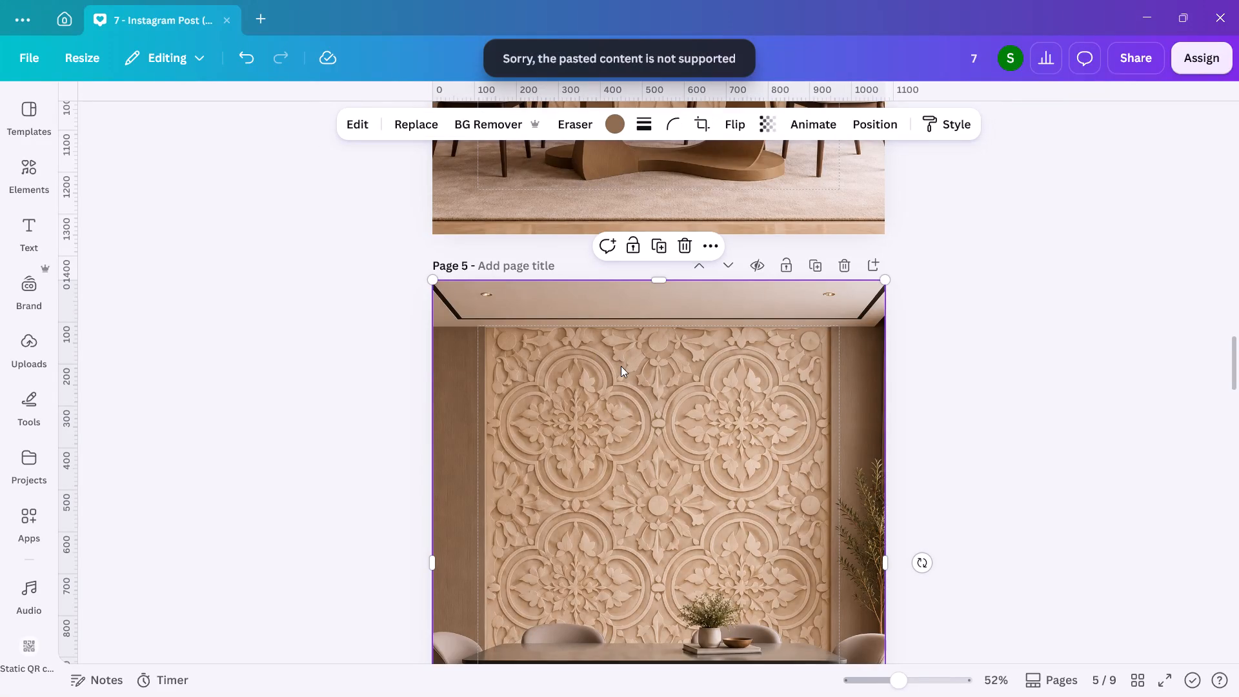
{"action": "scroll", "coordinate": [621, 366], "scroll_direction": "up", "scroll_amount": 4}
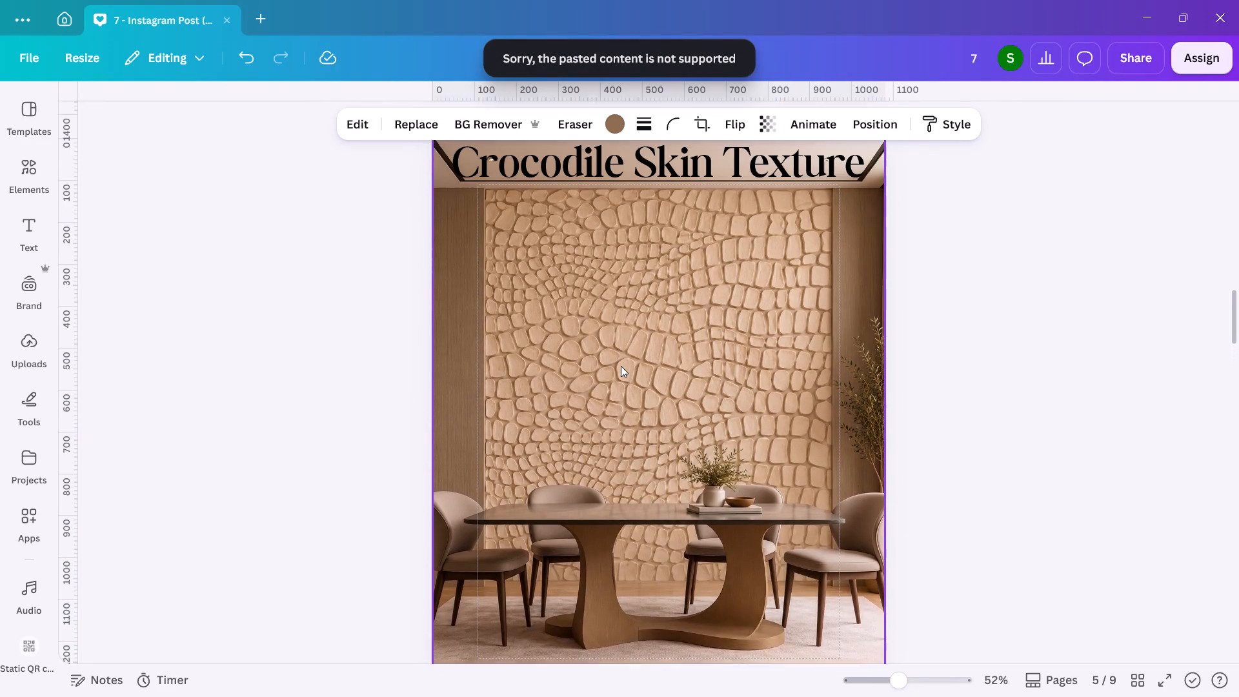
{"action": "scroll", "coordinate": [621, 366], "scroll_direction": "up", "scroll_amount": 1}
{"action": "left_click", "coordinate": [616, 207]}
{"action": "key", "text": "ctrl+c"}
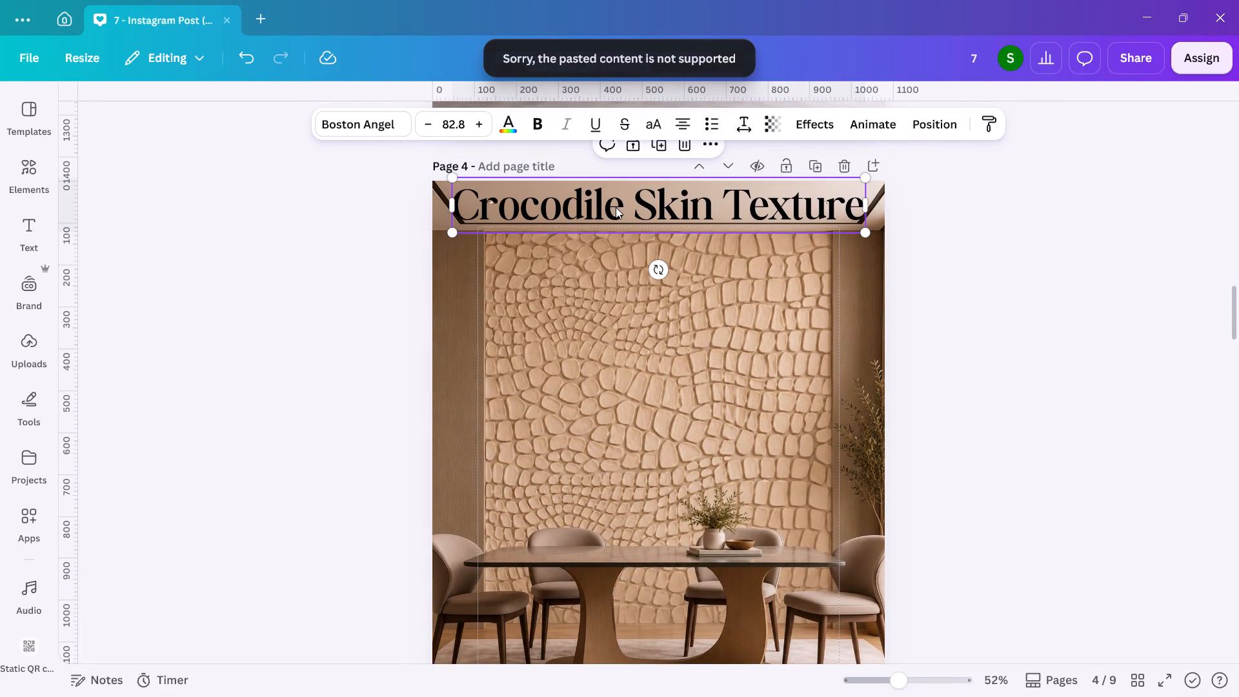
{"action": "scroll", "coordinate": [616, 207], "scroll_direction": "down", "scroll_amount": 4}
{"action": "left_click", "coordinate": [634, 285]}
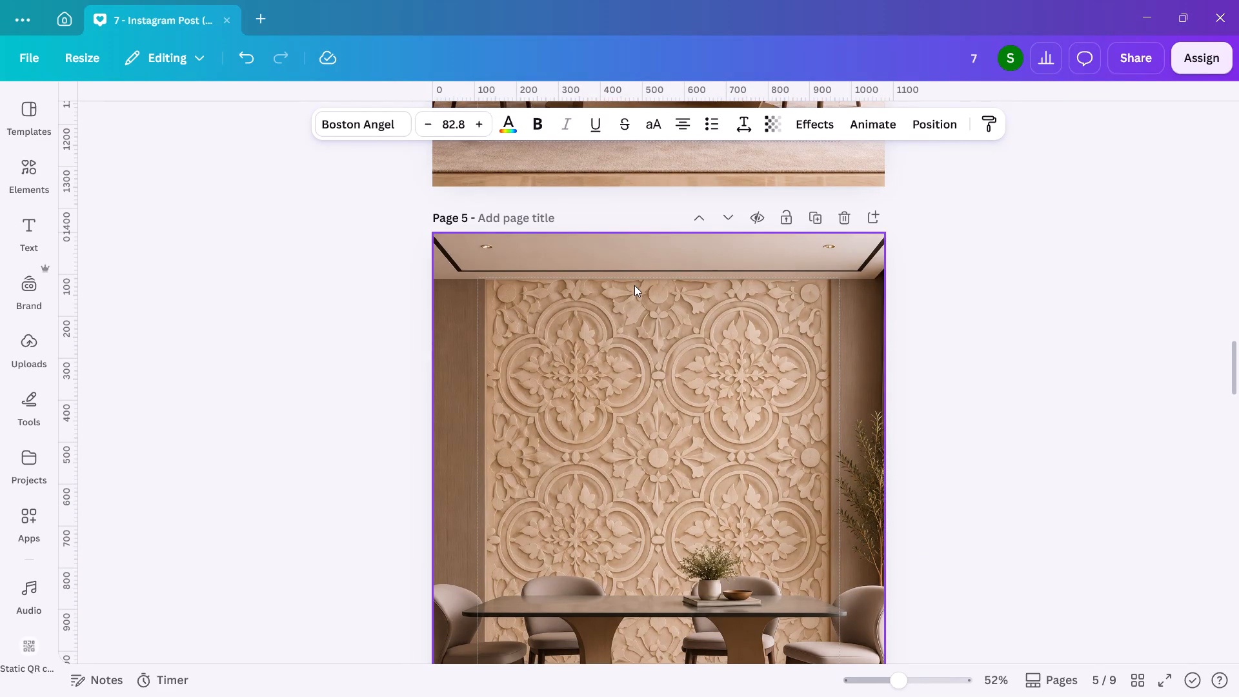
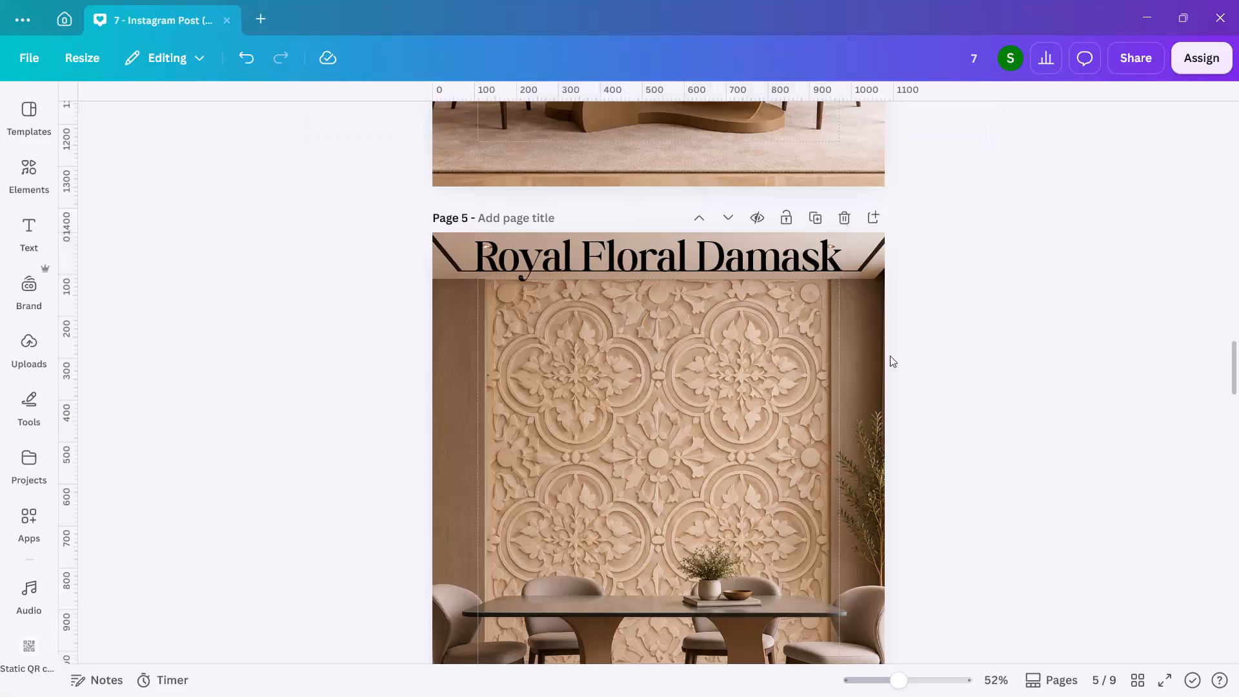
Copy the "Royal Floral Damask" title from page 5 onto page 6, the scalloped fan wall design, in the same top position.
{"action": "scroll", "coordinate": [890, 356], "scroll_direction": "down", "scroll_amount": 5}
{"action": "left_click", "coordinate": [746, 350]}
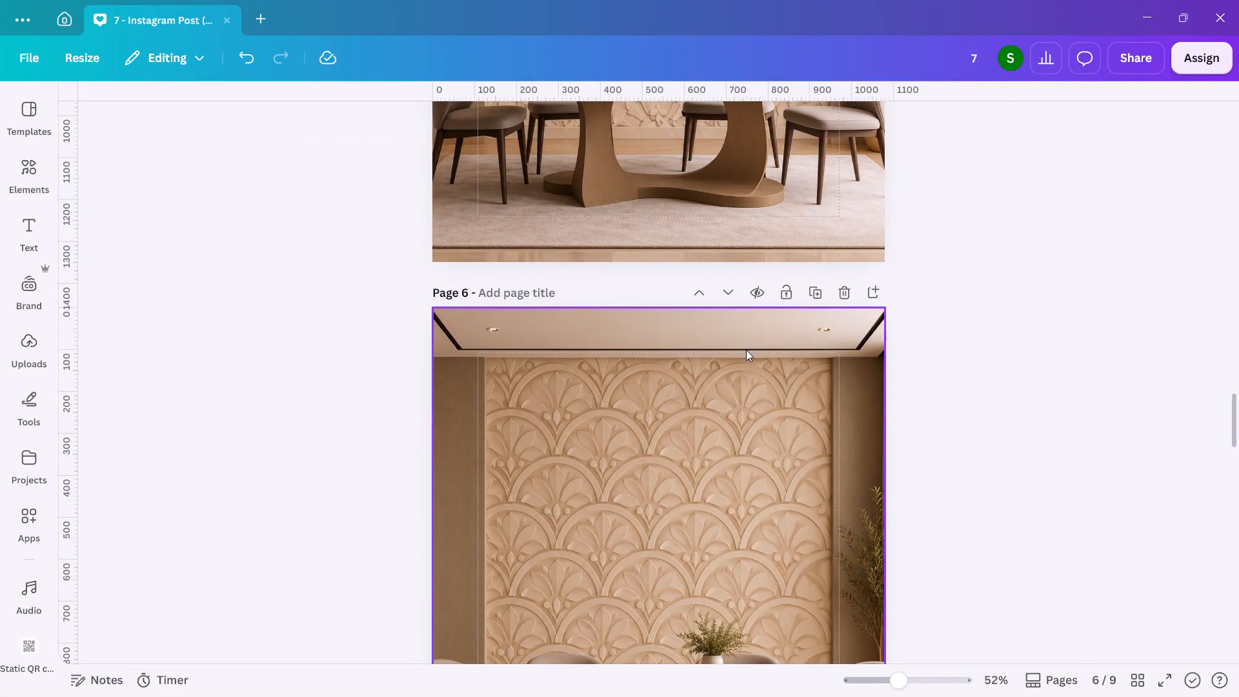
{"action": "key", "text": "ctrl+v"}
{"action": "scroll", "coordinate": [746, 350], "scroll_direction": "up", "scroll_amount": 4}
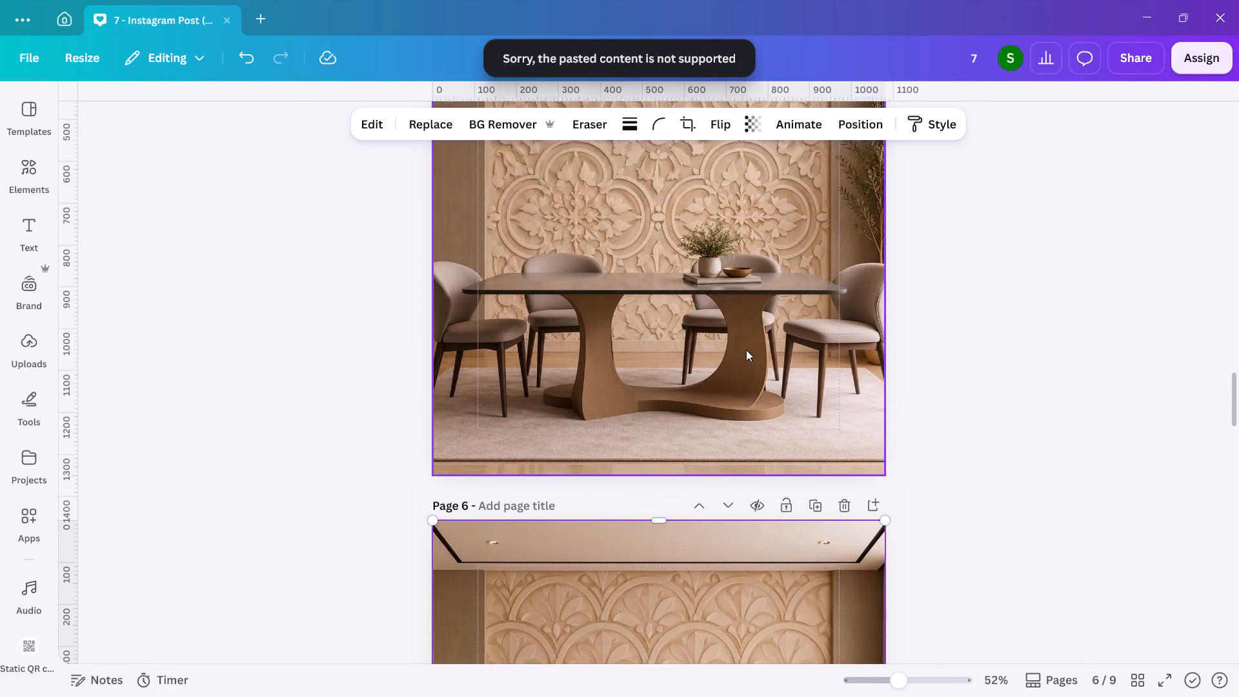
{"action": "scroll", "coordinate": [746, 350], "scroll_direction": "up", "scroll_amount": 2}
{"action": "left_click", "coordinate": [702, 241]}
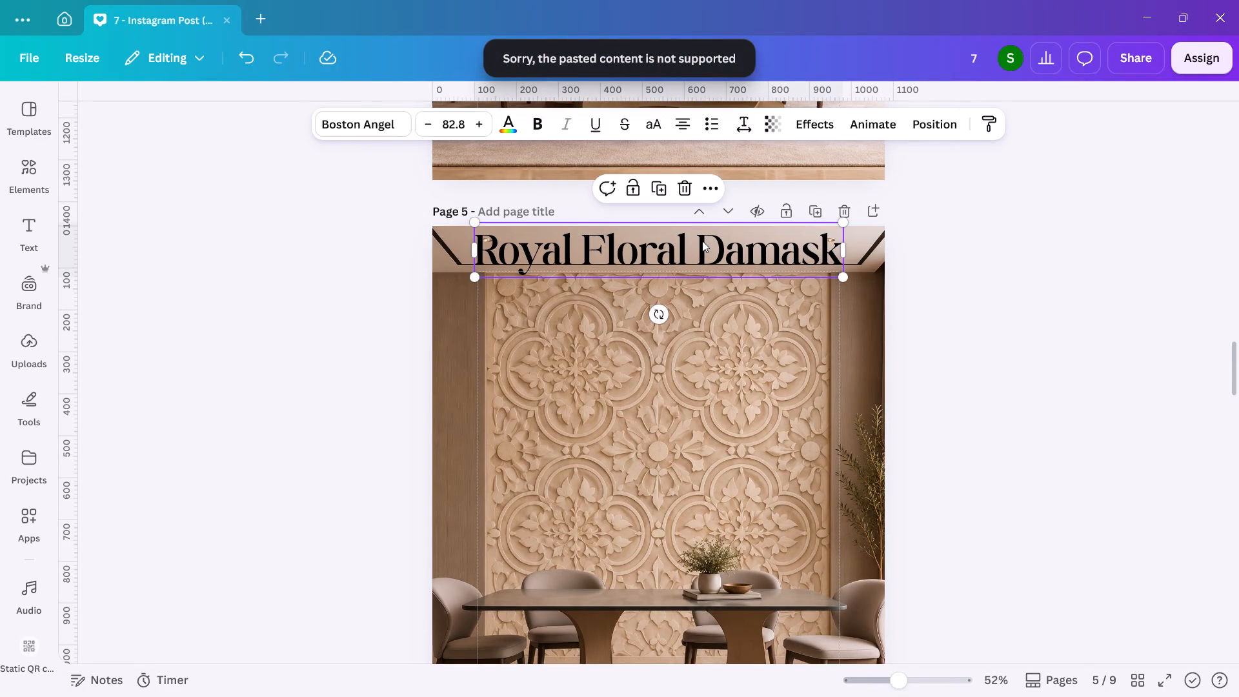
{"action": "key", "text": "ctrl+c"}
{"action": "scroll", "coordinate": [702, 241], "scroll_direction": "down", "scroll_amount": 5}
{"action": "left_click", "coordinate": [702, 241]}
{"action": "key", "text": "ctrl+v"}
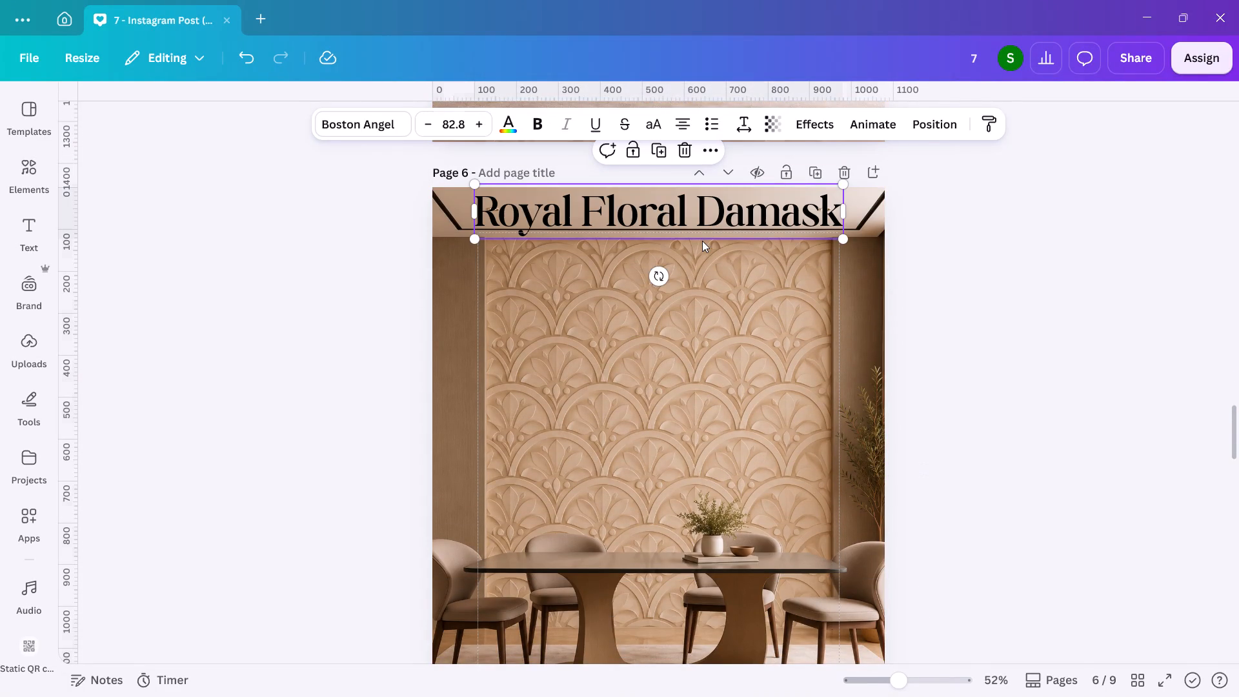
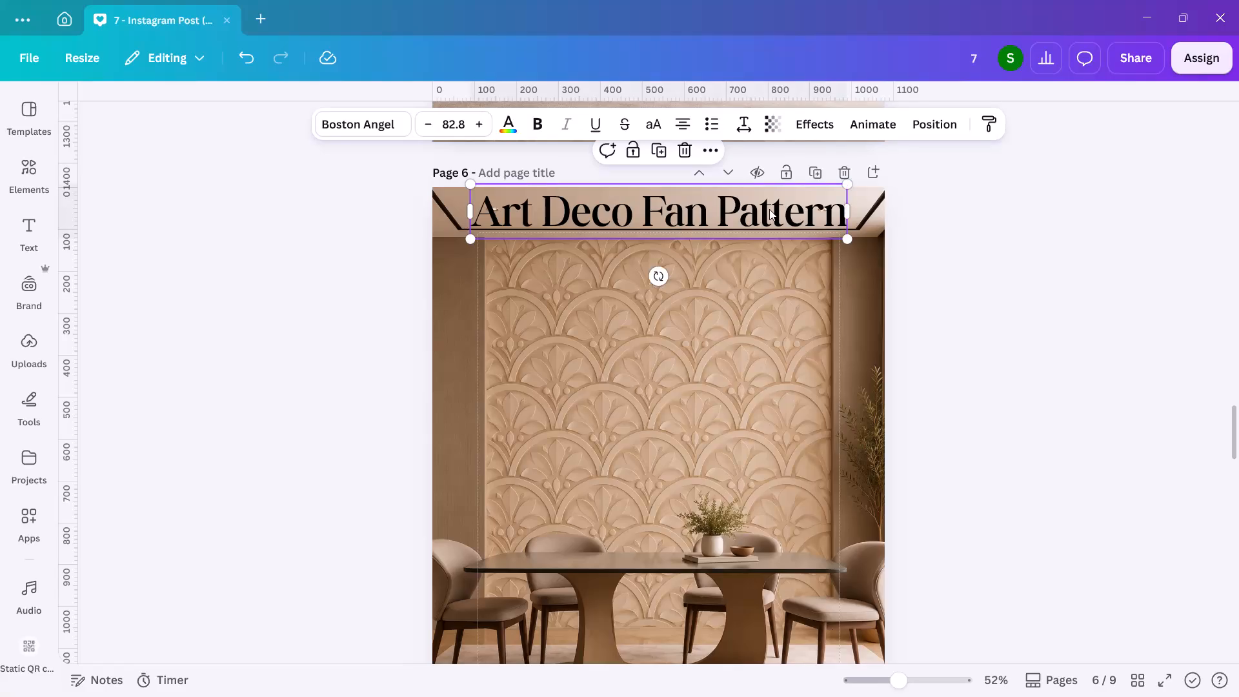
Copy the "Art Deco Fan Pattern" title from page 6 onto page 7, the geometric tribal-pattern wall design, in the same top position.
{"action": "key", "text": "ctrl+c"}
{"action": "scroll", "coordinate": [769, 209], "scroll_direction": "down", "scroll_amount": 2}
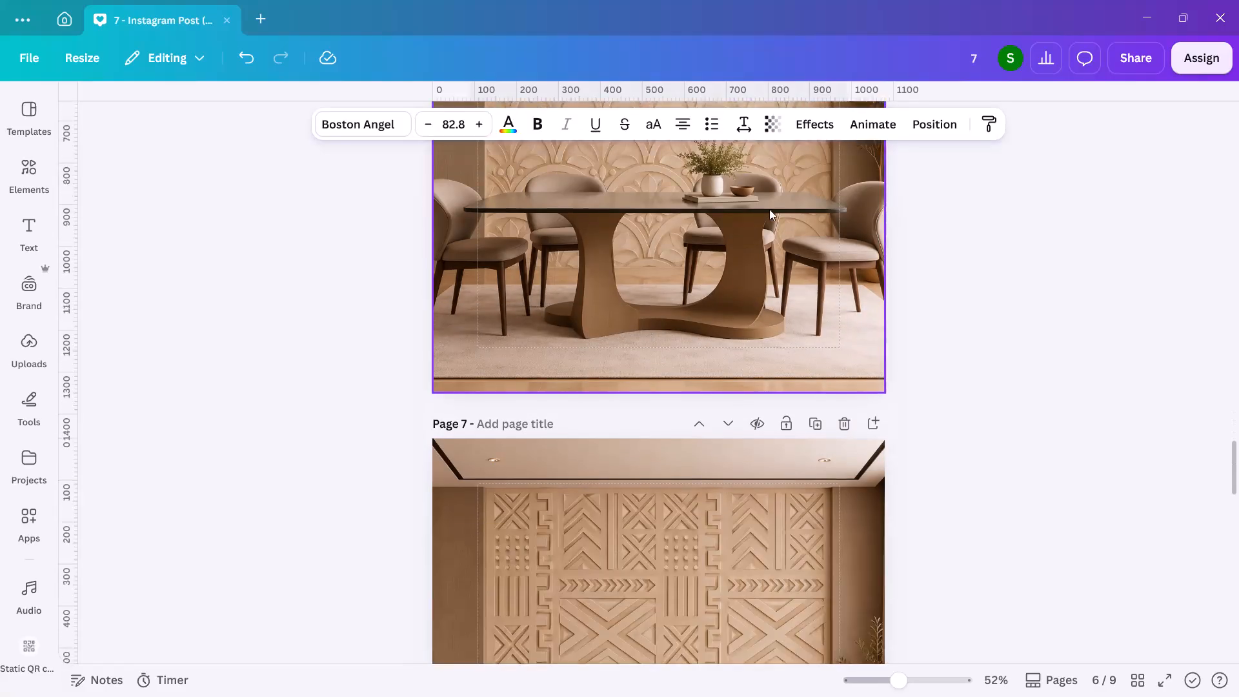
{"action": "scroll", "coordinate": [769, 209], "scroll_direction": "down", "scroll_amount": 3}
{"action": "left_click", "coordinate": [767, 258]}
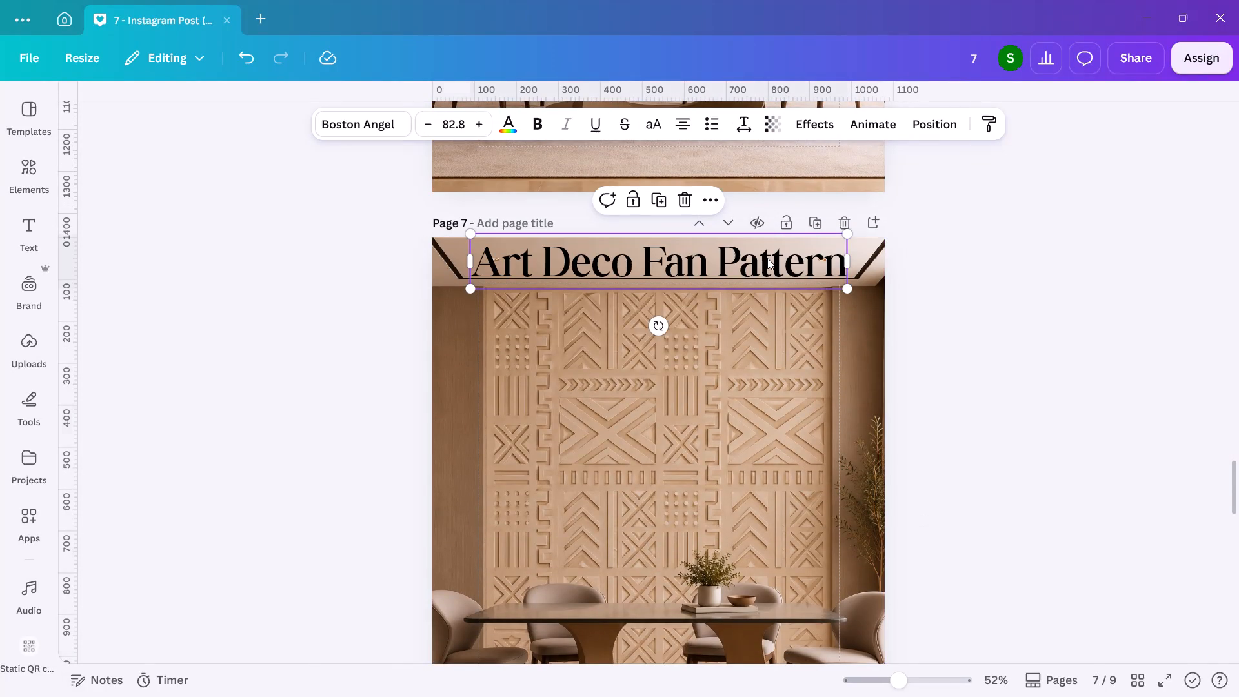
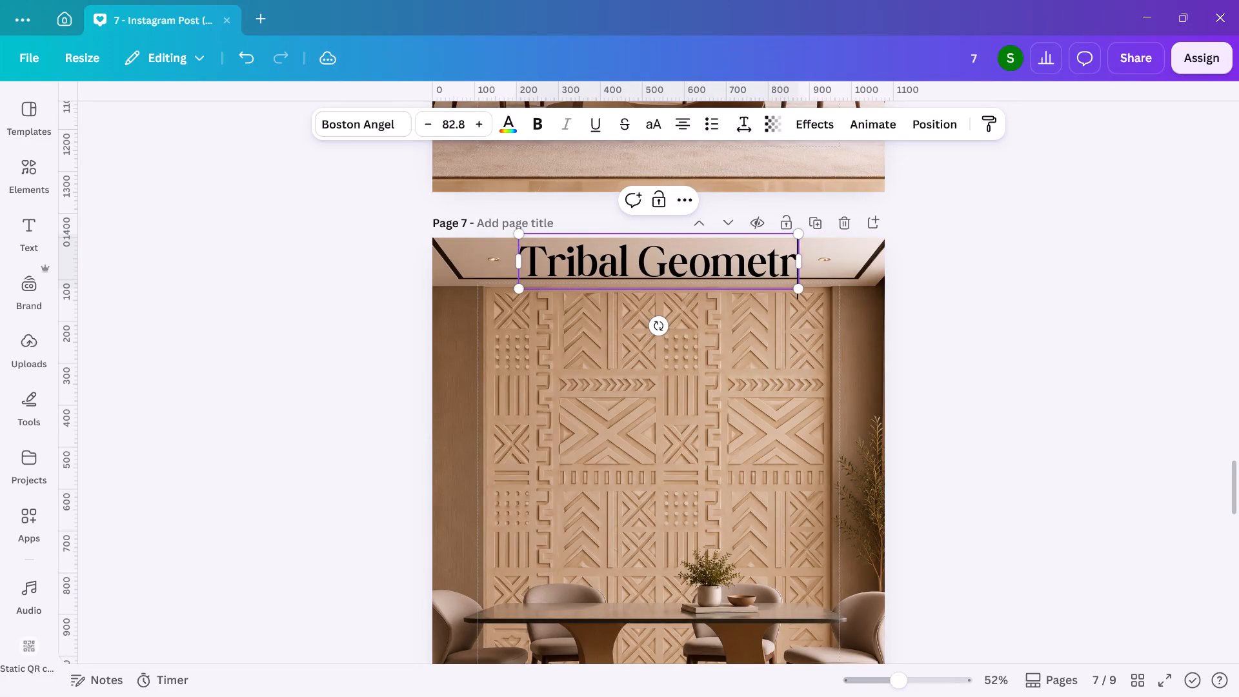
Finish rewording the page 7 title so it reads "Tribal Geometric Pattern".
{"action": "key", "text": "BackSpace"}
{"action": "type", "text": "Pattern"}
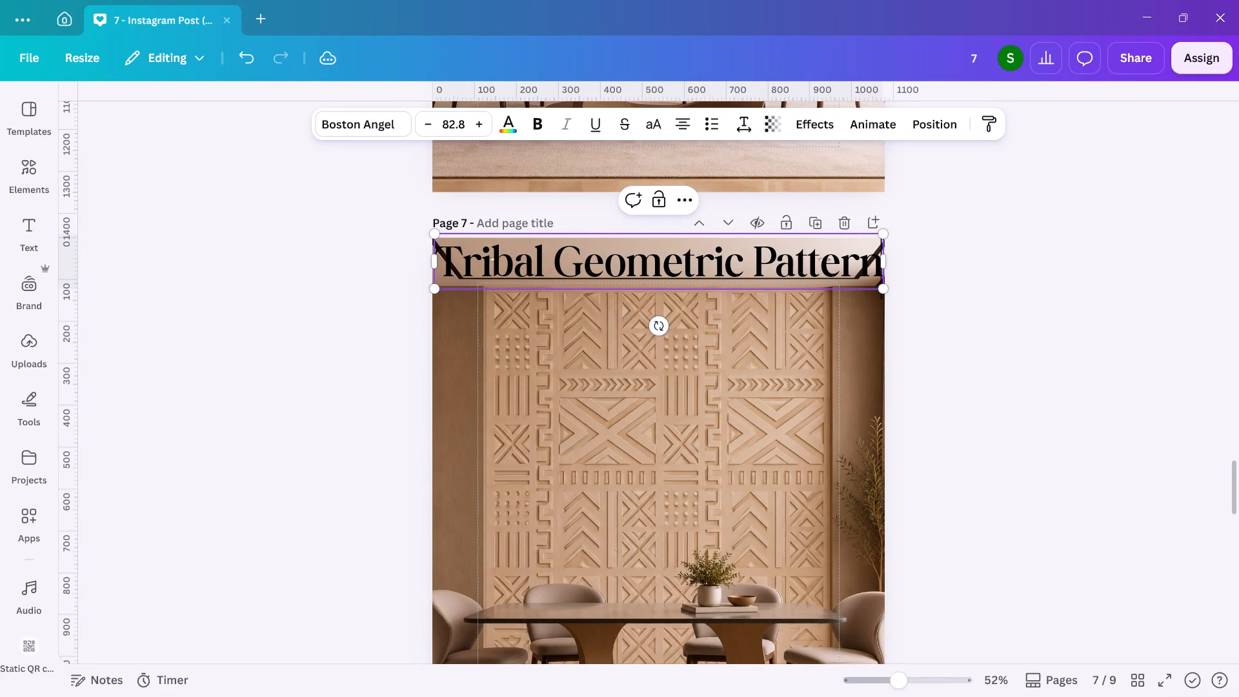
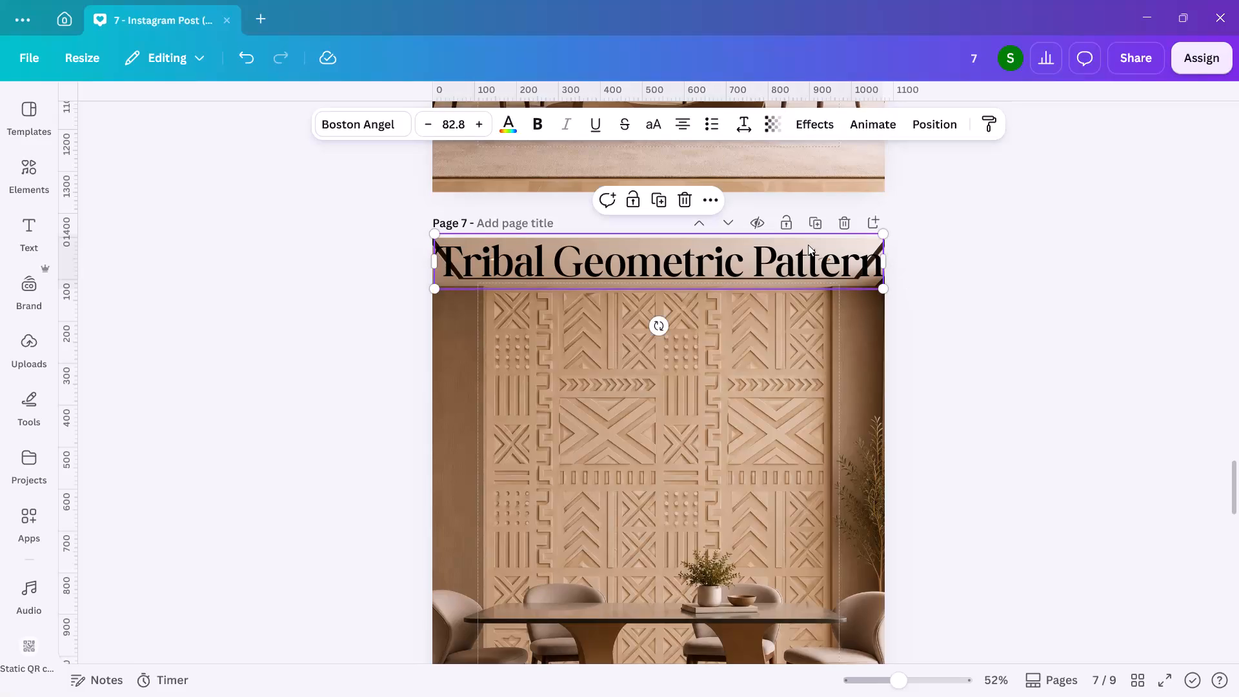
Copy the "Tribal Geometric Pattern" title from page 7 over to page 8, the quatrefoil-style wall design.
{"action": "key", "text": "ctrl+c"}
{"action": "scroll", "coordinate": [808, 245], "scroll_direction": "down", "scroll_amount": 4}
{"action": "left_click", "coordinate": [763, 297]}
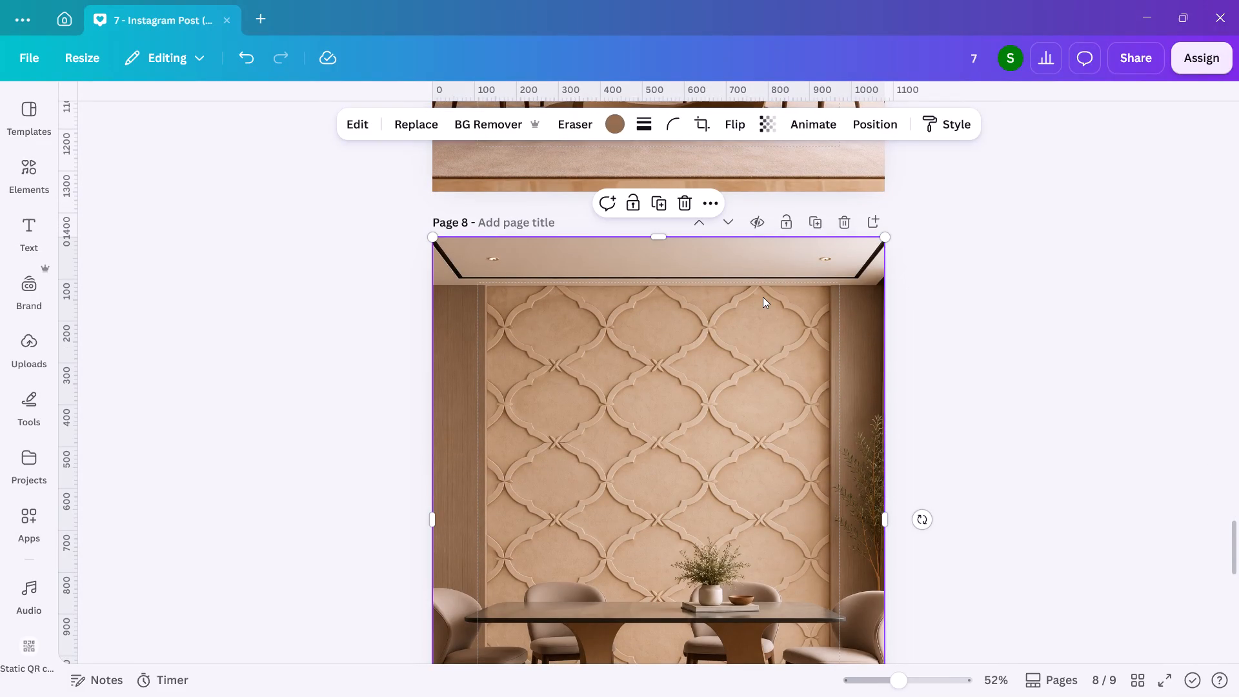
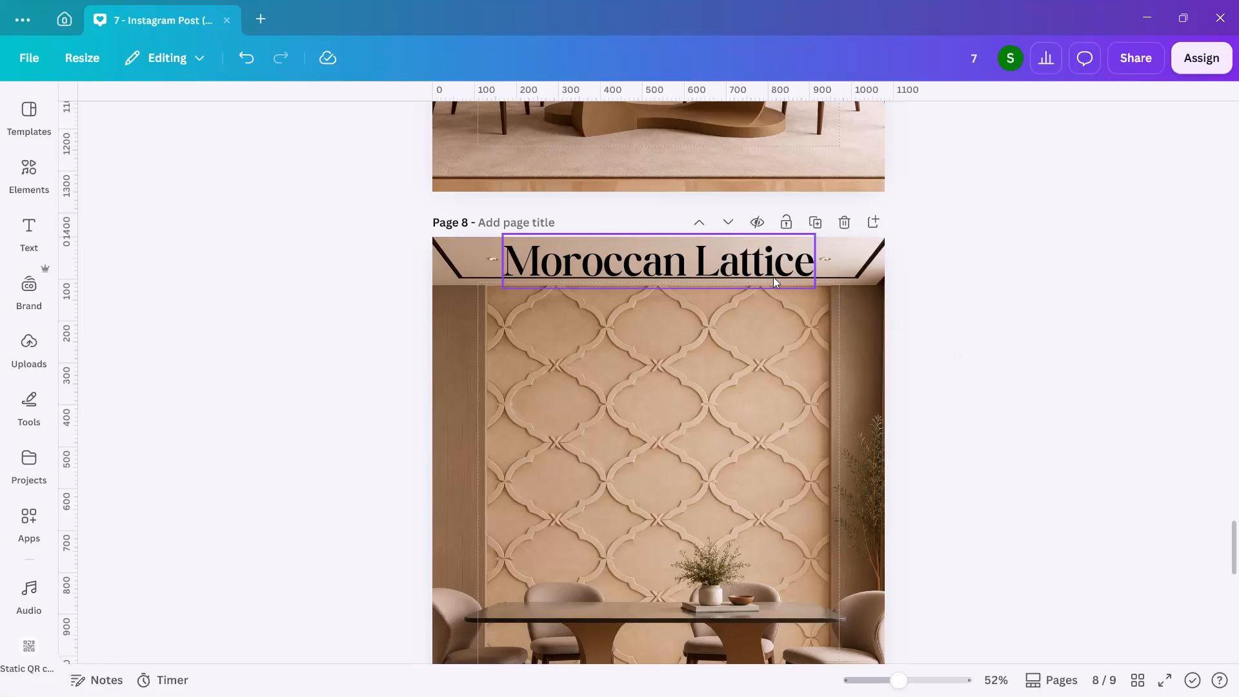
Copy the "Moroccan Lattice" title from page 8 over to page 9, the geometric cube-pattern wall design.
{"action": "left_click", "coordinate": [773, 277]}
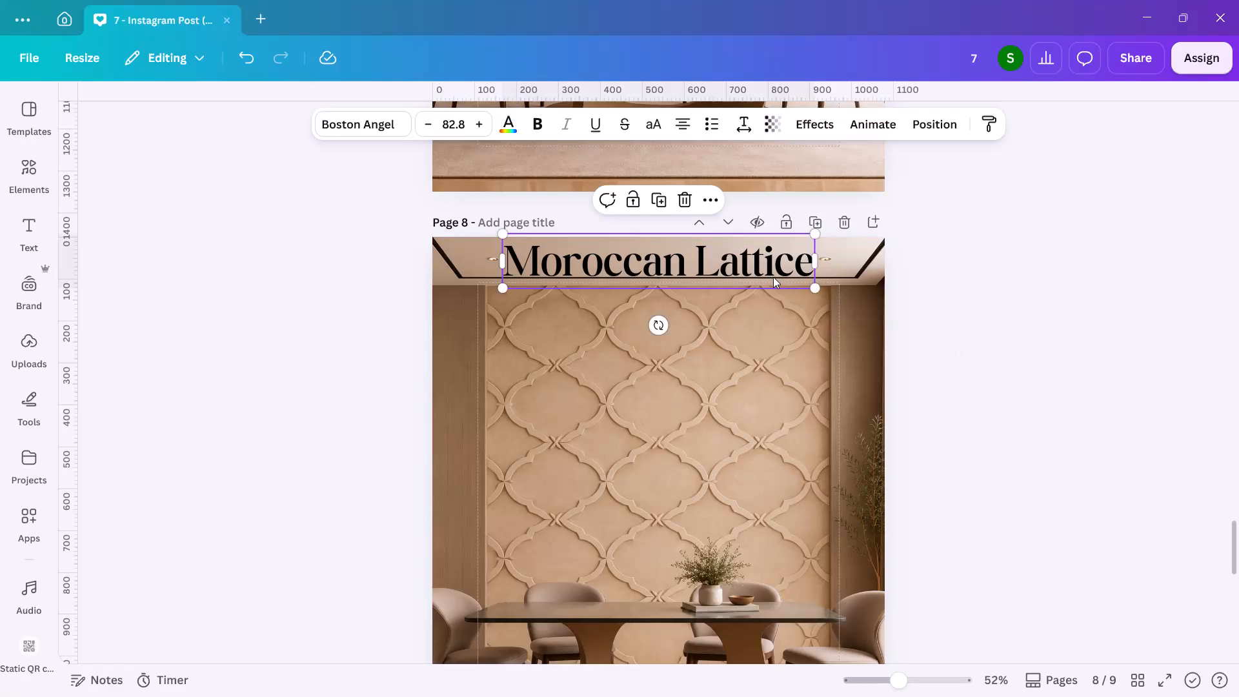
{"action": "key", "text": "ctrl+c"}
{"action": "scroll", "coordinate": [773, 277], "scroll_direction": "down", "scroll_amount": 6}
{"action": "scroll", "coordinate": [773, 277], "scroll_direction": "up", "scroll_amount": 1}
{"action": "left_click", "coordinate": [773, 277]}
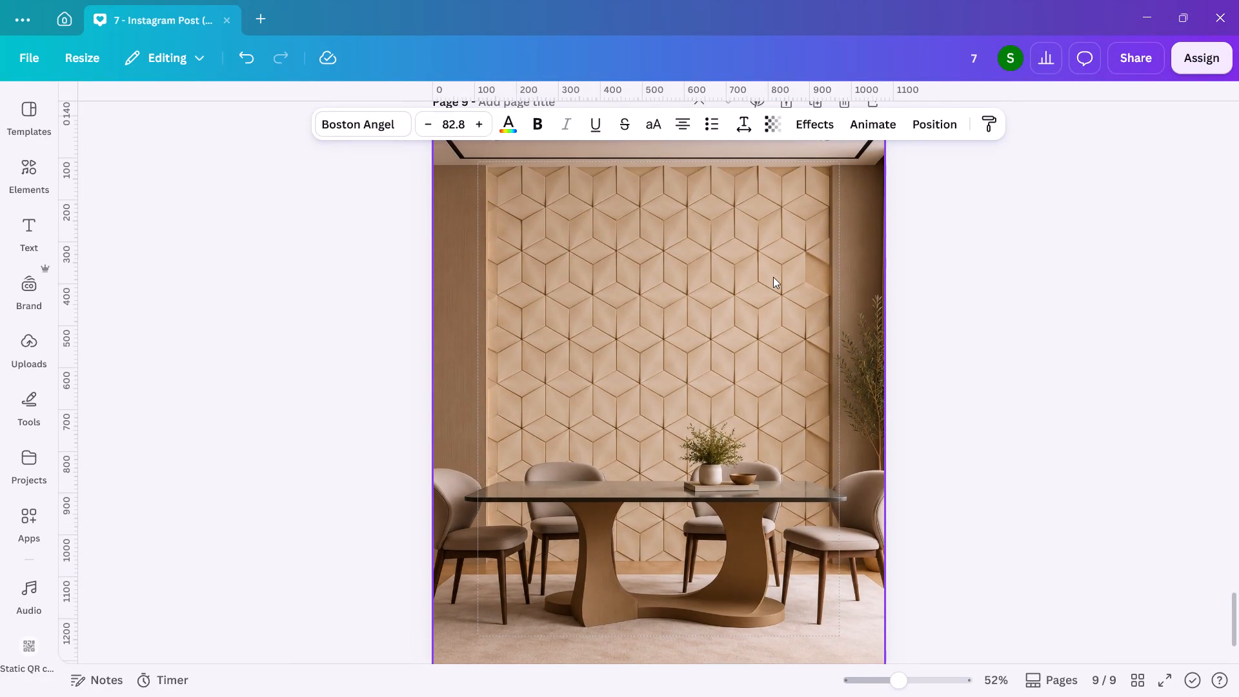
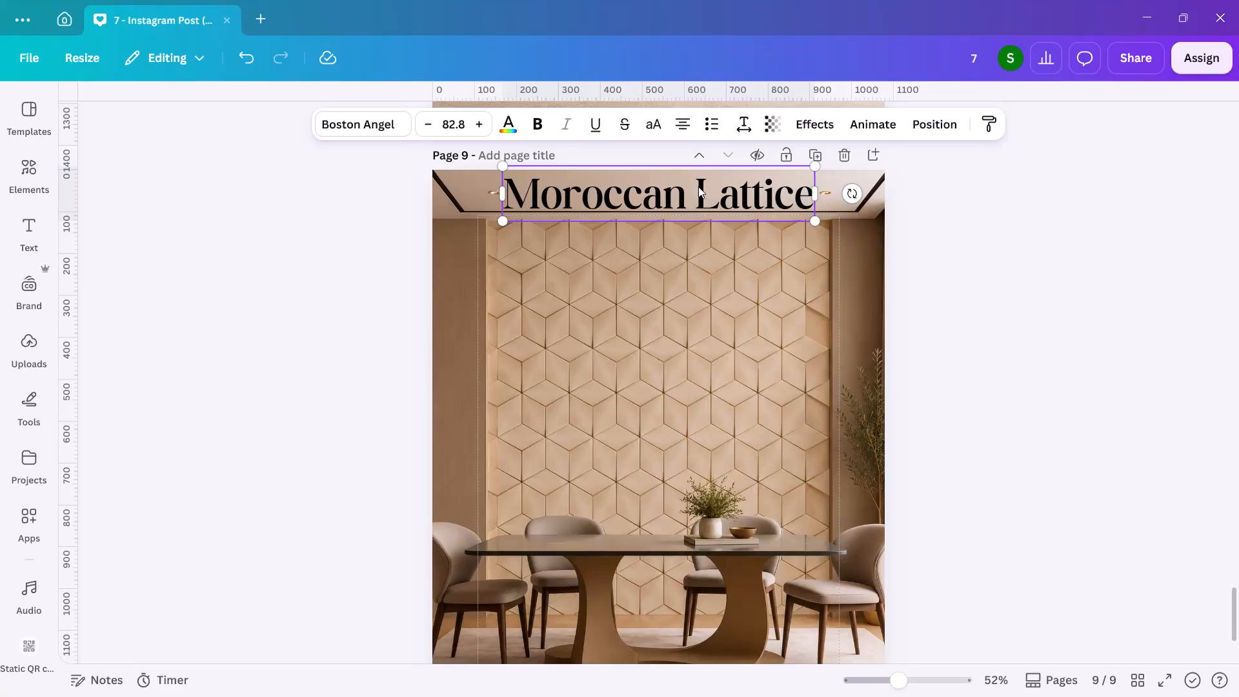
Replace the copied title text on page 9 with "3 Cude Illusion".
{"action": "type", "text": "3 Cude Illusion"}
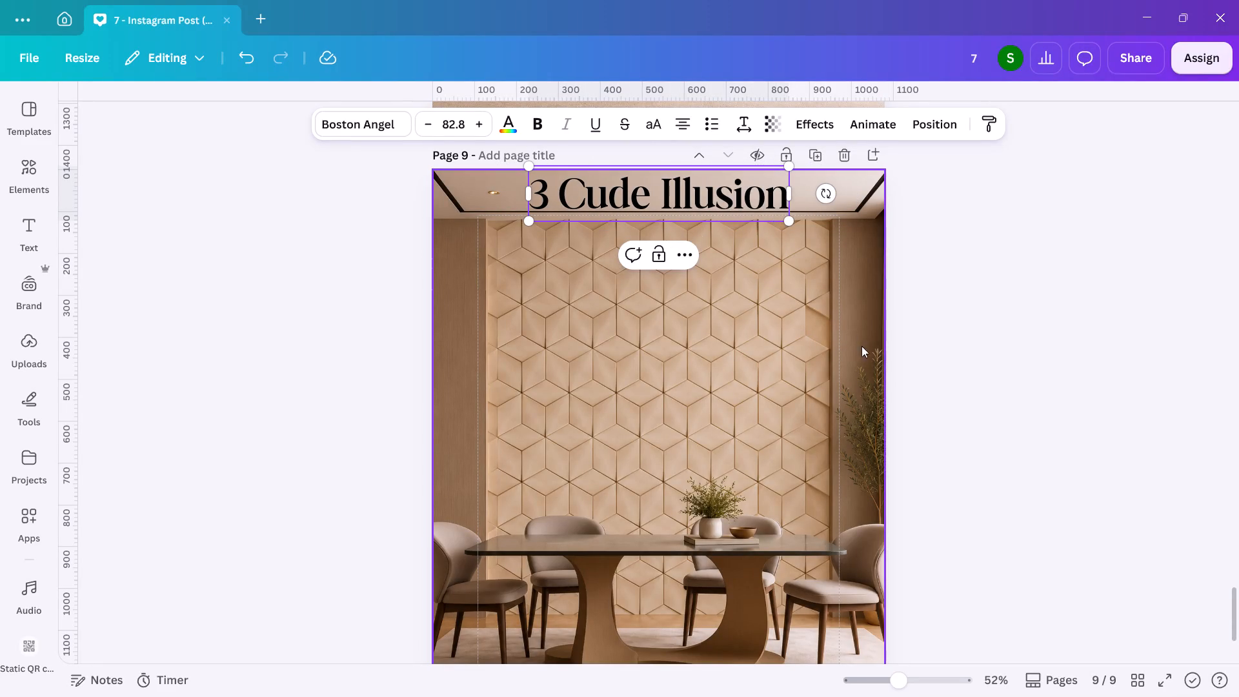
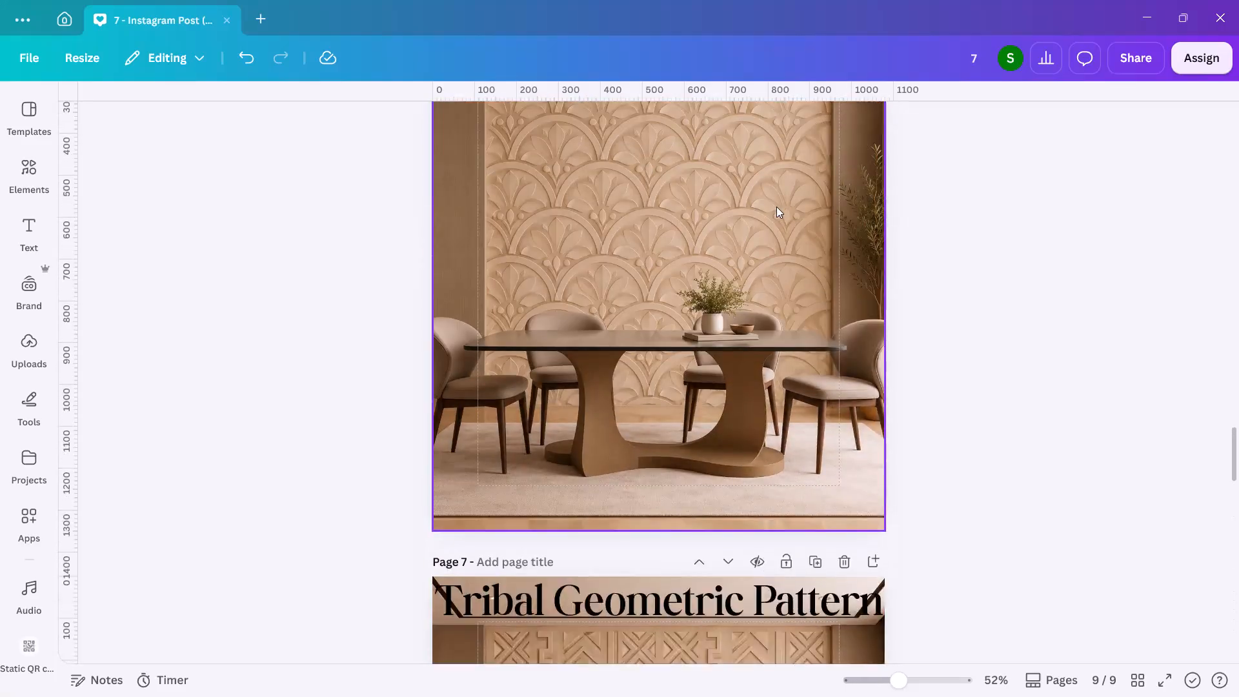
Move page 3's "Geometric Mandala" title down from the ceiling area onto the upper part of the patterned wall panel.
{"action": "scroll", "coordinate": [776, 207], "scroll_direction": "up", "scroll_amount": 4}
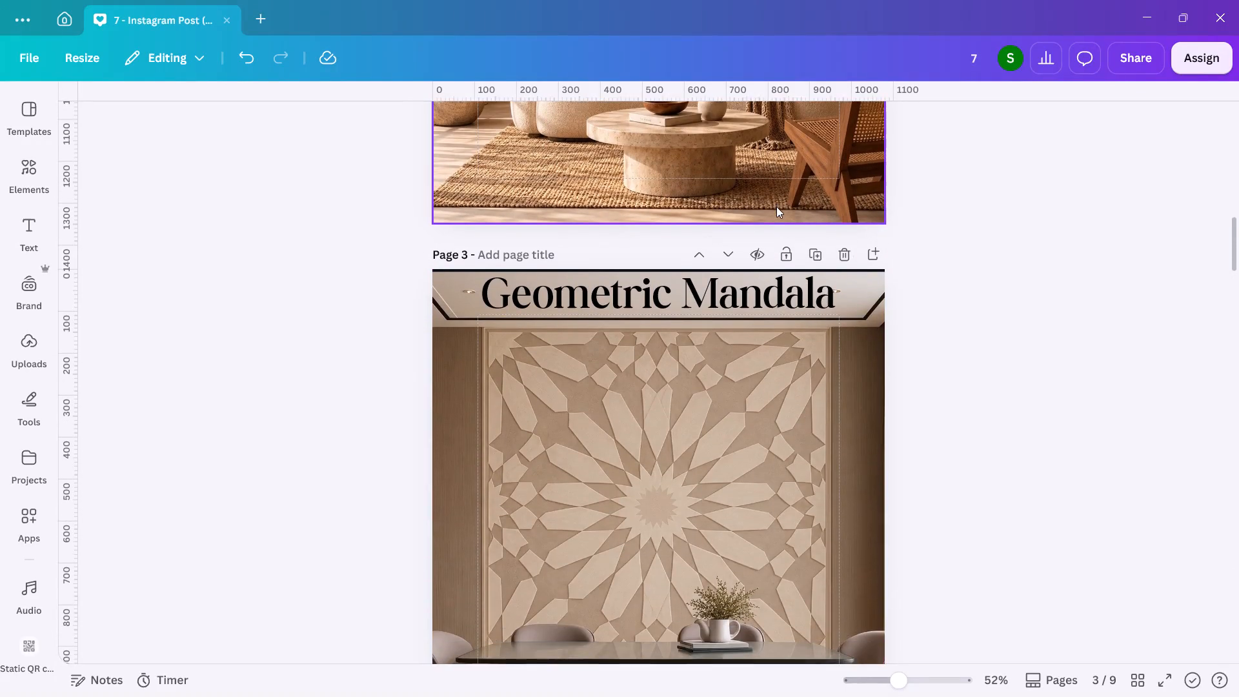
{"action": "scroll", "coordinate": [776, 207], "scroll_direction": "up", "scroll_amount": 5}
{"action": "scroll", "coordinate": [776, 207], "scroll_direction": "down", "scroll_amount": 6}
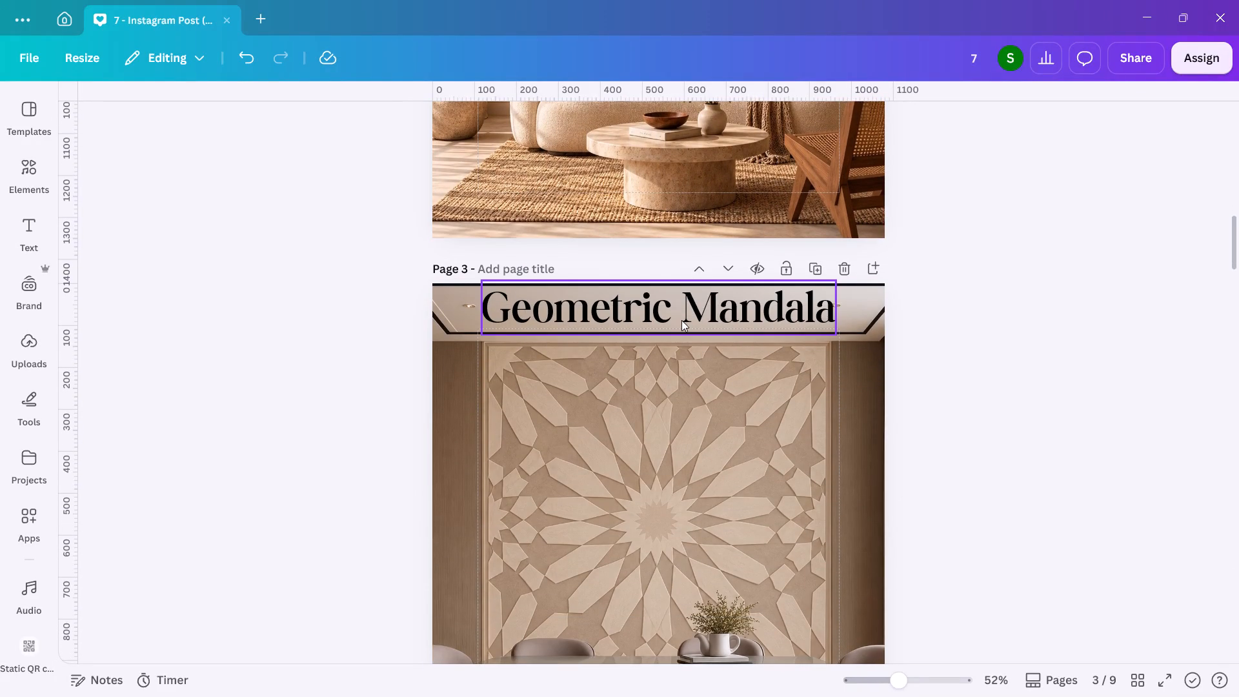
{"action": "left_click_drag", "start_coordinate": [681, 320], "coordinate": [686, 410]}
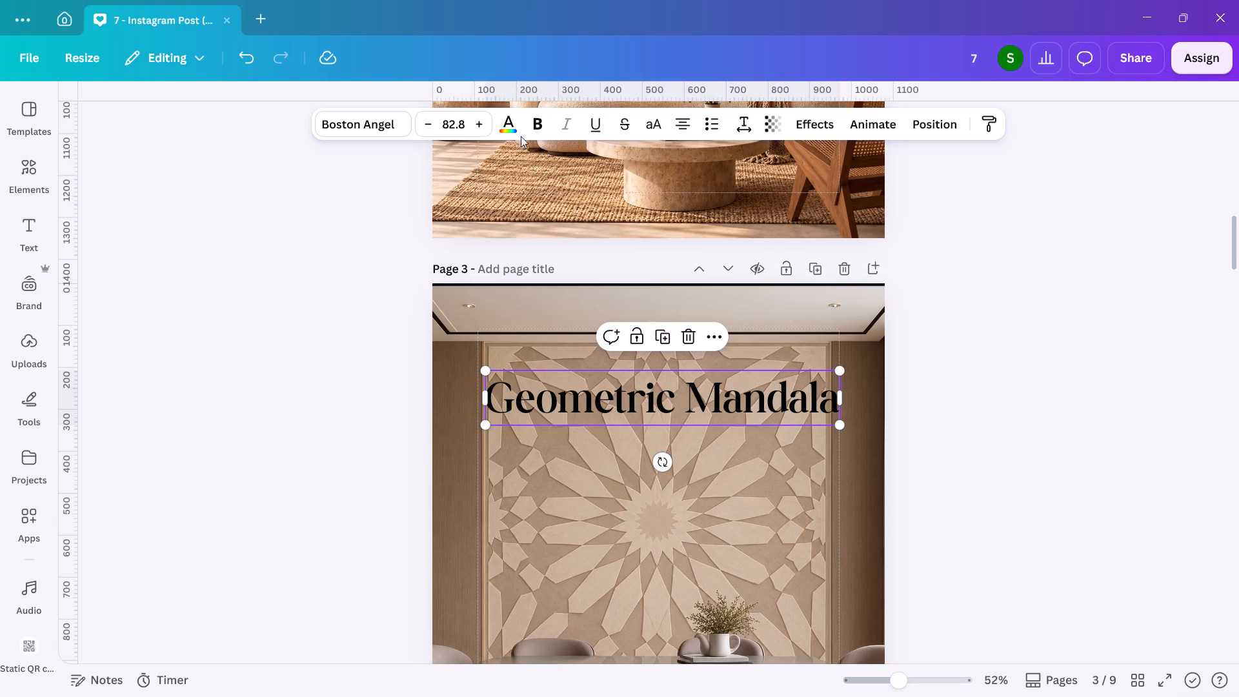
Recolour page 3's "Geometric Mandala" title white, using the colour already in the design.
{"action": "left_click", "coordinate": [516, 130]}
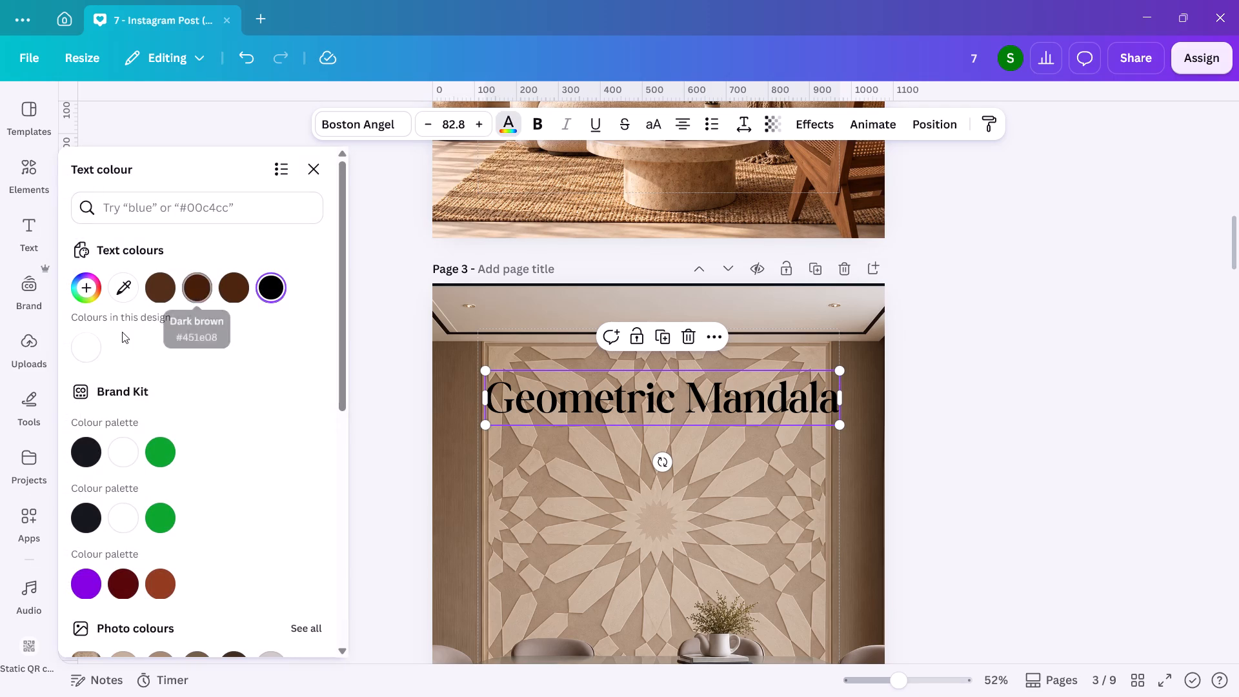
{"action": "left_click", "coordinate": [86, 341]}
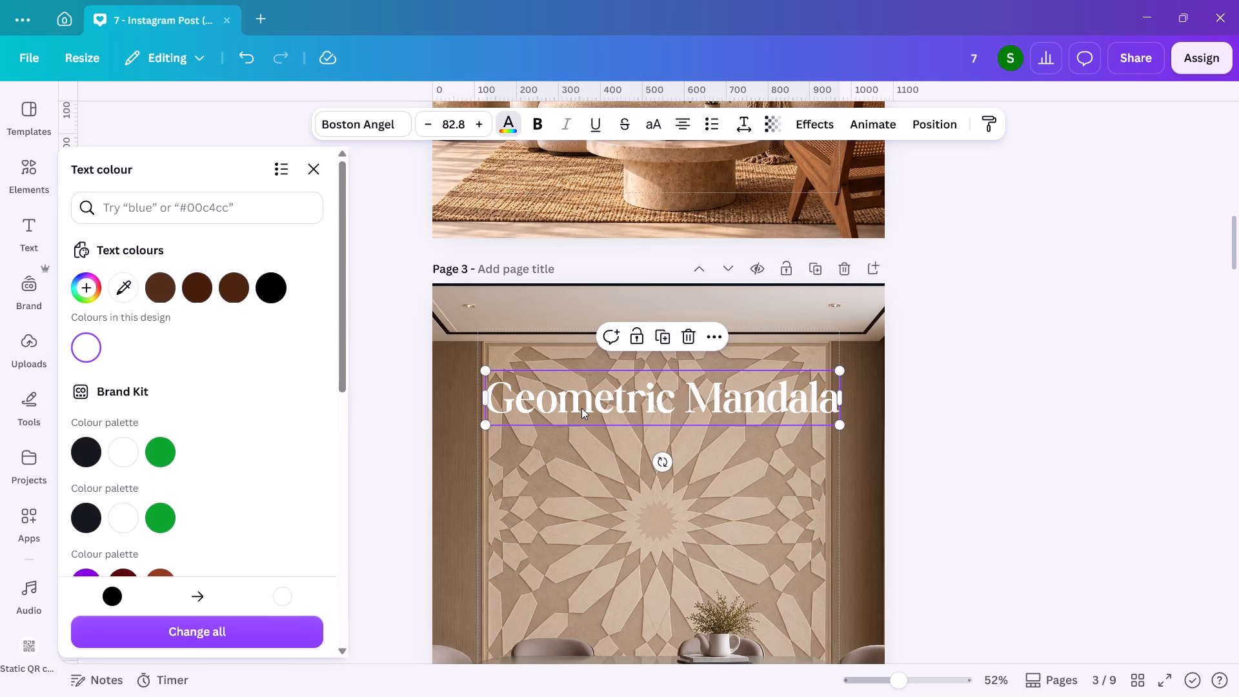
Shrink page 3's "Geometric Mandala" title to a font size of about 68.6 on the upper part of the wall panel.
{"action": "scroll", "coordinate": [581, 408], "scroll_direction": "down", "scroll_amount": 1}
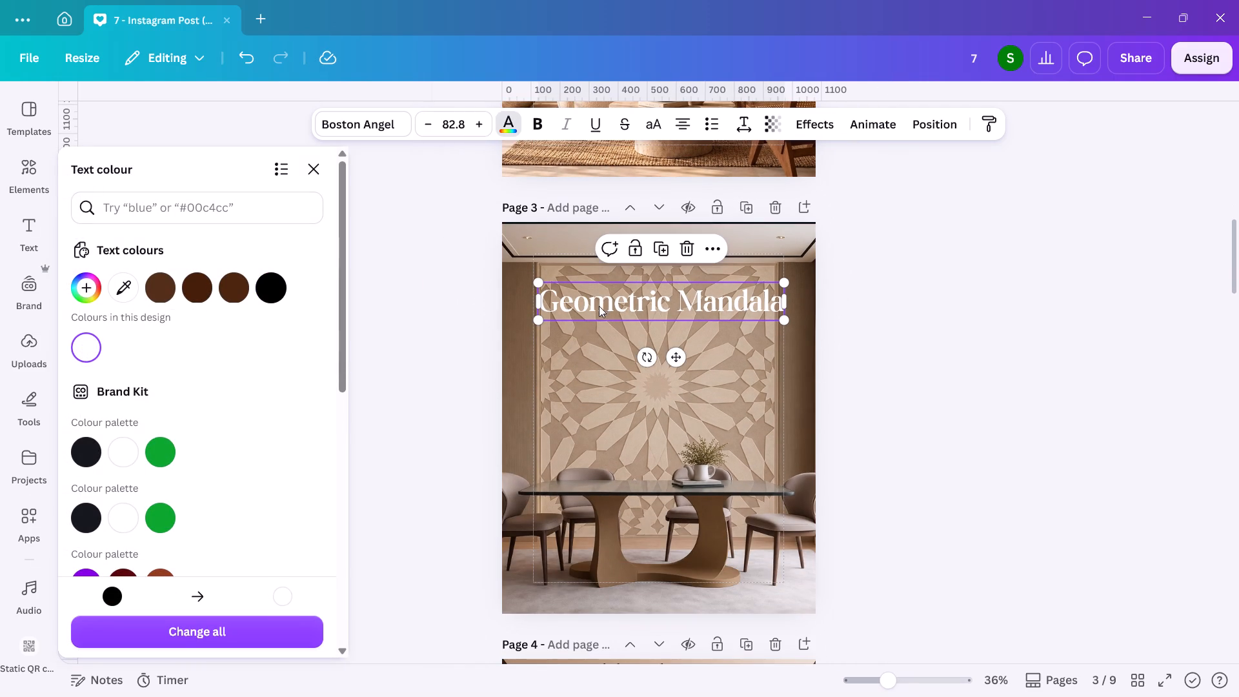
{"action": "left_click", "coordinate": [601, 303]}
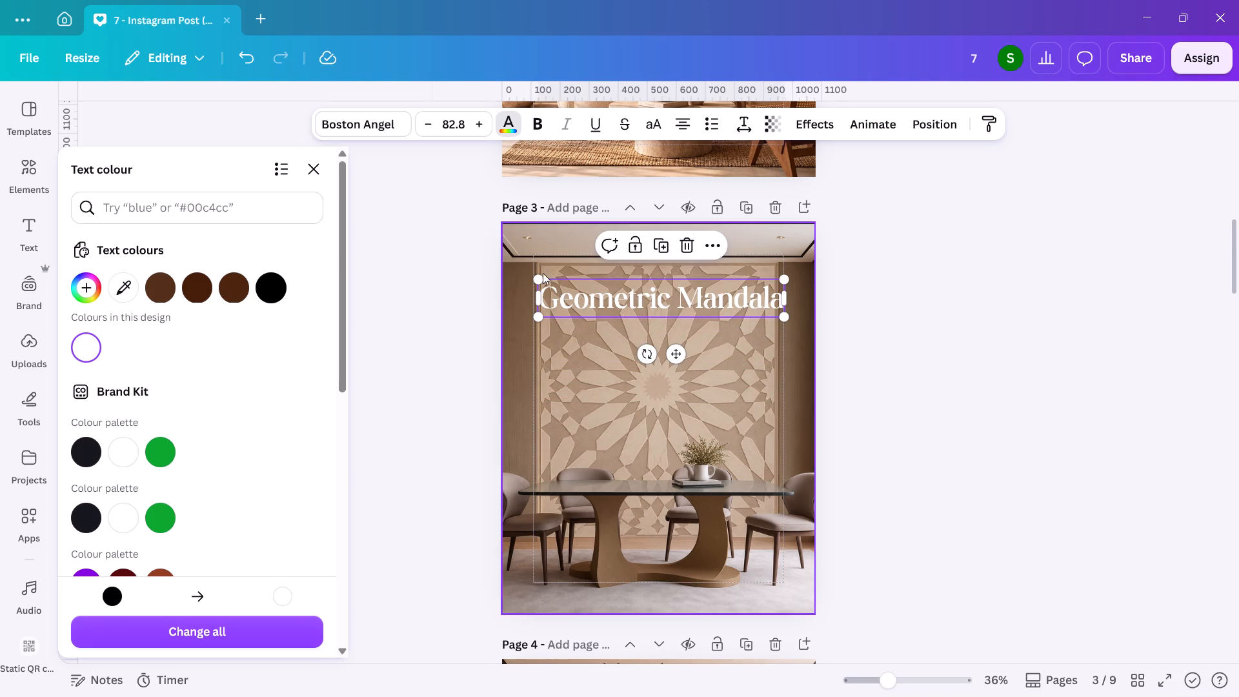
{"action": "left_click_drag", "start_coordinate": [540, 277], "coordinate": [581, 289]}
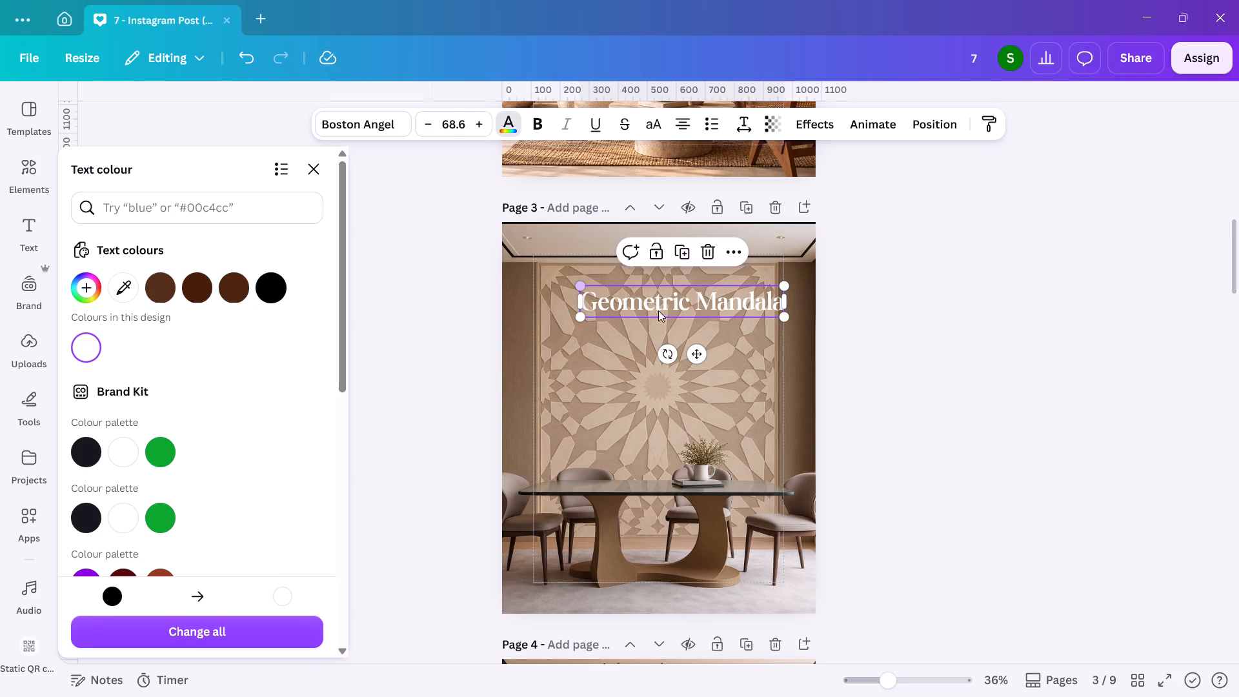
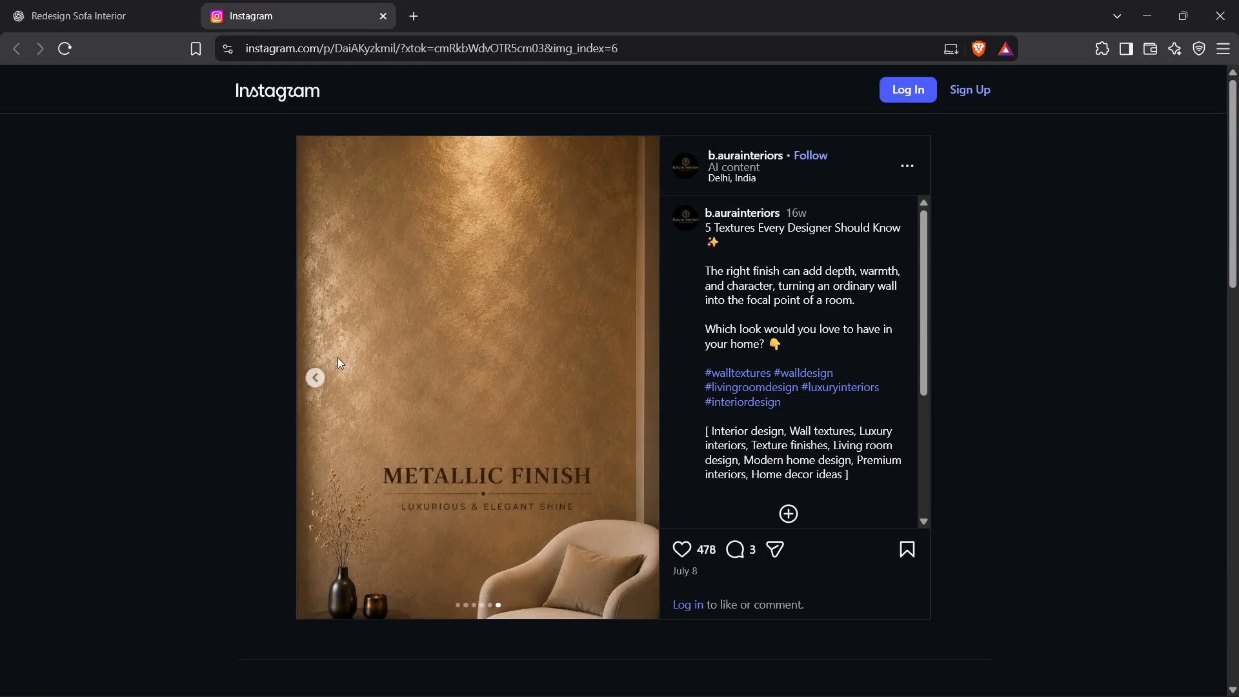
Go back through the slides of the reference wall-textures post on Instagram to examine how the finish titles are placed and styled.
{"action": "left_click", "coordinate": [318, 369]}
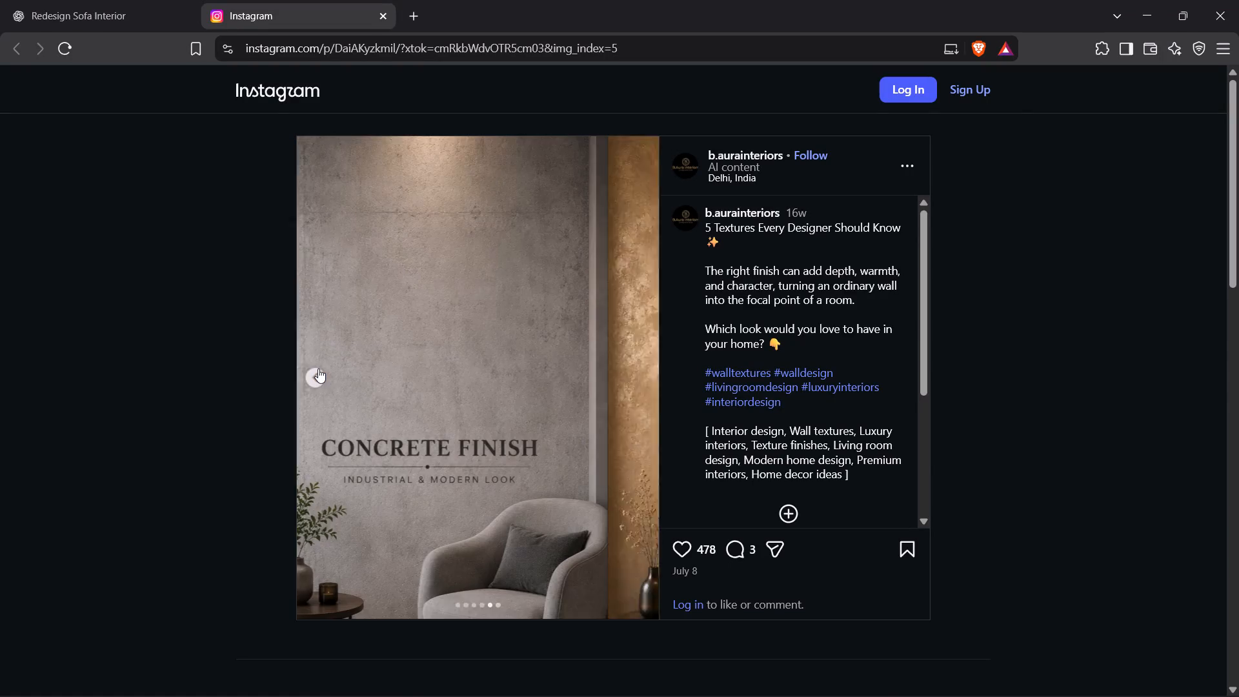
{"action": "left_click", "coordinate": [318, 369]}
{"action": "left_click", "coordinate": [318, 369]}
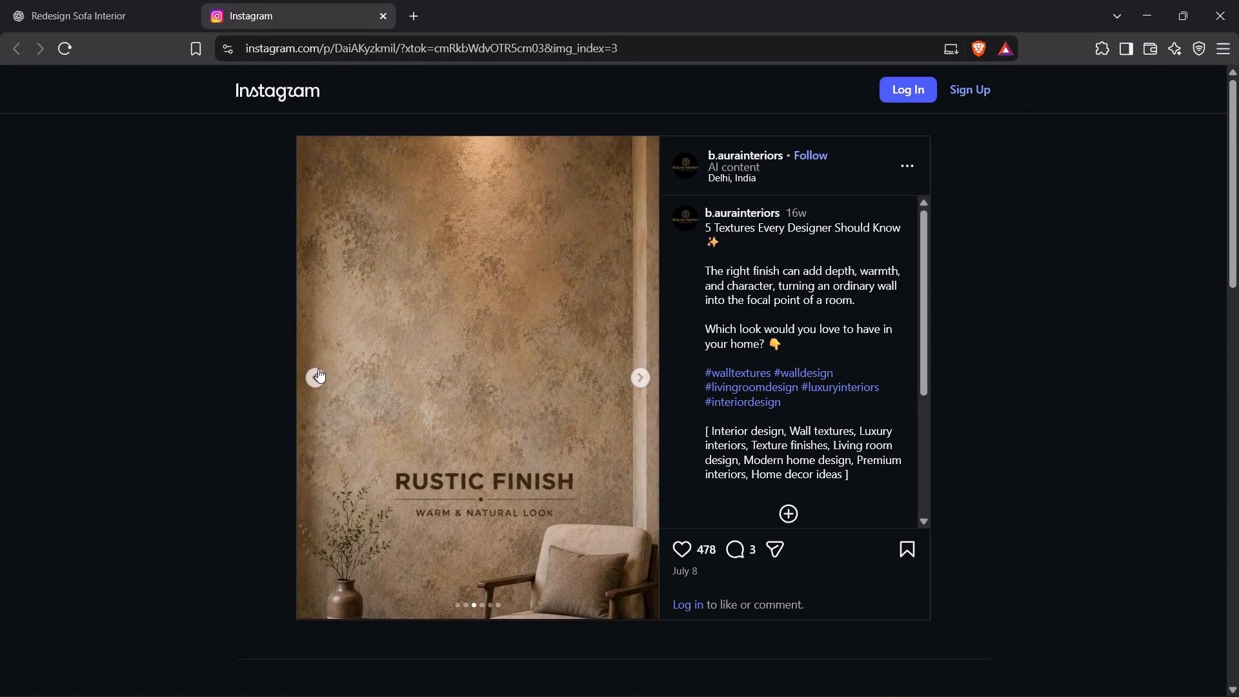
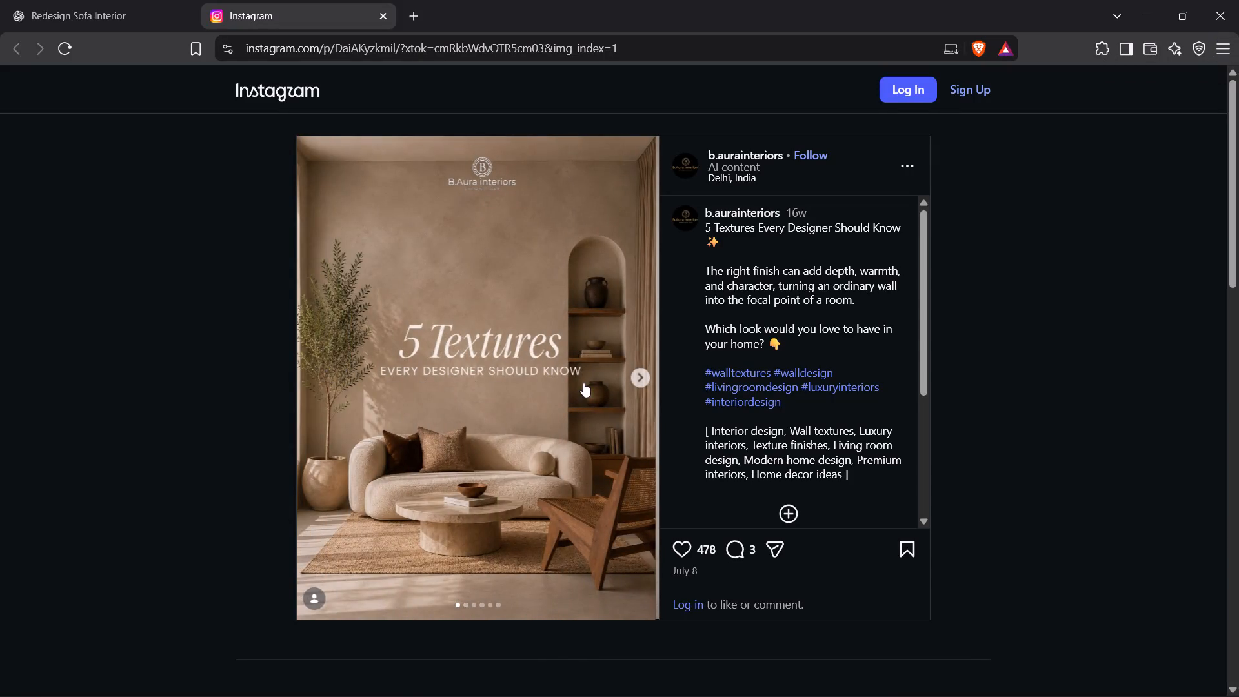
Browse the slides of the reference "5 Textures Every Designer Should Know" Instagram carousel to examine how the finish titles are placed and styled.
{"action": "left_click", "coordinate": [629, 379]}
{"action": "left_click", "coordinate": [629, 379]}
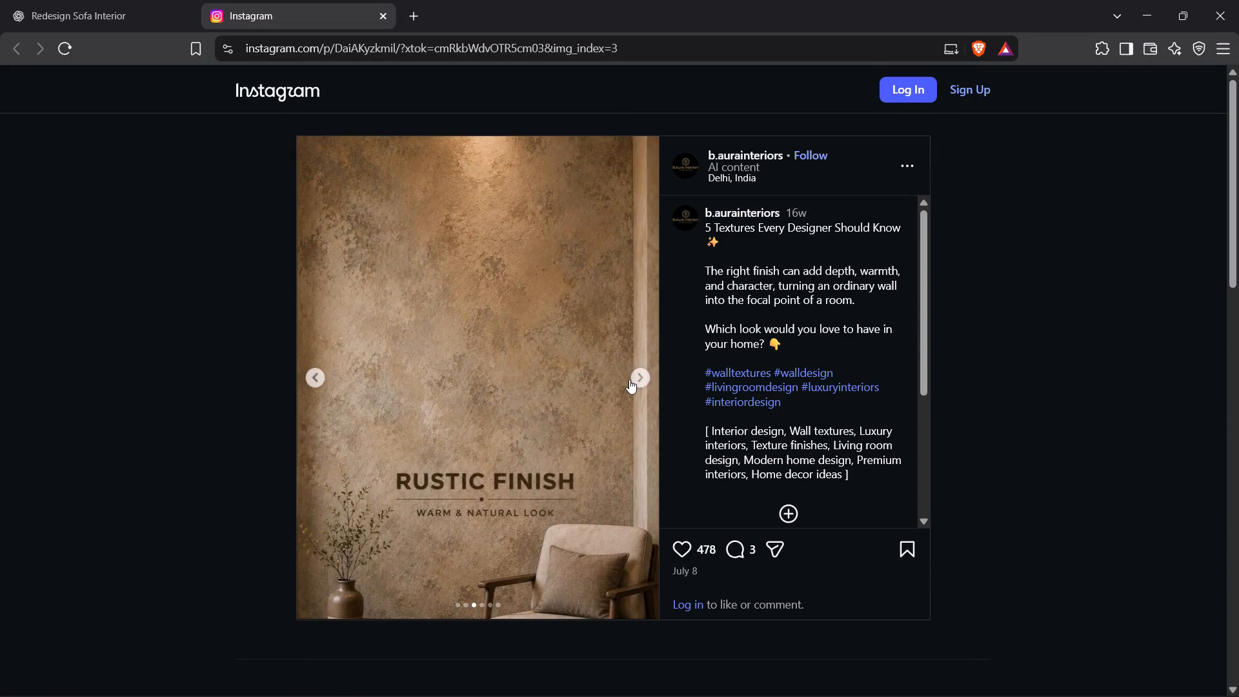
{"action": "left_click", "coordinate": [629, 379]}
{"action": "left_click", "coordinate": [629, 379]}
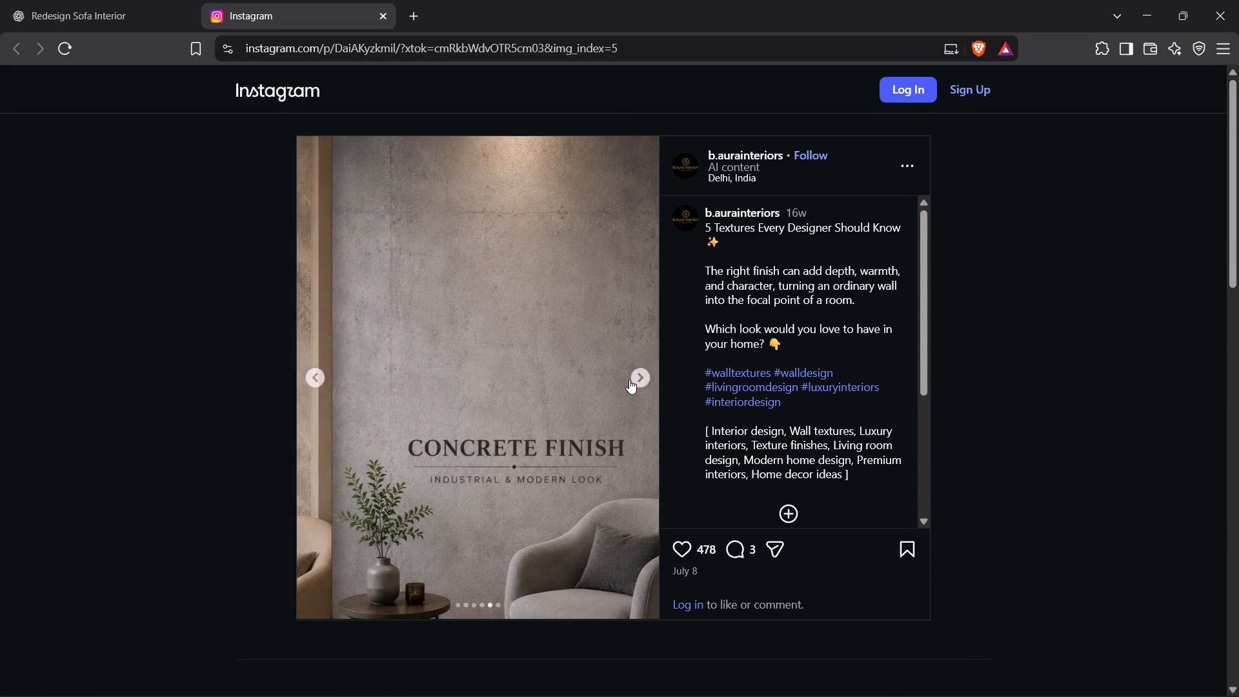
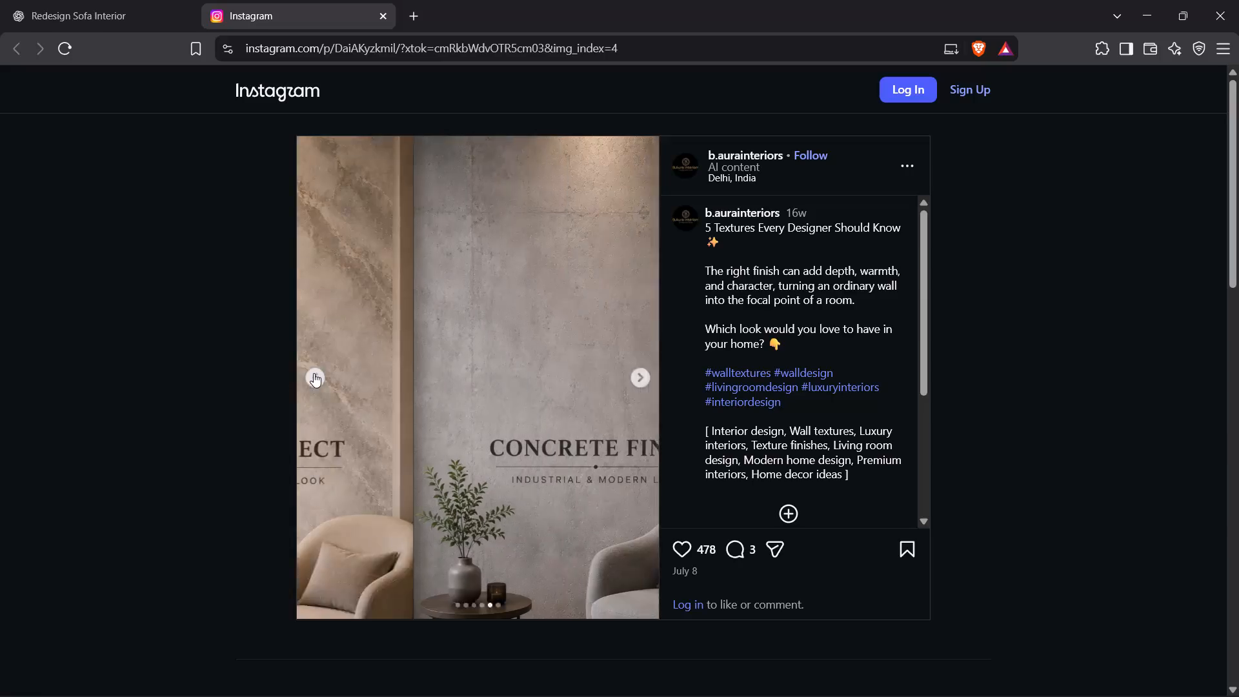
Examine the title and subtitle placement across the slides of the reference Instagram wall-textures carousel.
{"action": "left_click", "coordinate": [314, 373]}
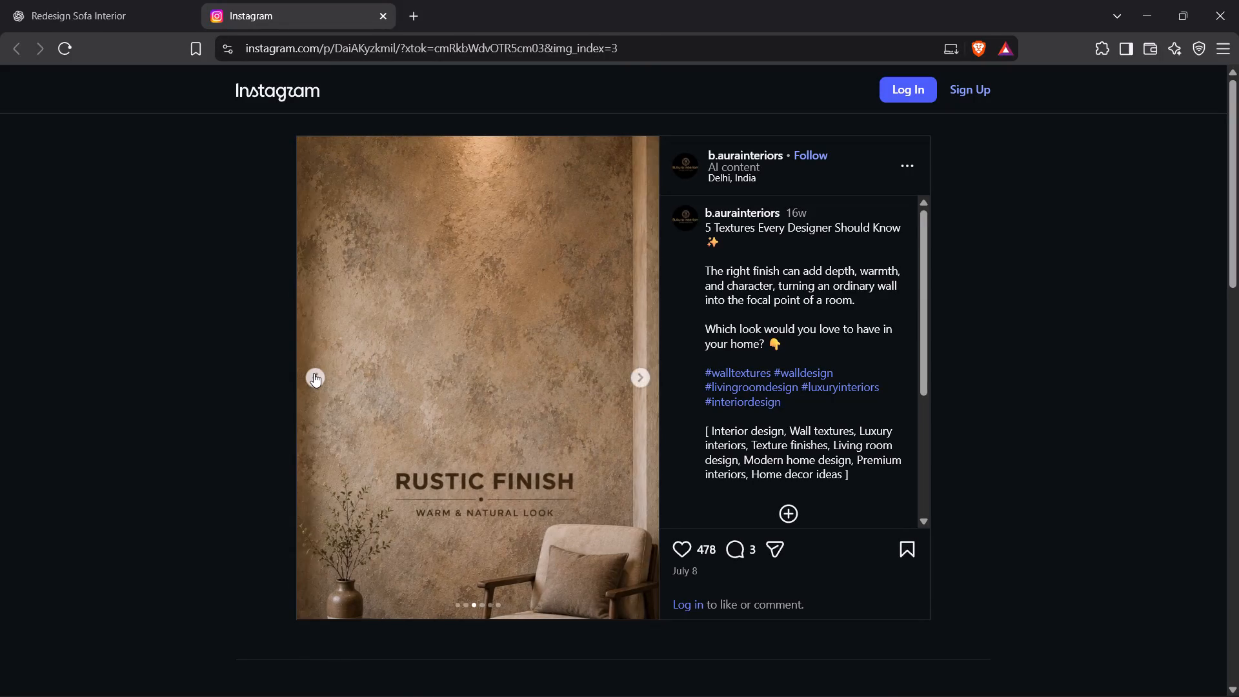
{"action": "left_click", "coordinate": [314, 373]}
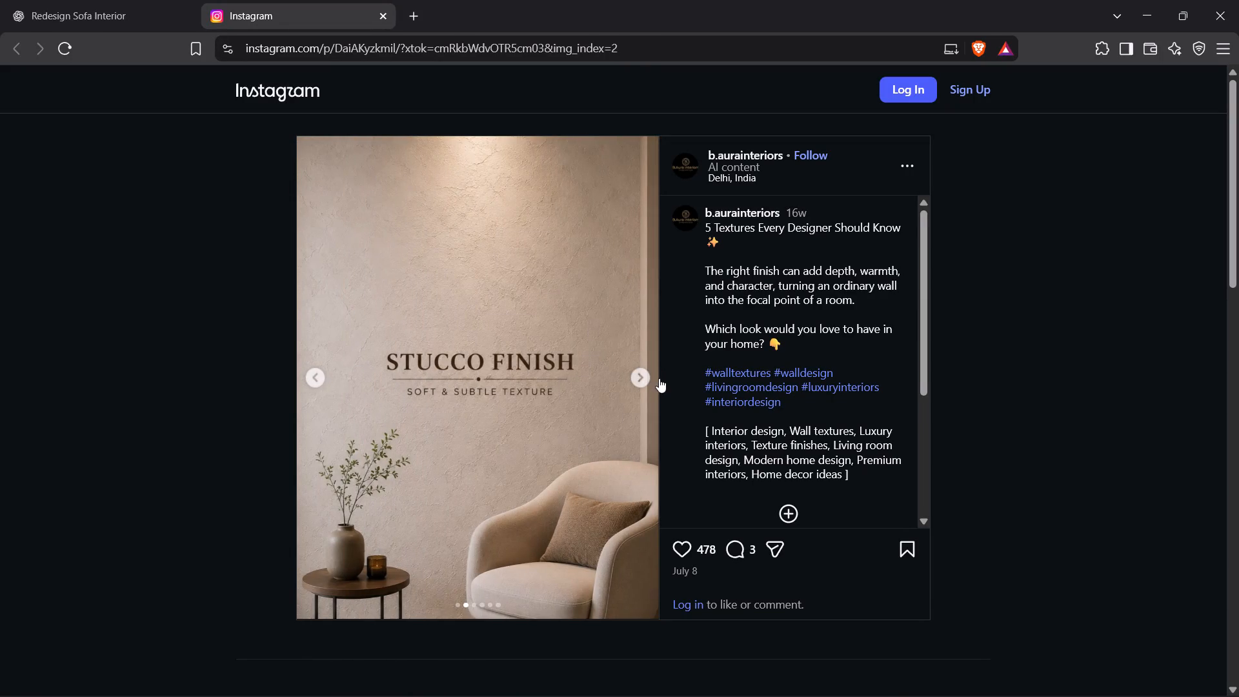
{"action": "left_click", "coordinate": [649, 379]}
{"action": "left_click", "coordinate": [649, 379]}
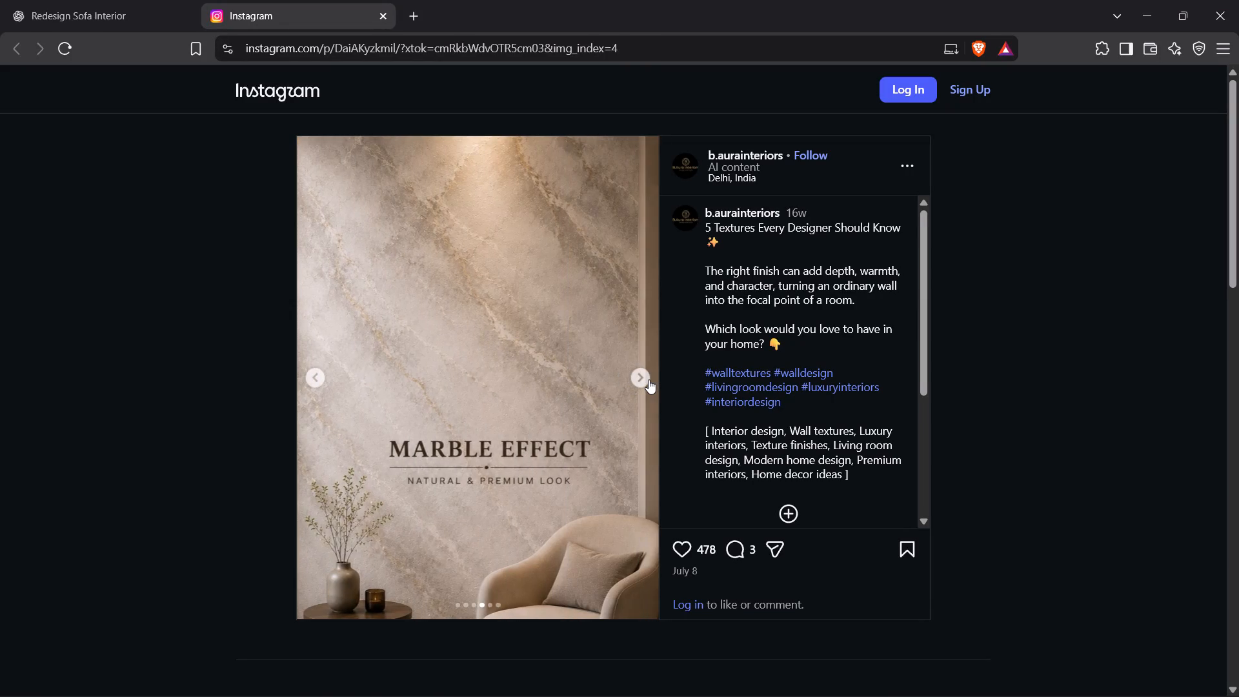
{"action": "left_click", "coordinate": [649, 379]}
{"action": "left_click", "coordinate": [649, 379]}
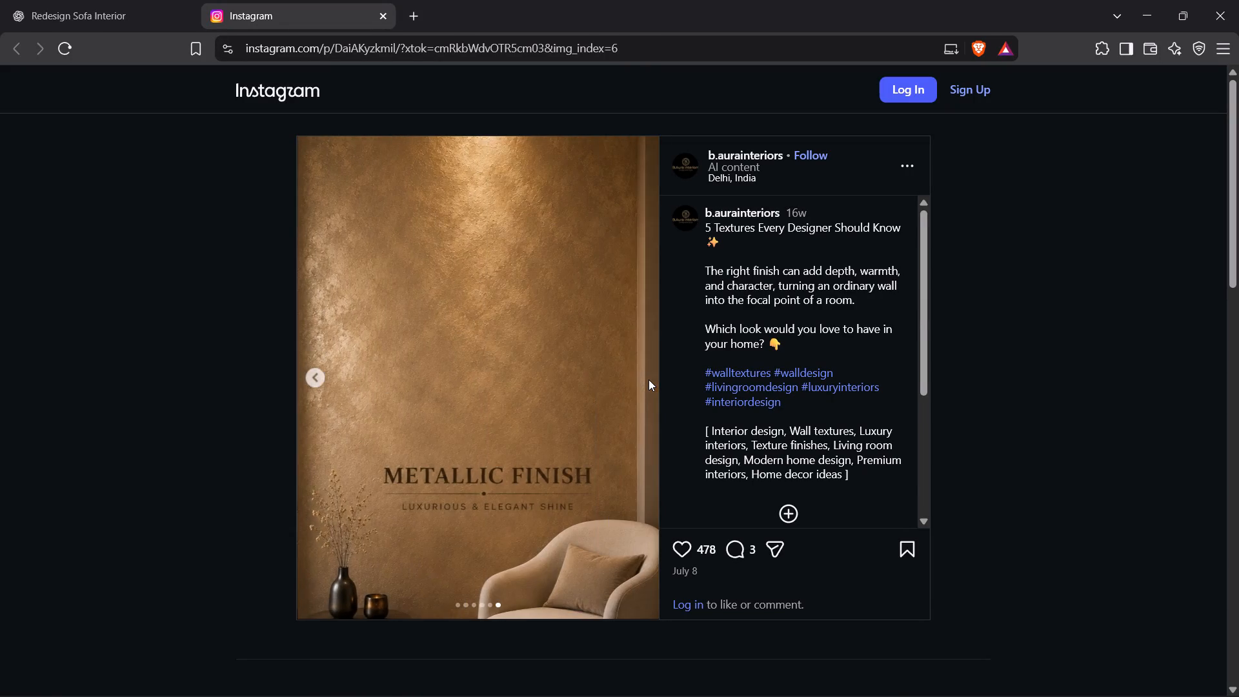
In Canva, shrink page 3's "Geometric Mandala" title to size 50.1 and place it at the wall panel's upper right, against the page margin.
{"action": "key", "text": "alt+Tab"}
{"action": "left_click_drag", "start_coordinate": [629, 292], "coordinate": [617, 342]}
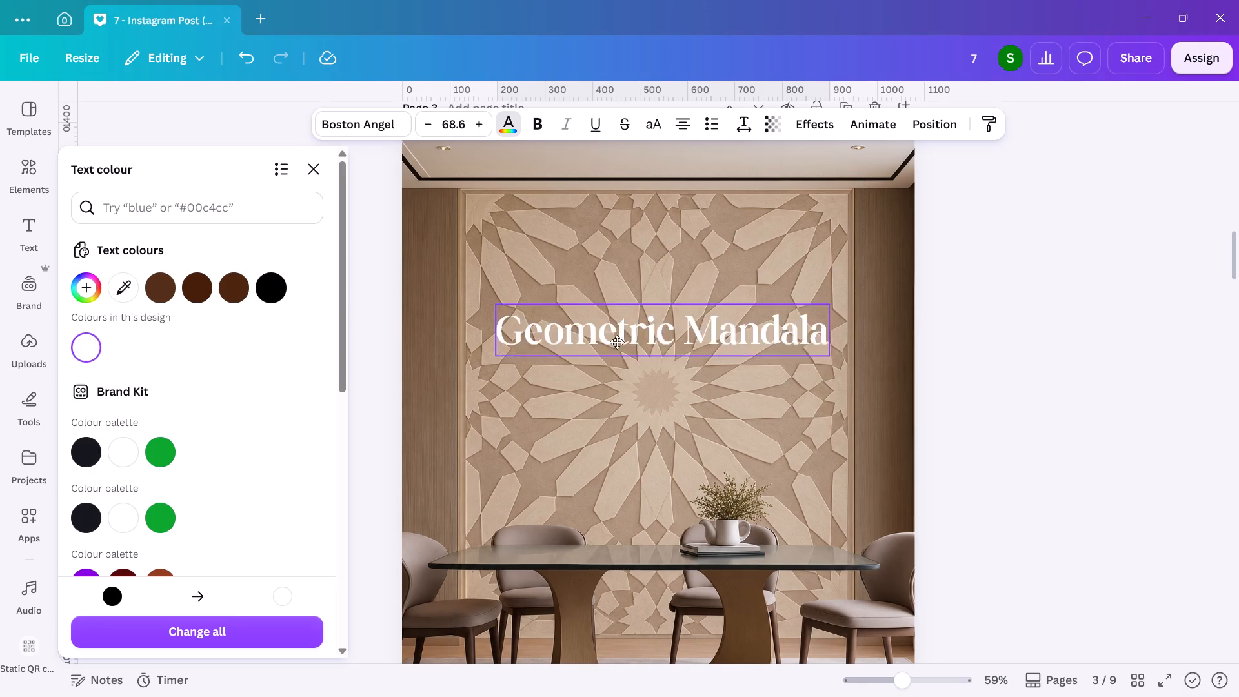
{"action": "left_click_drag", "start_coordinate": [617, 342], "coordinate": [623, 439]}
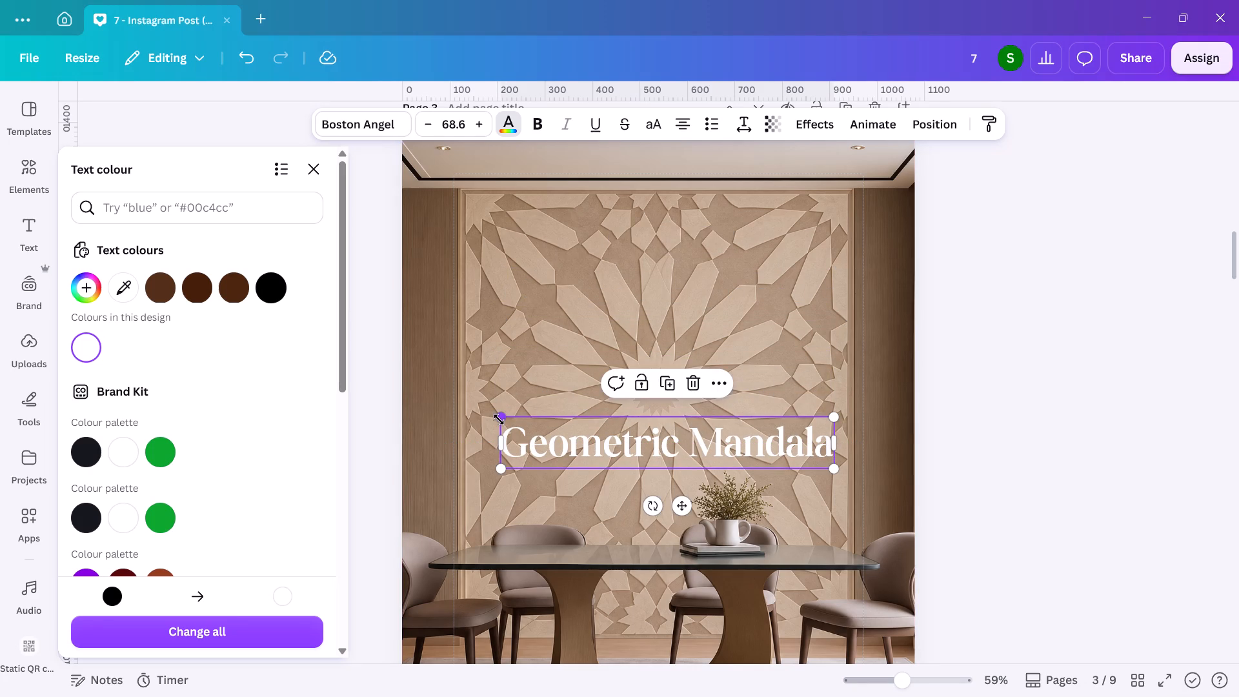
{"action": "left_click_drag", "start_coordinate": [499, 420], "coordinate": [587, 443]}
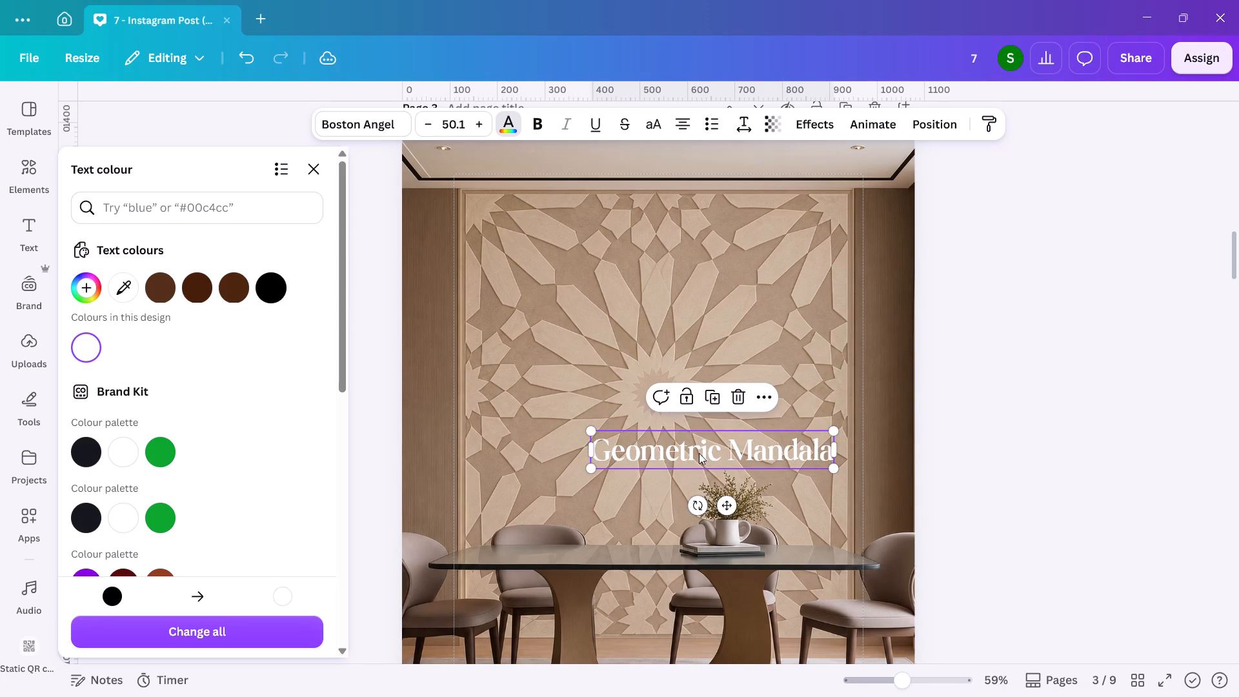
{"action": "left_click_drag", "start_coordinate": [723, 460], "coordinate": [745, 225]}
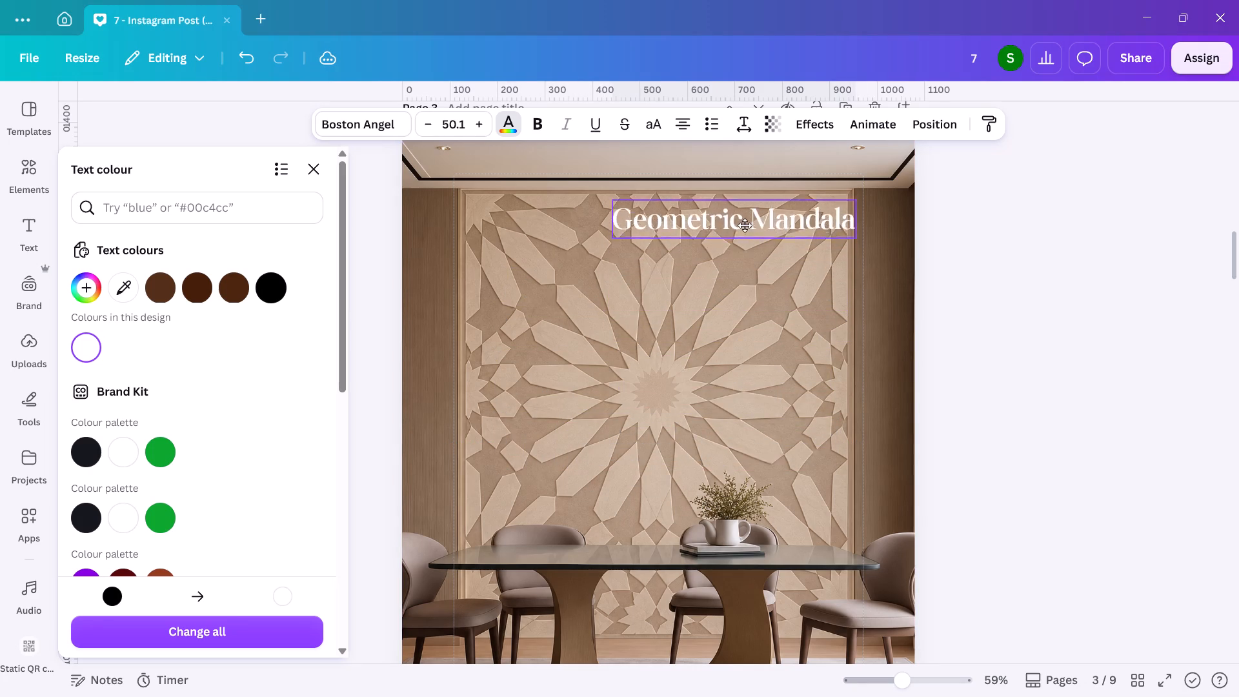
{"action": "left_click_drag", "start_coordinate": [745, 225], "coordinate": [751, 227]}
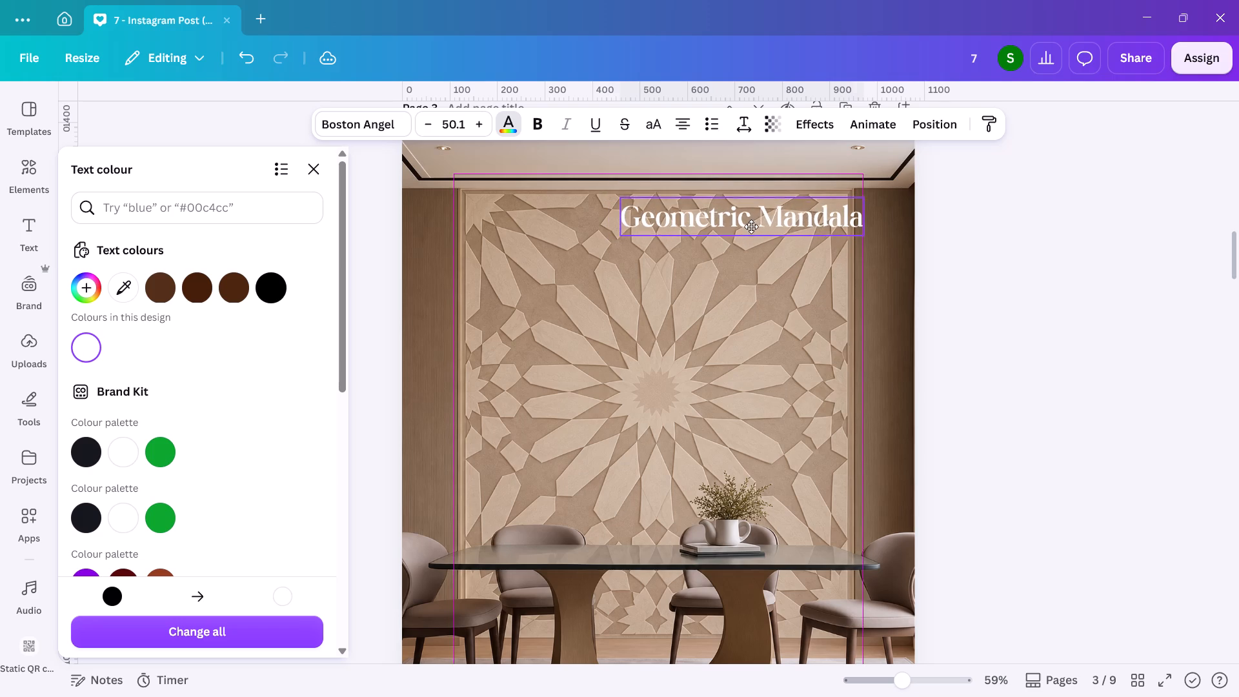
{"action": "left_click_drag", "start_coordinate": [751, 227], "coordinate": [756, 225]}
Duplicate the "Geometric Mandala" title, place the copy directly beneath the original, and reduce the copy's font size.
{"action": "key", "text": "ctrl+c"}
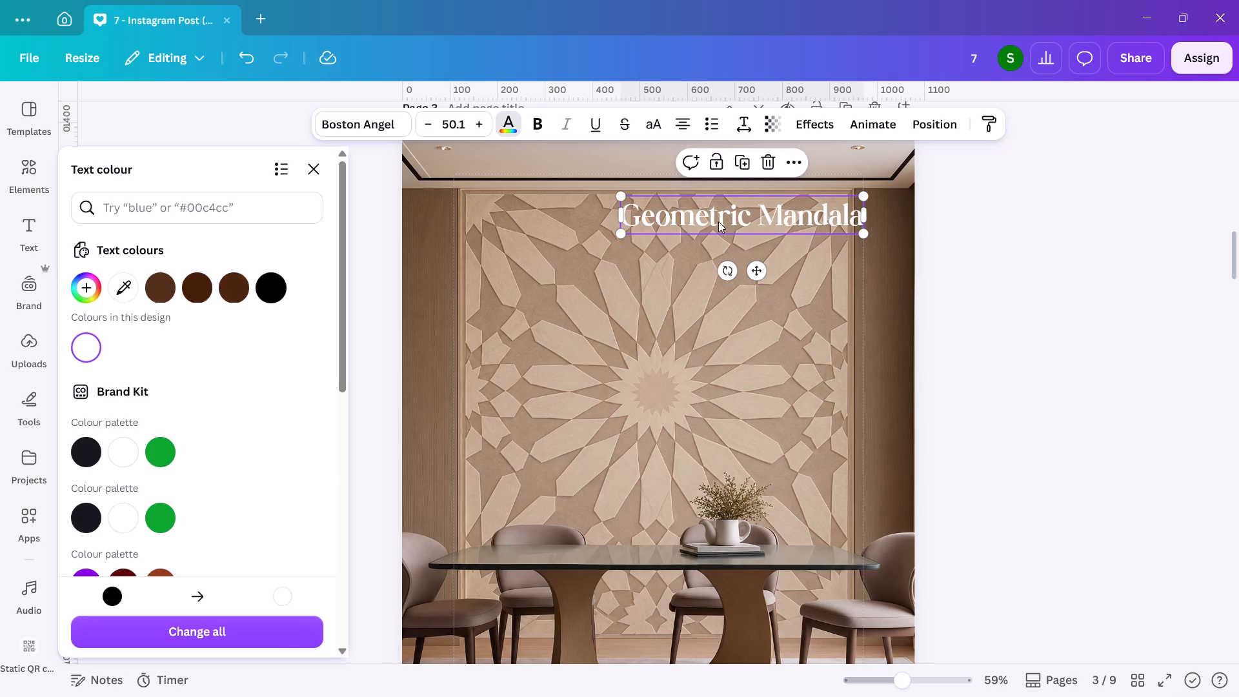
{"action": "key", "text": "ctrl+v"}
{"action": "left_click_drag", "start_coordinate": [718, 221], "coordinate": [714, 250]}
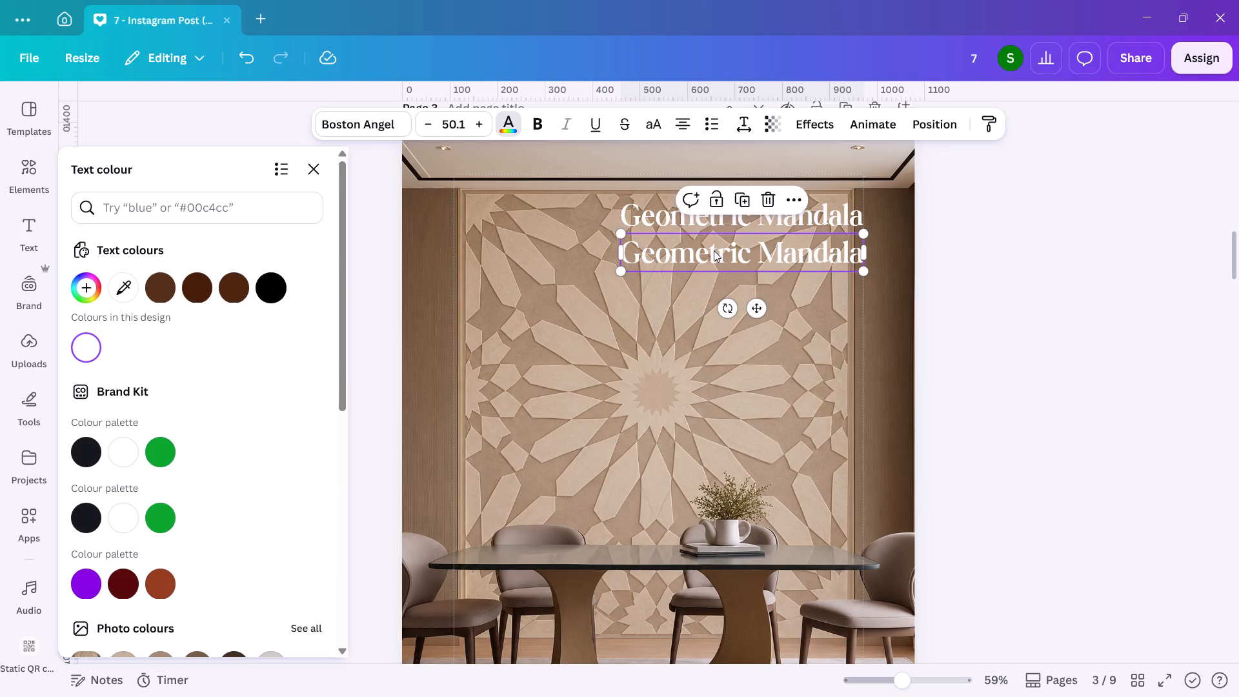
{"action": "triple_click", "coordinate": [432, 125]}
{"action": "triple_click", "coordinate": [432, 125]}
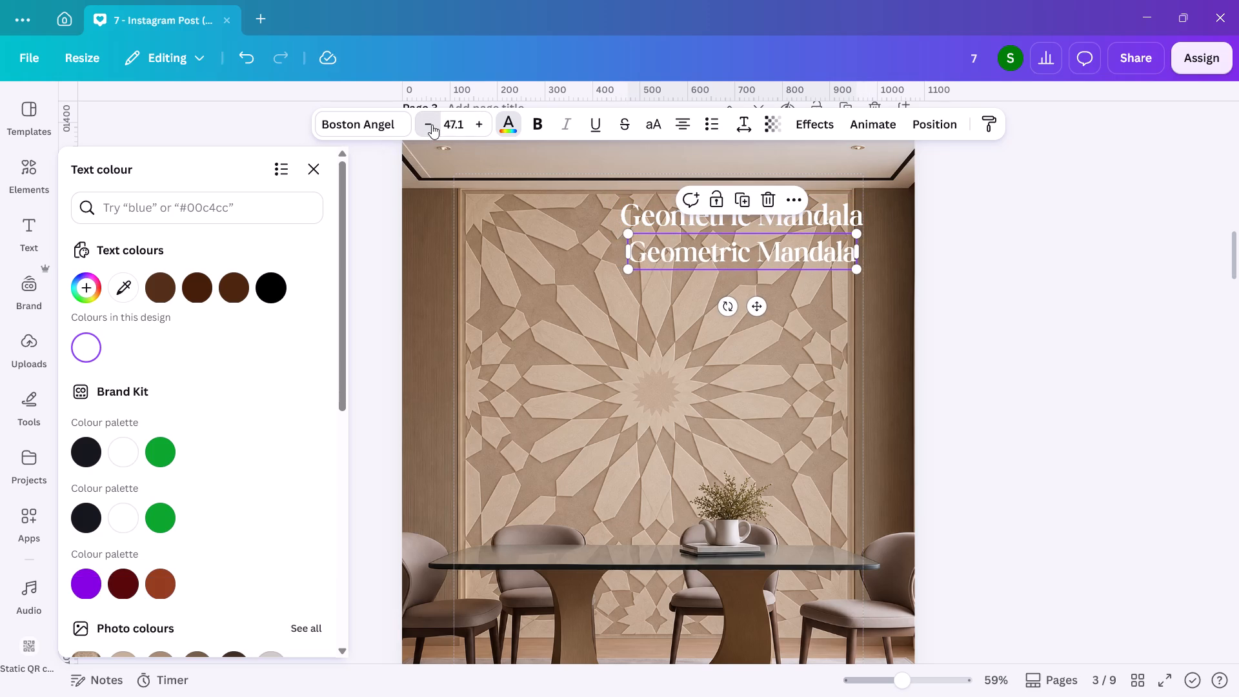
{"action": "triple_click", "coordinate": [432, 125]}
{"action": "left_click", "coordinate": [432, 125]}
Switch back to the reference Instagram carousel to check the subtitle under the "Metallic Finish" title.
{"action": "key", "text": "alt+Tab"}
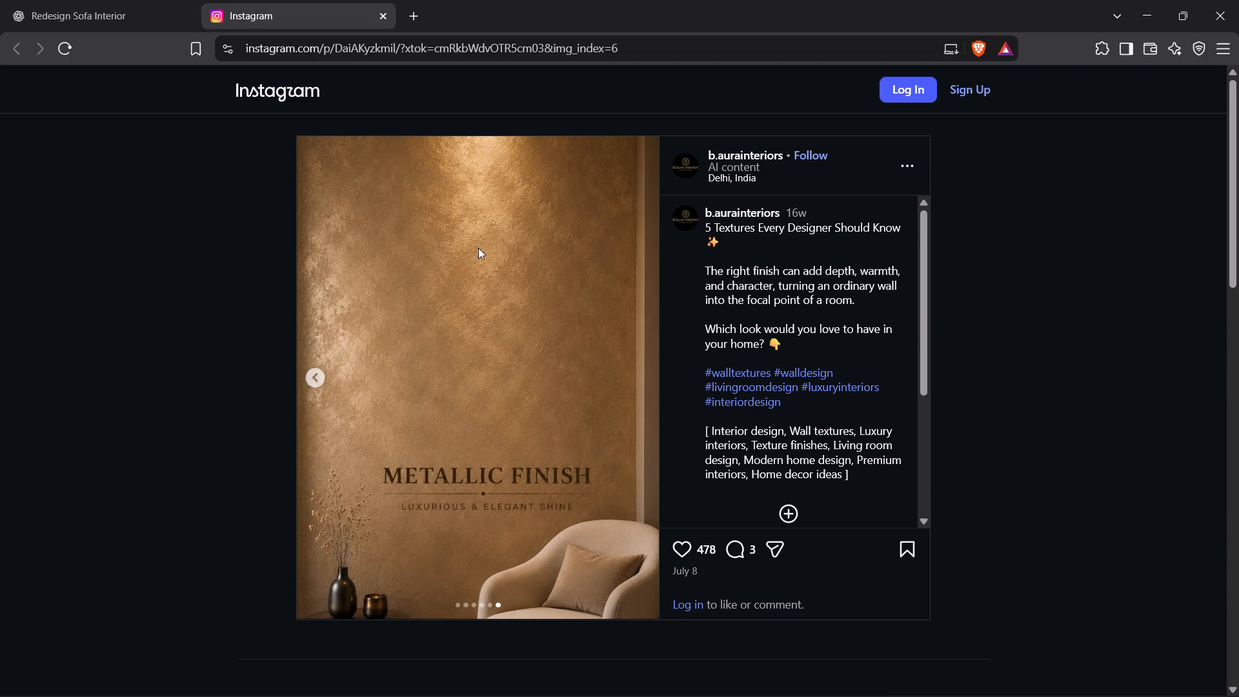
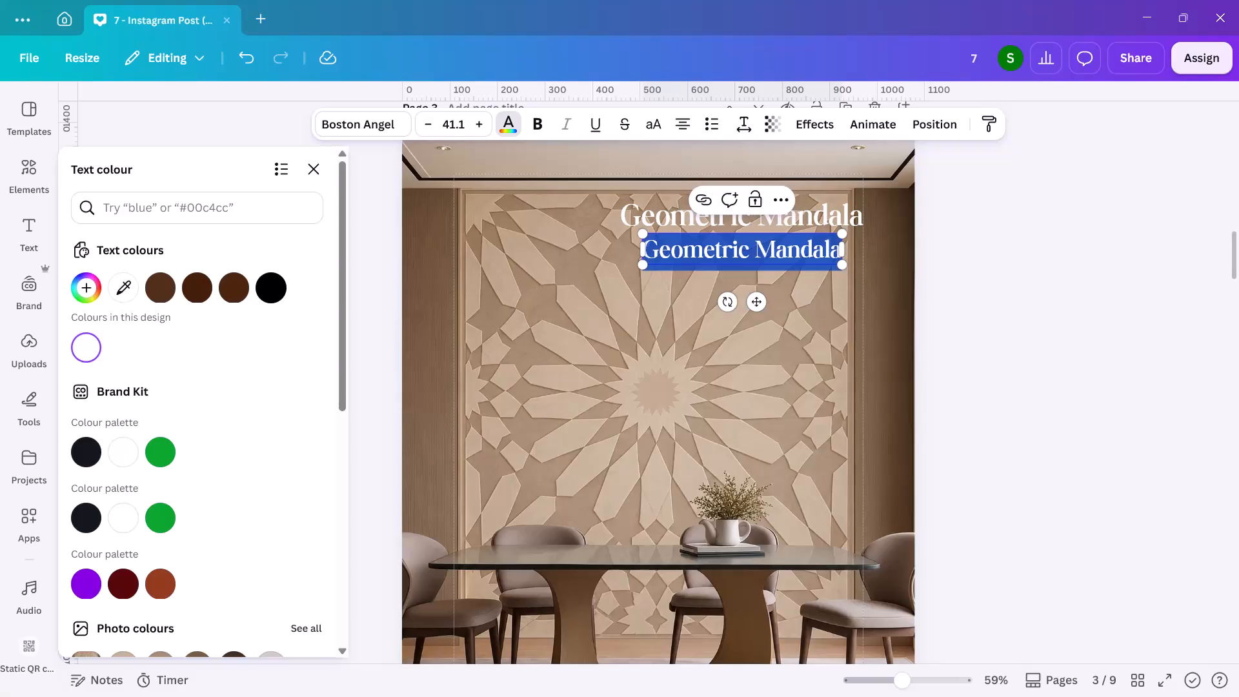
Replace the duplicate text beneath page 3's "Geometric Mandala" title with a subtitle beginning "Bold Sy", checking the reference Instagram post's subtitle.
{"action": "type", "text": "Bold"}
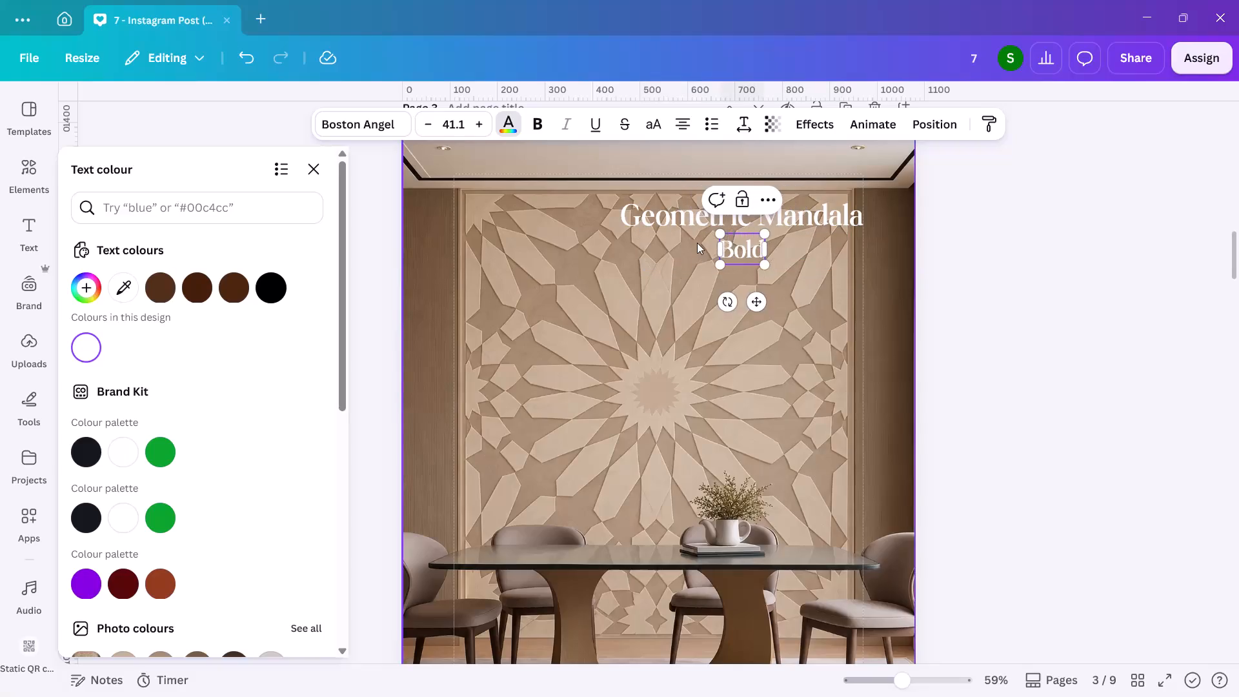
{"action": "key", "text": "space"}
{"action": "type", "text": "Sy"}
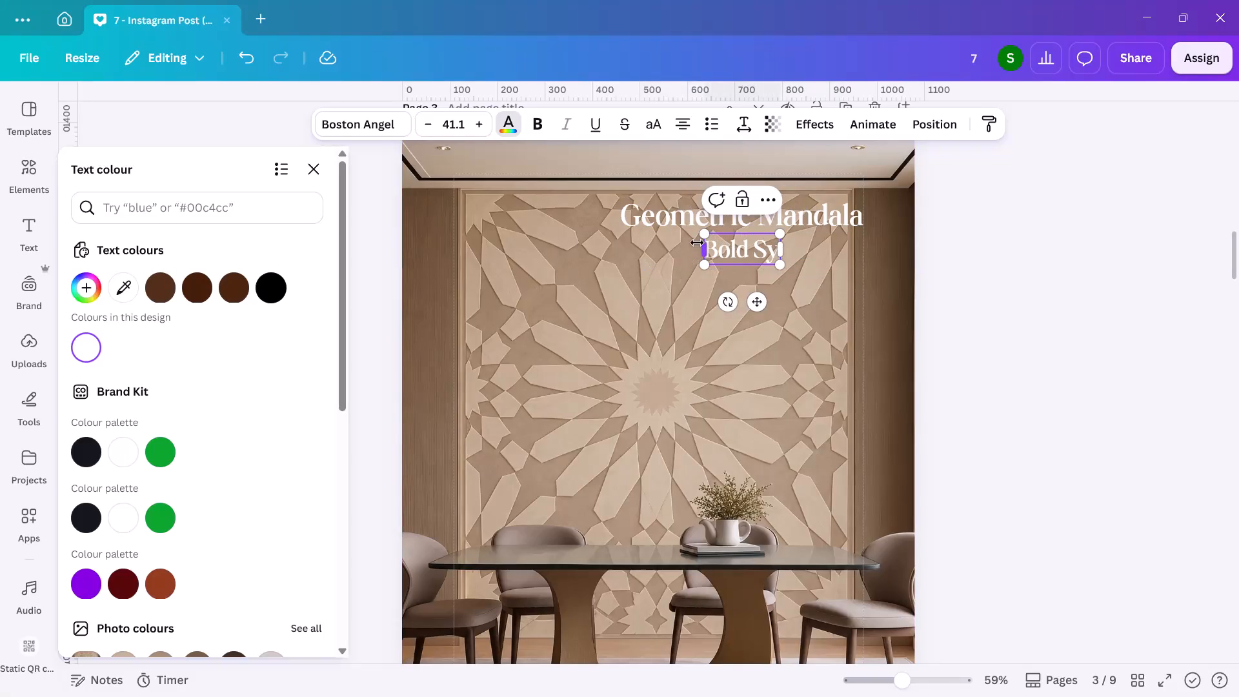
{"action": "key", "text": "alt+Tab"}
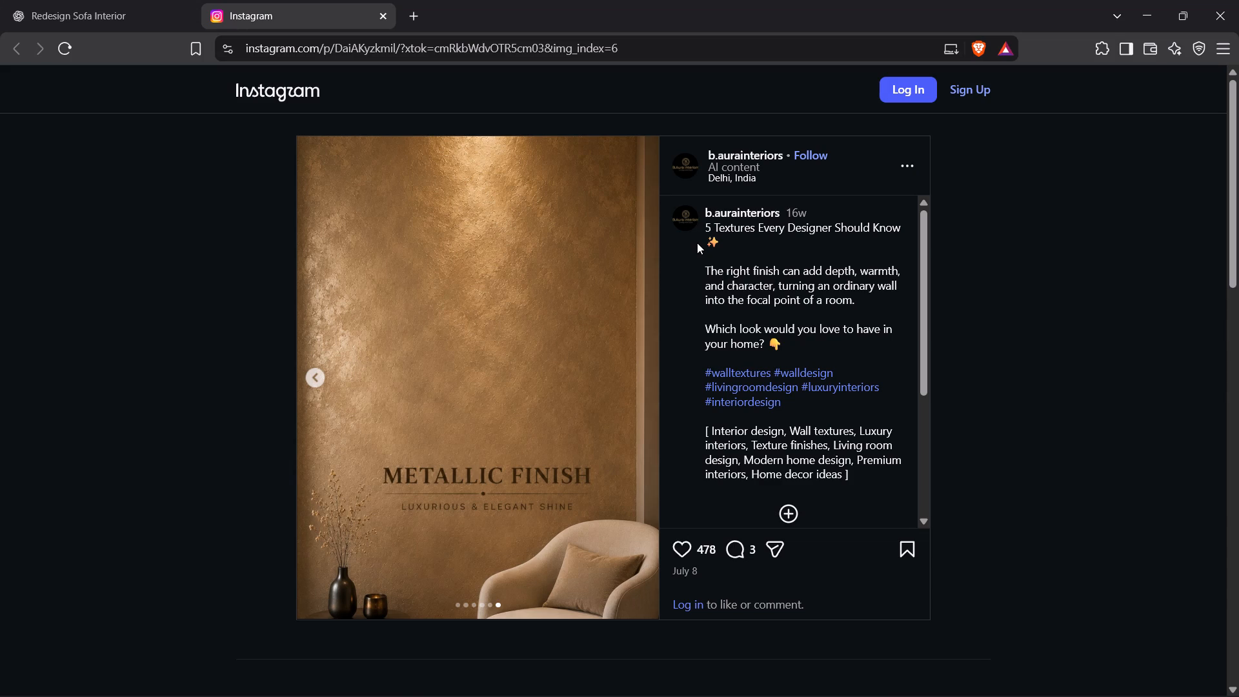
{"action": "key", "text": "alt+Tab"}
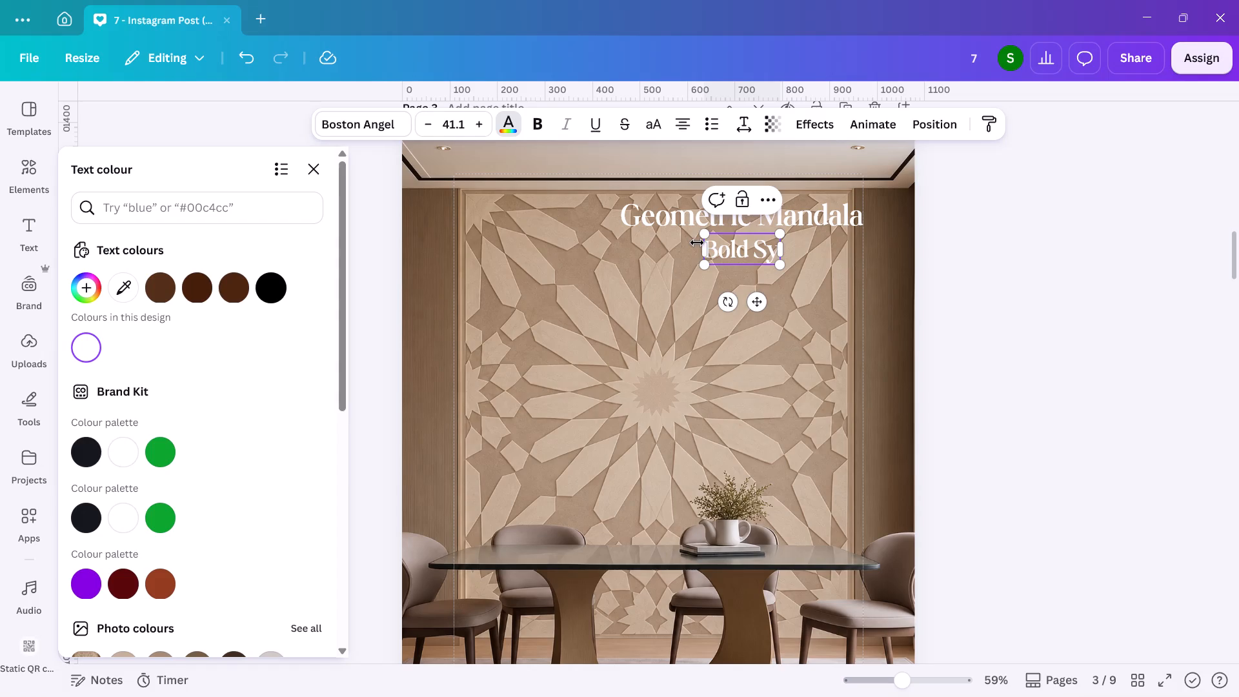
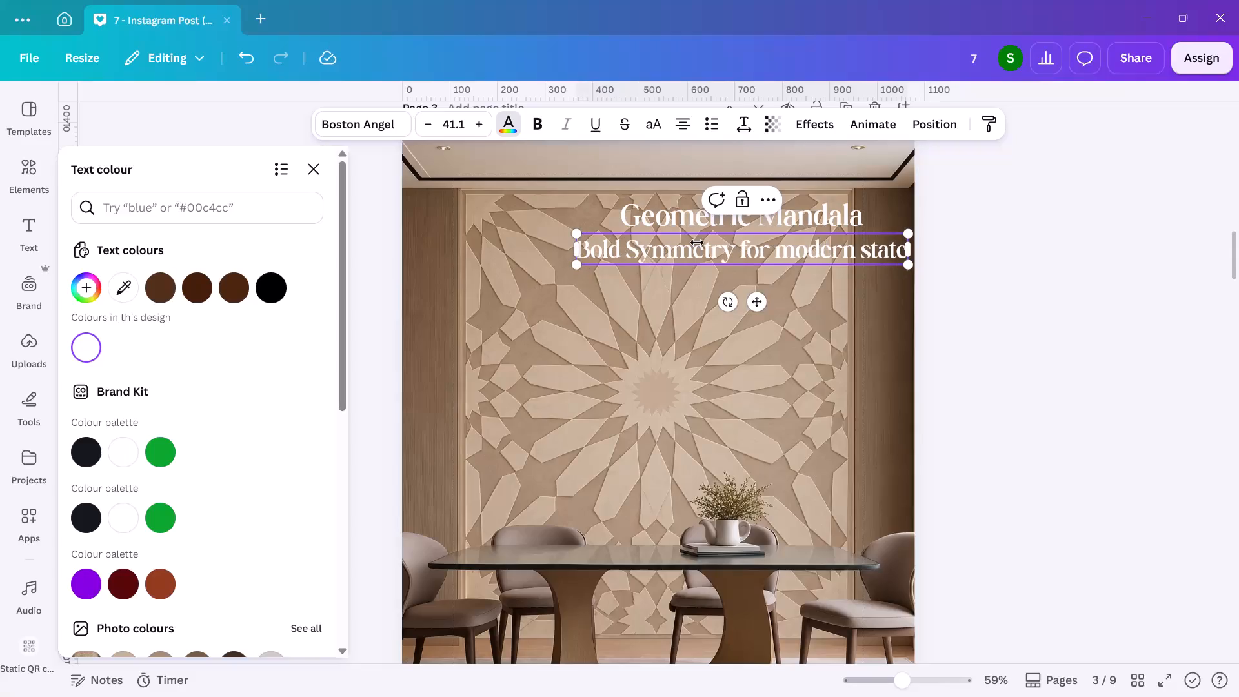
Complete page 3's subtitle as "Bold Symmetry for modern statement walls" and set its text alignment to right.
{"action": "type", "text": "ment walls"}
{"action": "left_click", "coordinate": [678, 123]}
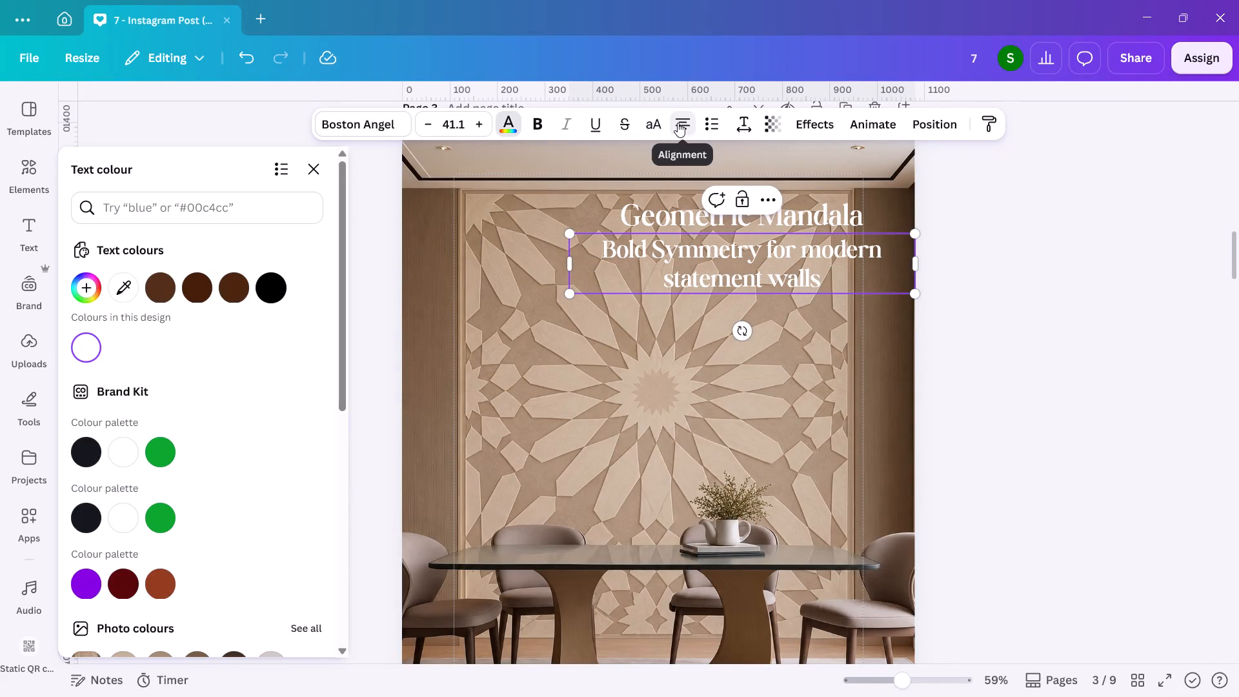
{"action": "left_click", "coordinate": [678, 123]}
{"action": "left_click", "coordinate": [678, 123]}
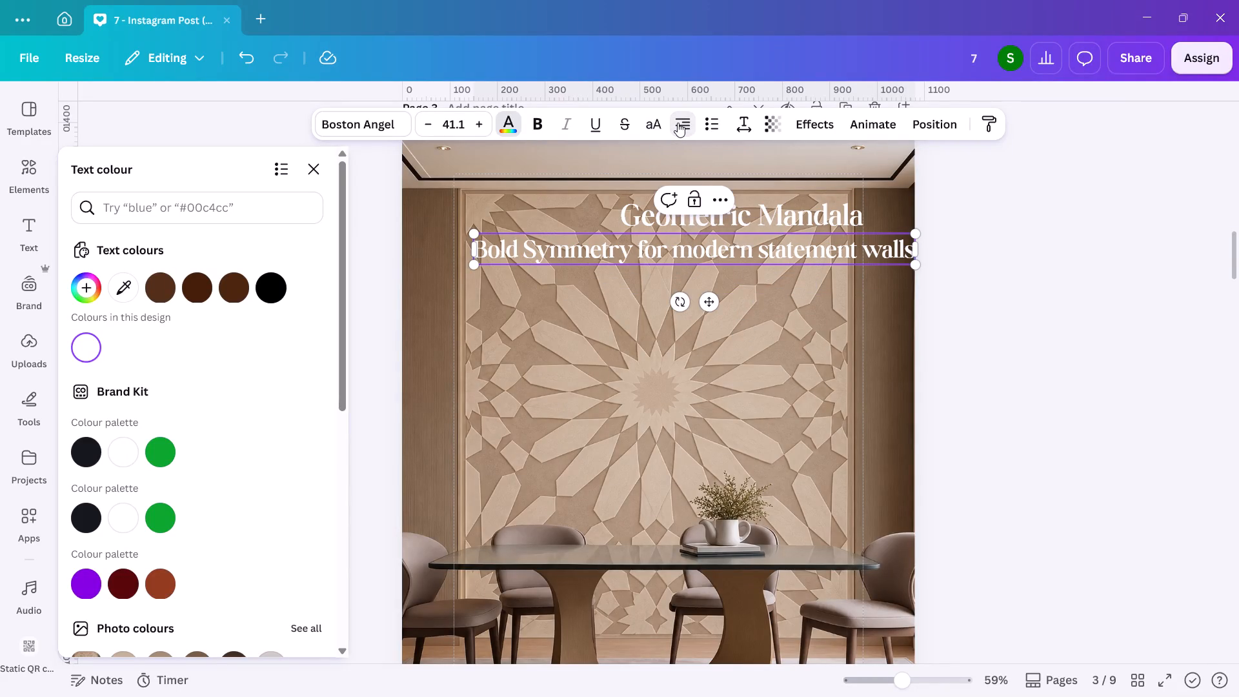
{"action": "left_click", "coordinate": [678, 123]}
{"action": "left_click", "coordinate": [678, 123]}
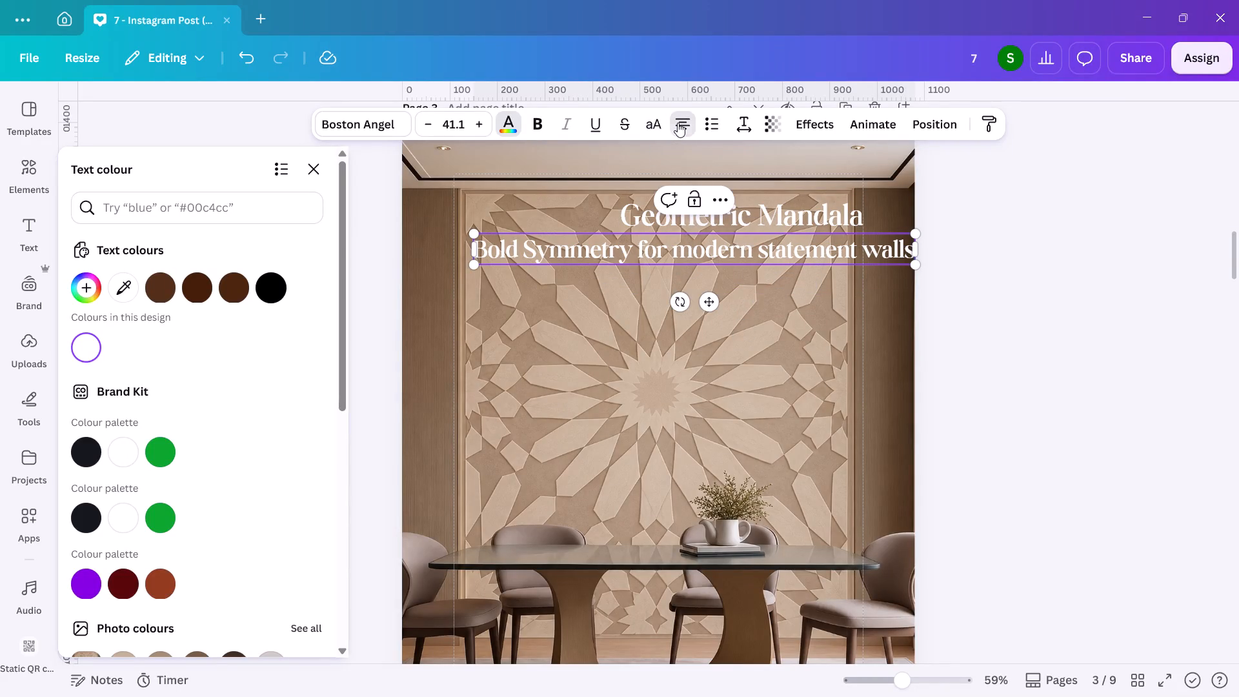
{"action": "left_click", "coordinate": [684, 128]}
{"action": "left_click", "coordinate": [684, 128]}
Narrow page 3's subtitle box so the text wraps onto two lines, and place it under "Geometric Mandala", flush with the title's right edge.
{"action": "left_click_drag", "start_coordinate": [922, 247], "coordinate": [776, 237]}
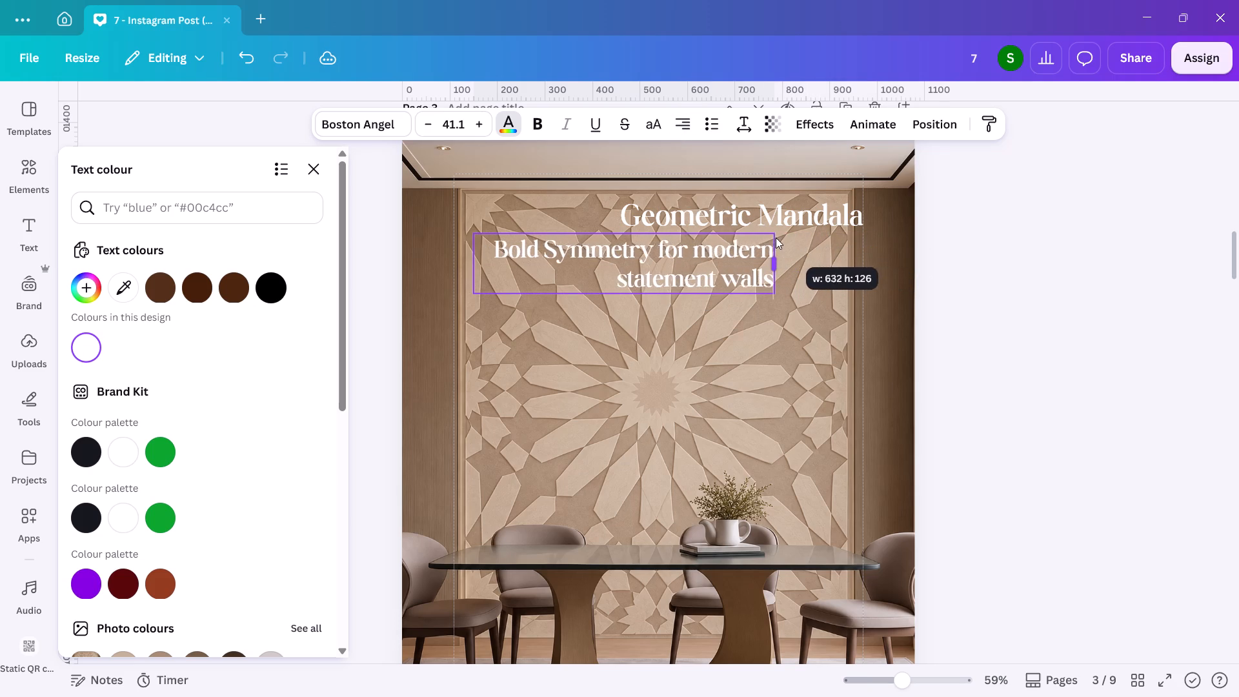
{"action": "left_click_drag", "start_coordinate": [776, 237], "coordinate": [762, 236]}
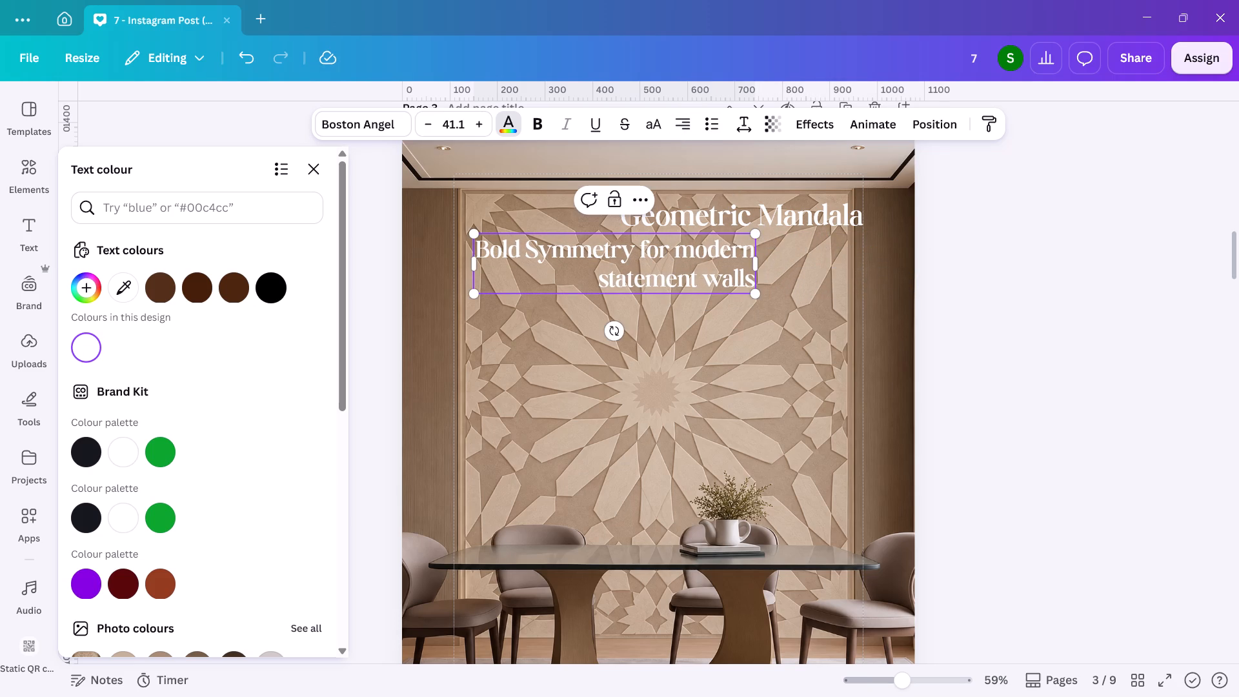
{"action": "left_click_drag", "start_coordinate": [738, 250], "coordinate": [789, 255]}
{"action": "double_click", "coordinate": [980, 279]}
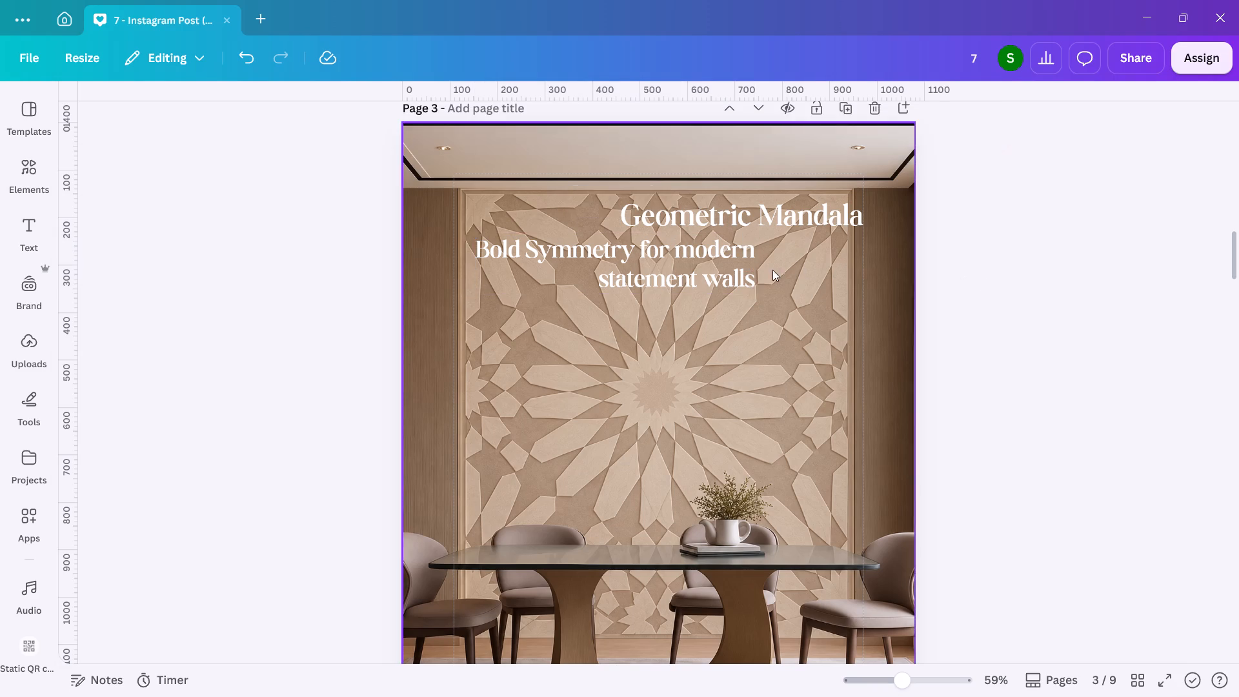
{"action": "left_click_drag", "start_coordinate": [727, 272], "coordinate": [835, 268]}
Reduce page 3's subtitle to font size 28 and tighten its text box around the two lines.
{"action": "triple_click", "coordinate": [436, 129]}
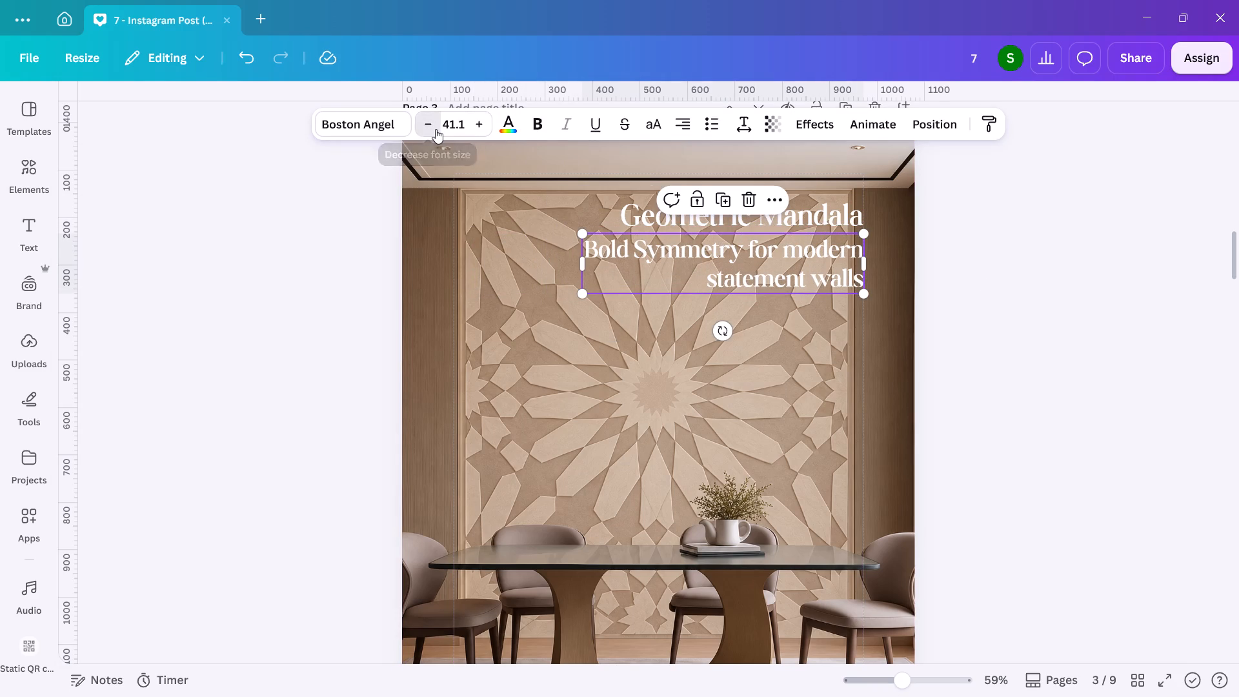
{"action": "triple_click", "coordinate": [436, 129]}
{"action": "triple_click", "coordinate": [436, 129]}
{"action": "left_click", "coordinate": [436, 129]}
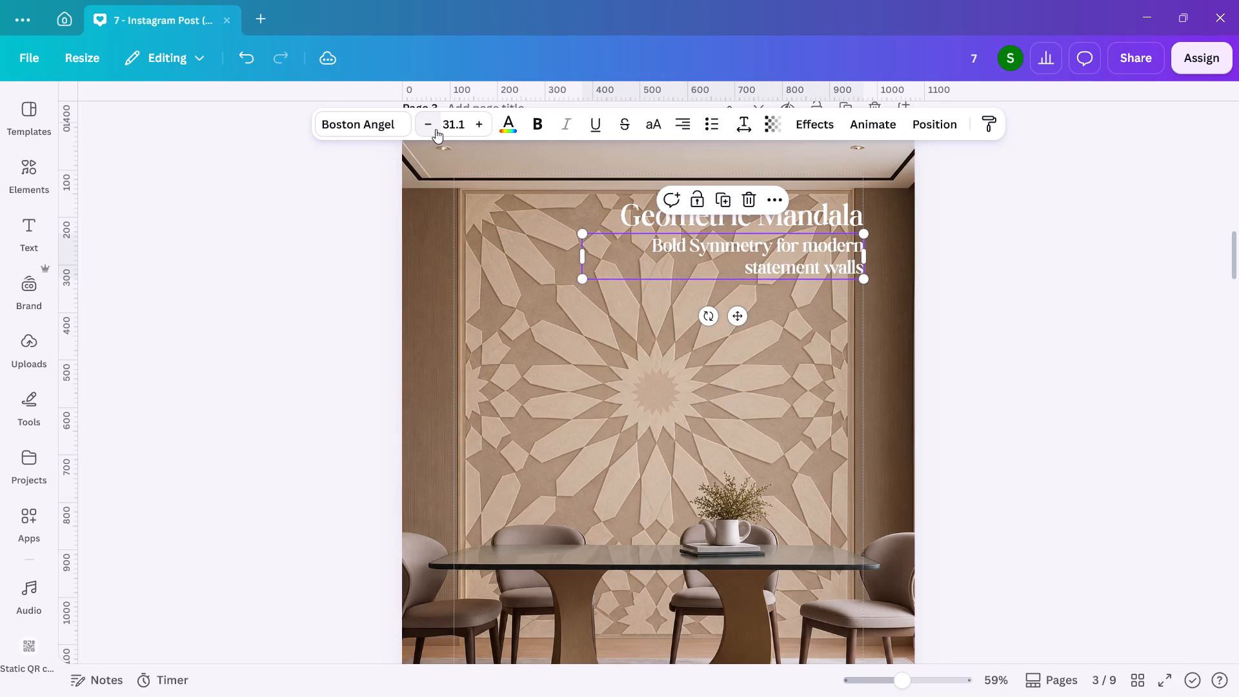
{"action": "left_click", "coordinate": [584, 255]}
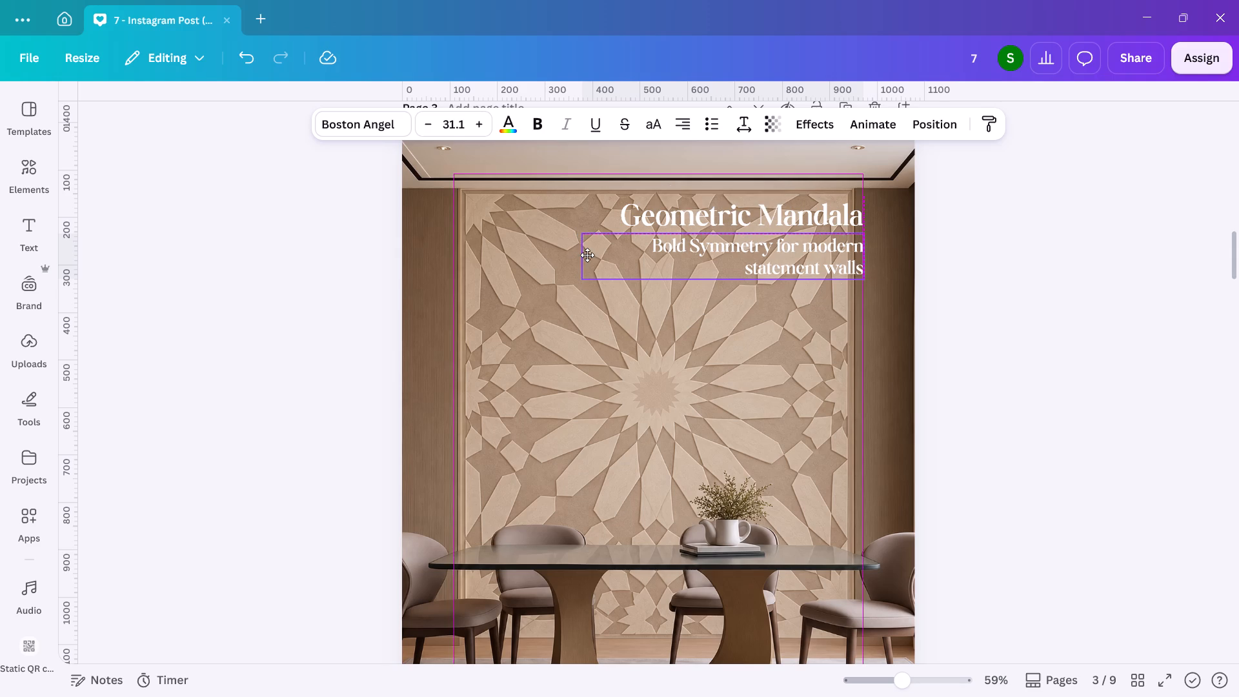
{"action": "left_click_drag", "start_coordinate": [580, 255], "coordinate": [636, 259]}
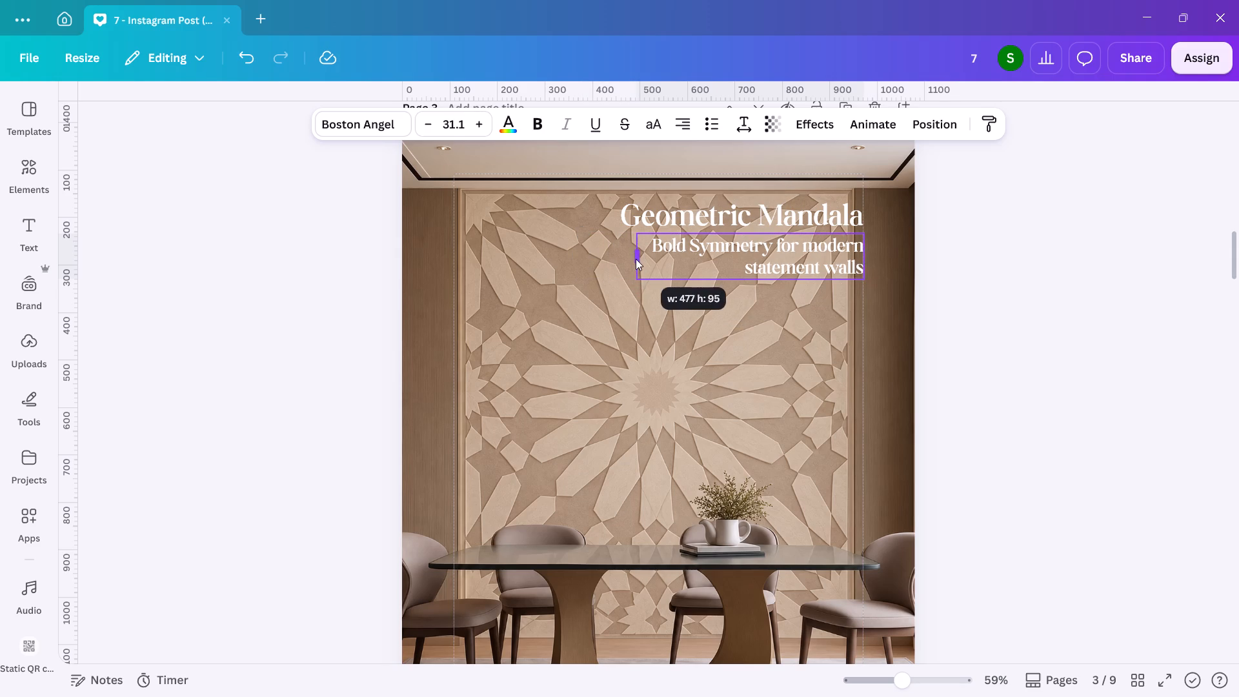
{"action": "left_click_drag", "start_coordinate": [636, 259], "coordinate": [648, 260]}
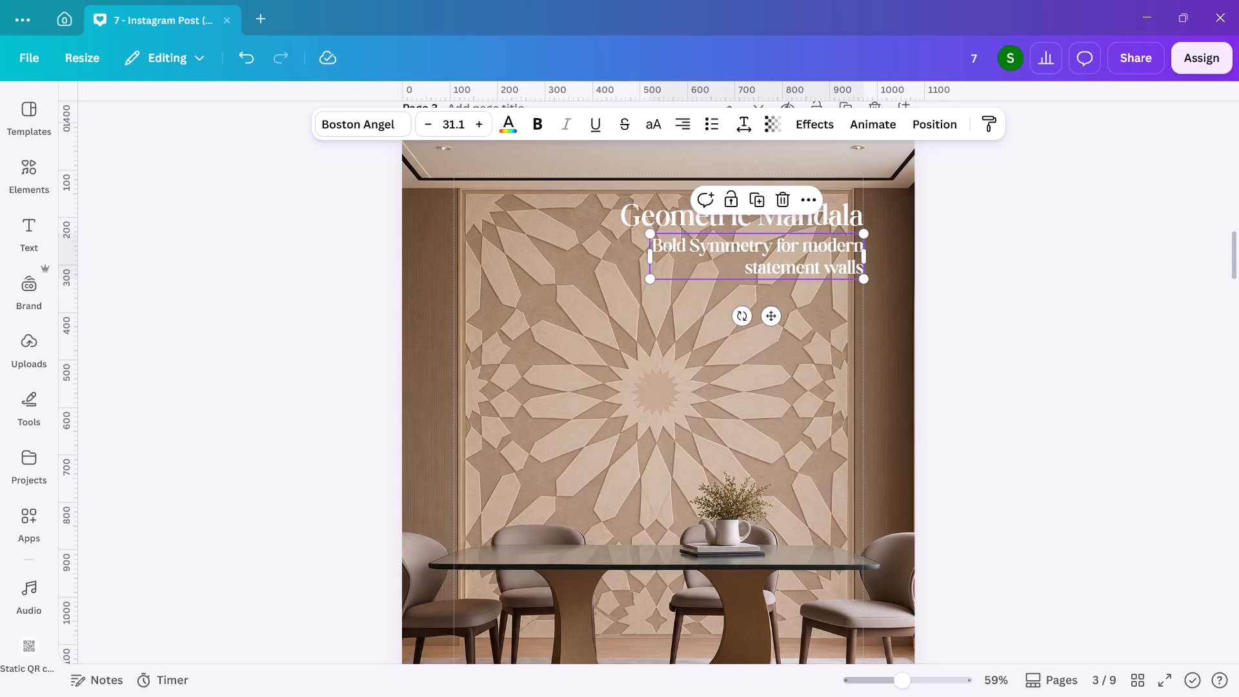
{"action": "left_click", "coordinate": [452, 129]}
{"action": "type", "text": "28"}
{"action": "key", "text": "Return"}
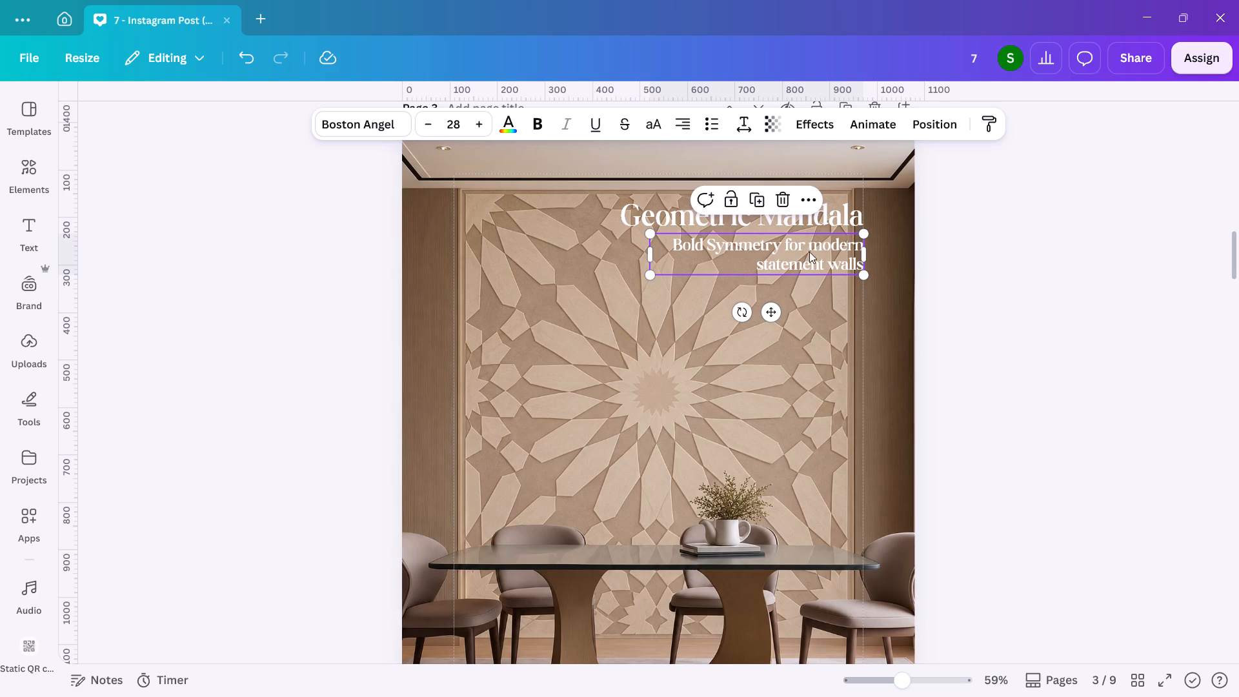
{"action": "double_click", "coordinate": [971, 312]}
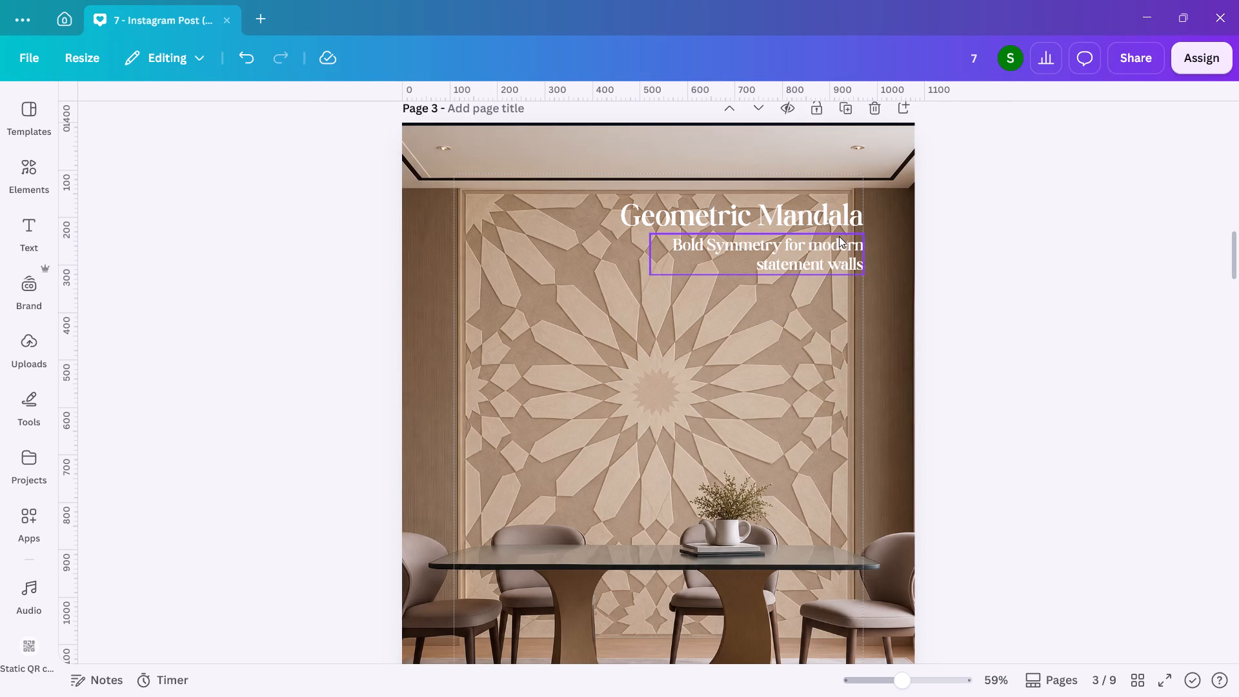
Copy the "Geometric Mandala" title and its subtitle together from page 3 onto page 4.
{"action": "left_click", "coordinate": [839, 236]}
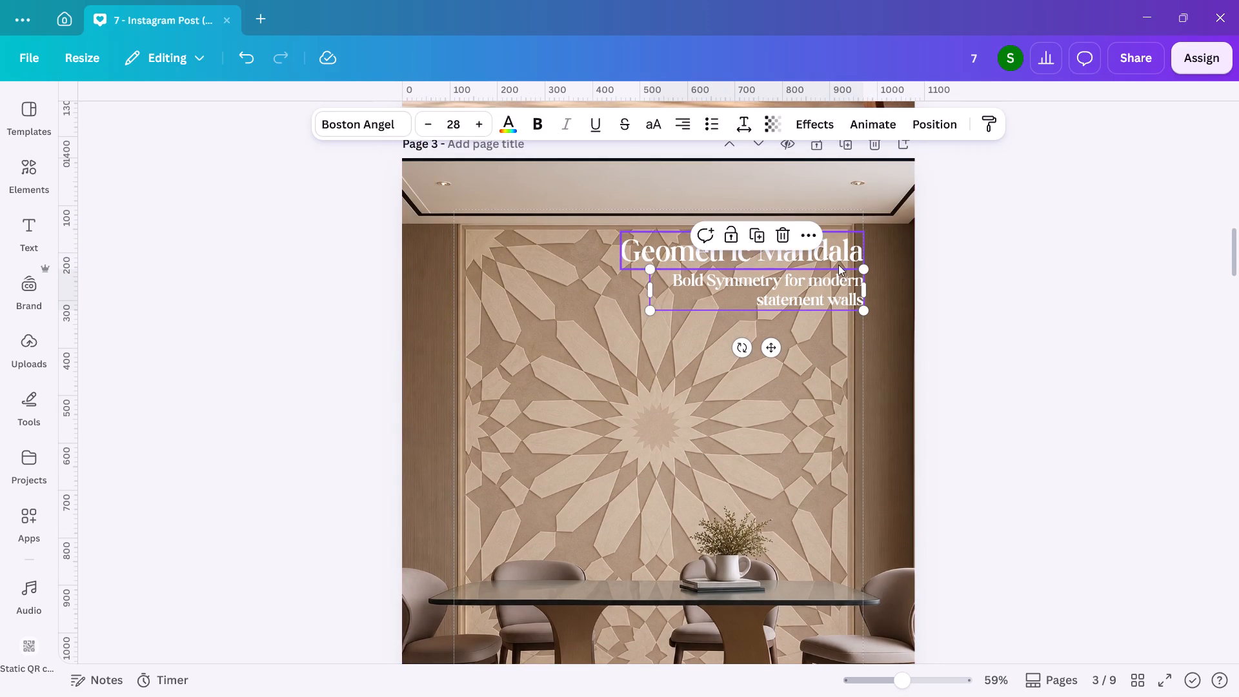
{"action": "left_click", "coordinate": [838, 262], "text": "shift"}
{"action": "key", "text": "ctrl+c"}
{"action": "scroll", "coordinate": [838, 262], "scroll_direction": "down", "scroll_amount": 5}
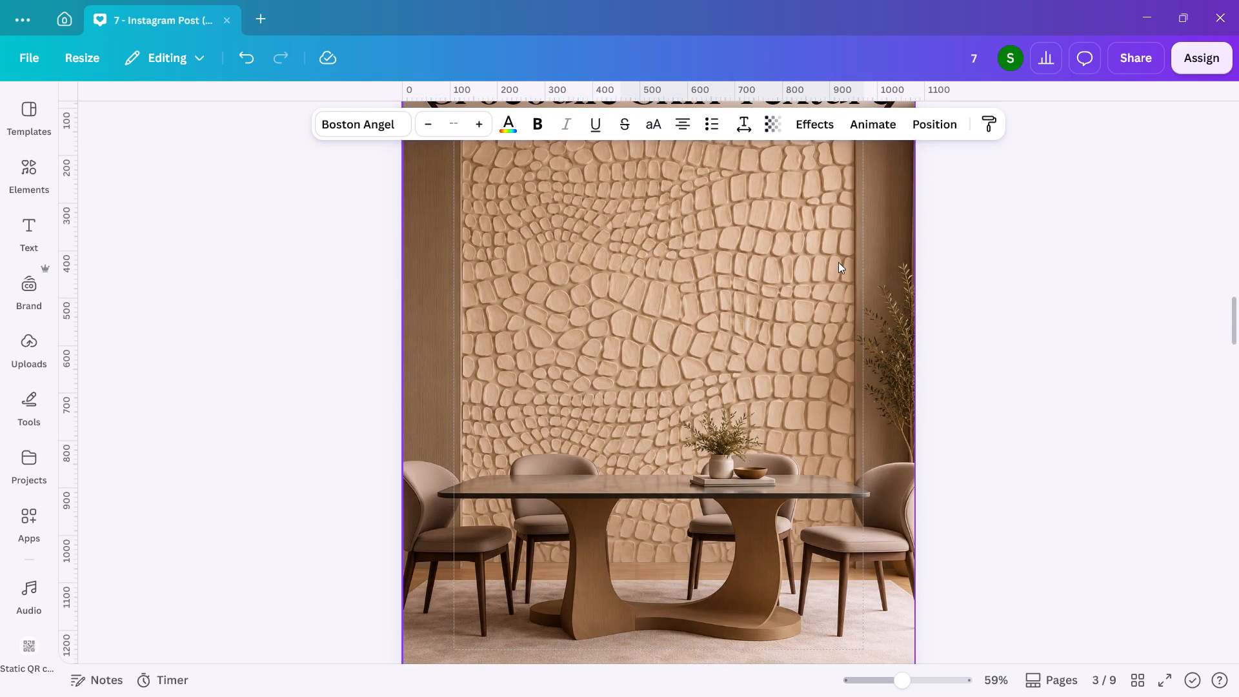
{"action": "scroll", "coordinate": [838, 262], "scroll_direction": "down", "scroll_amount": 1}
{"action": "left_click", "coordinate": [838, 262]}
{"action": "key", "text": "ctrl+v"}
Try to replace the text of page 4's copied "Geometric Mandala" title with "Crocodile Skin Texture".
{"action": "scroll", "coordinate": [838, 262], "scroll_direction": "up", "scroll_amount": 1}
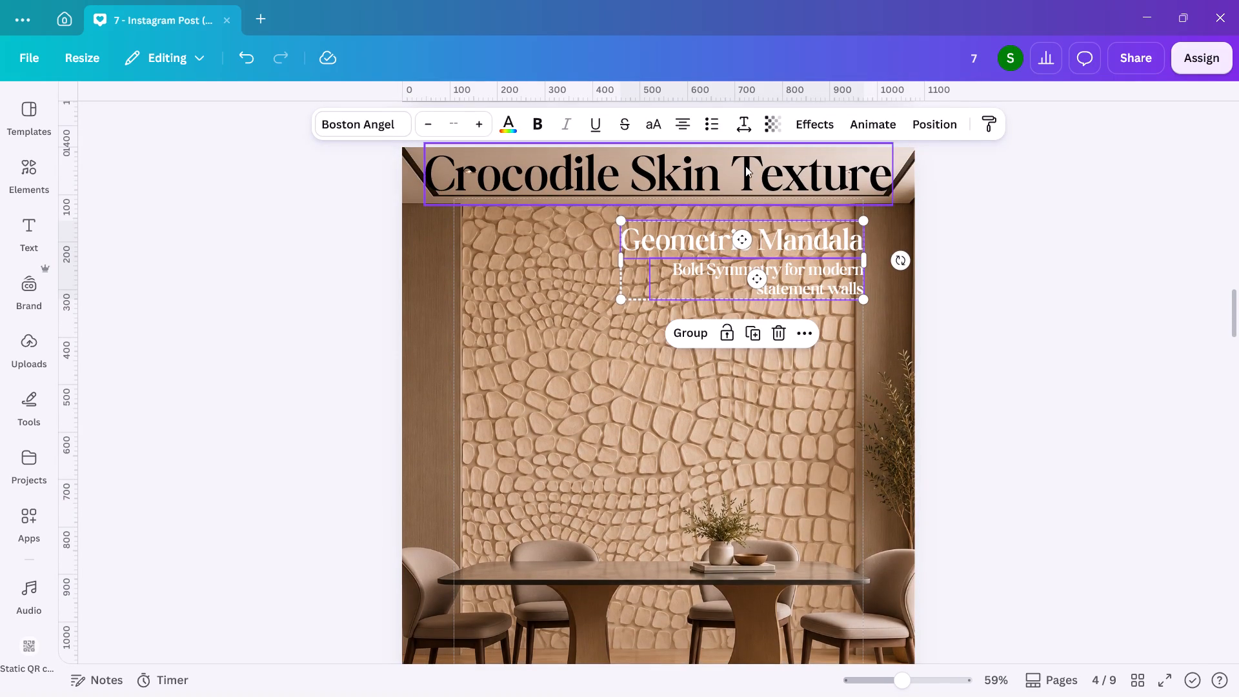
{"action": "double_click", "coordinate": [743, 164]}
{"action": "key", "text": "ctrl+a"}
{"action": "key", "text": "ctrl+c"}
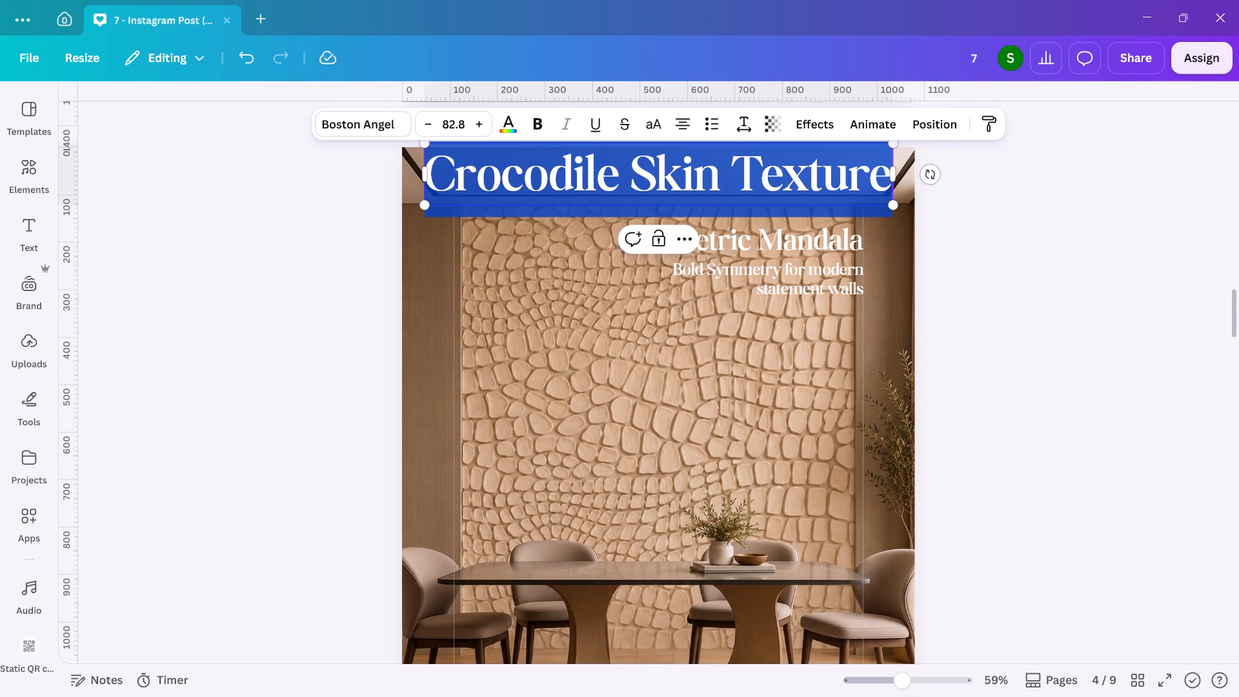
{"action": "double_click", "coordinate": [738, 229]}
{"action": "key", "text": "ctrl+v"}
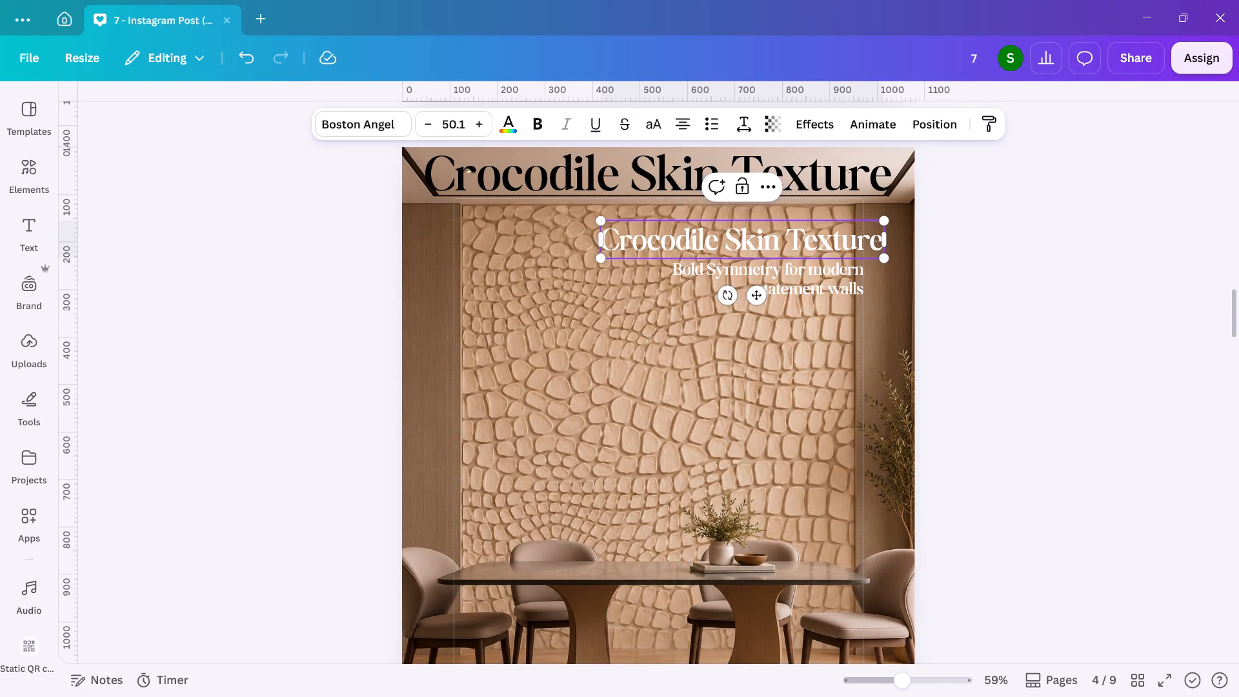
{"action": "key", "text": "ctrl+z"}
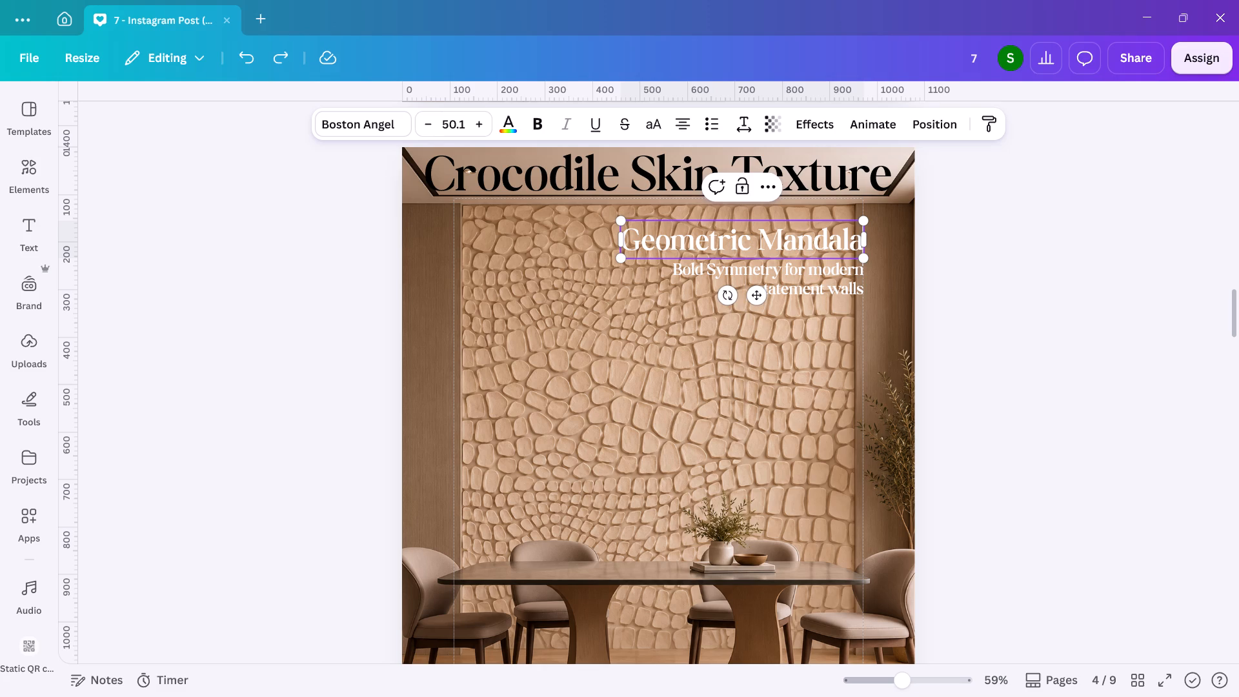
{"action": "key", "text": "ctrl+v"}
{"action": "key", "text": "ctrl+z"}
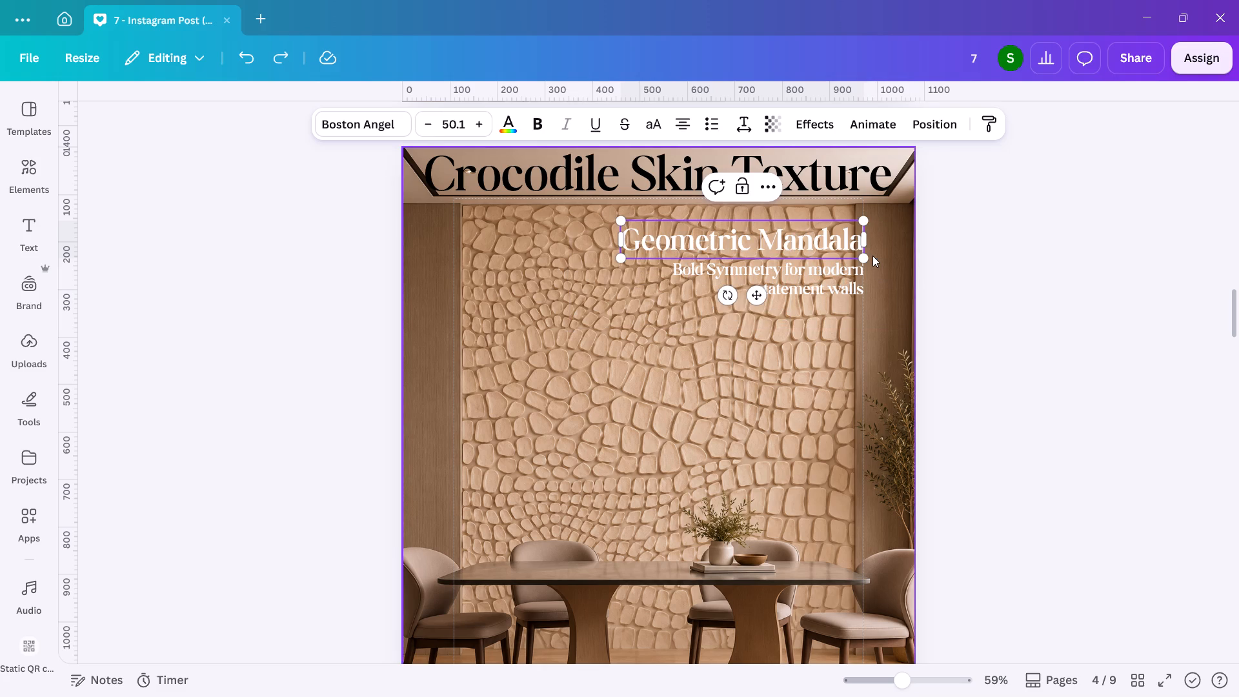
Replace page 4's copied title text with "Crocodile Skin Texture" from the large black title, and align it with the subtitle's right edge.
{"action": "double_click", "coordinate": [845, 160]}
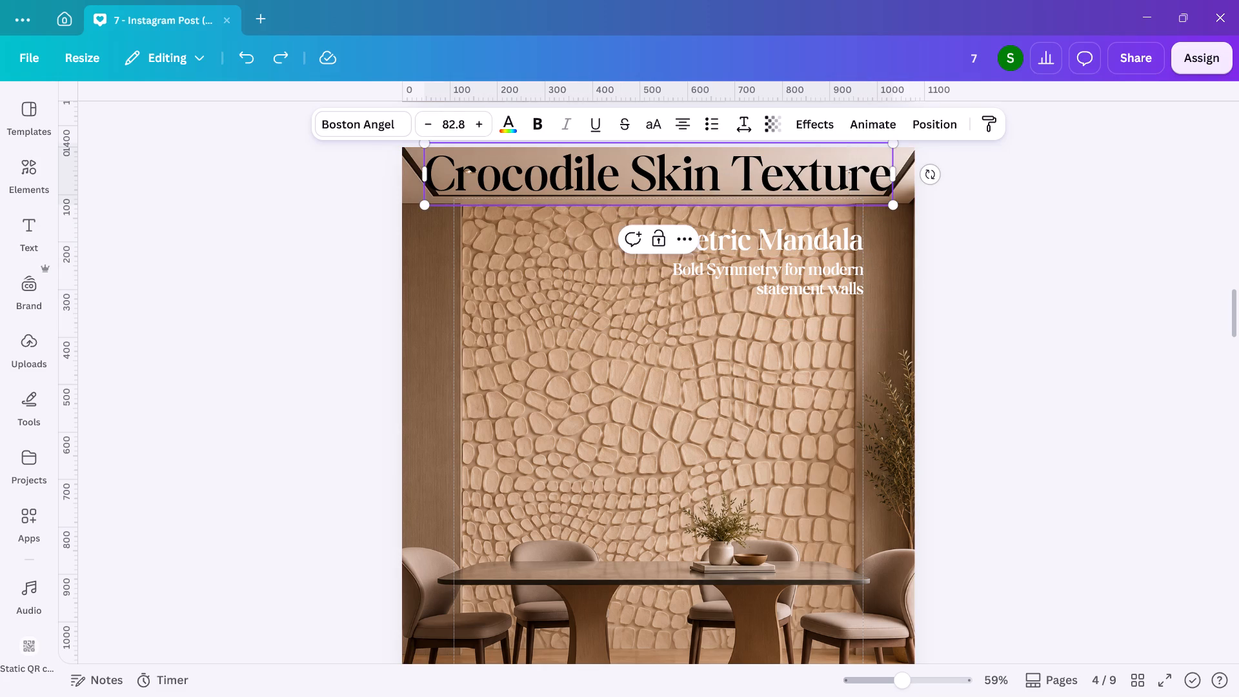
{"action": "key", "text": "ctrl+a"}
{"action": "key", "text": "ctrl+c"}
{"action": "double_click", "coordinate": [799, 234]}
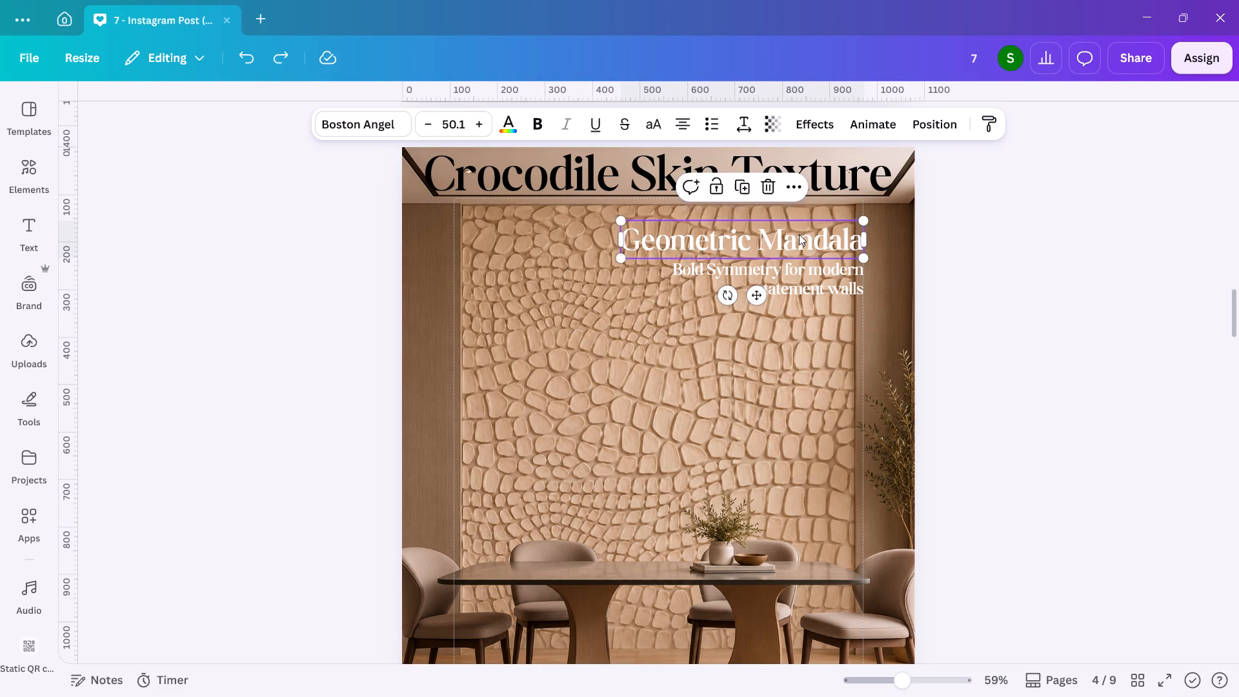
{"action": "key", "text": "ctrl+v"}
{"action": "double_click", "coordinate": [1017, 307]}
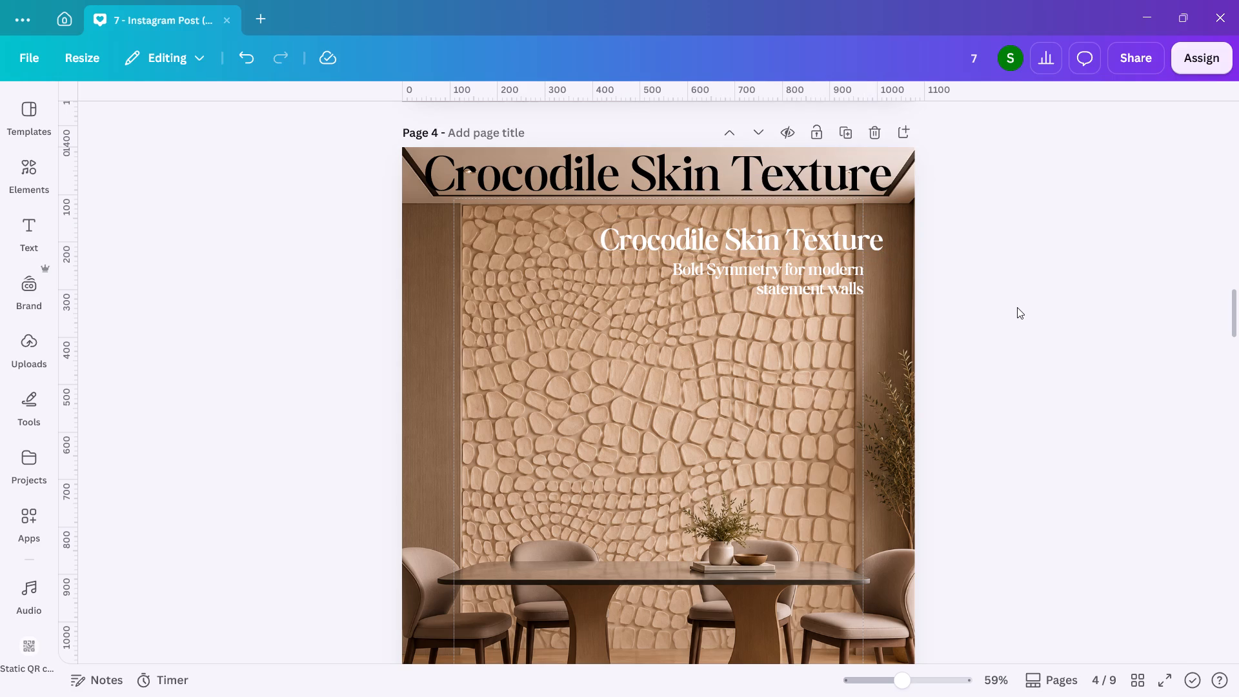
{"action": "left_click_drag", "start_coordinate": [857, 252], "coordinate": [840, 252]}
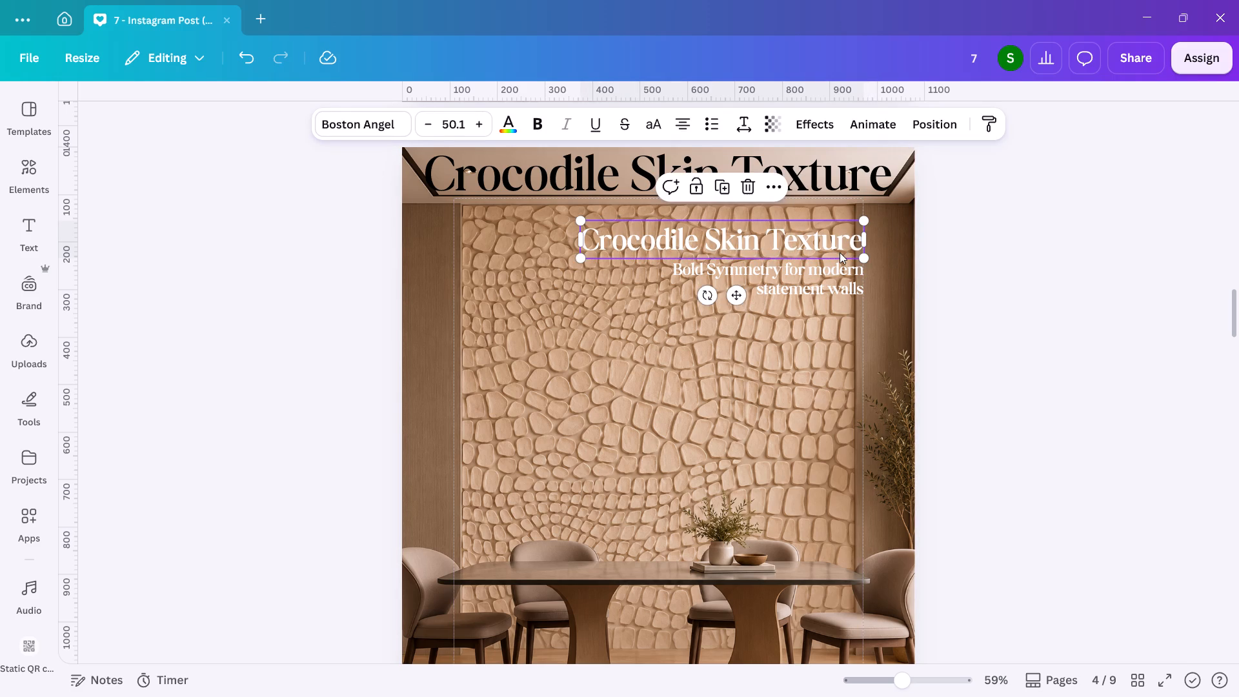
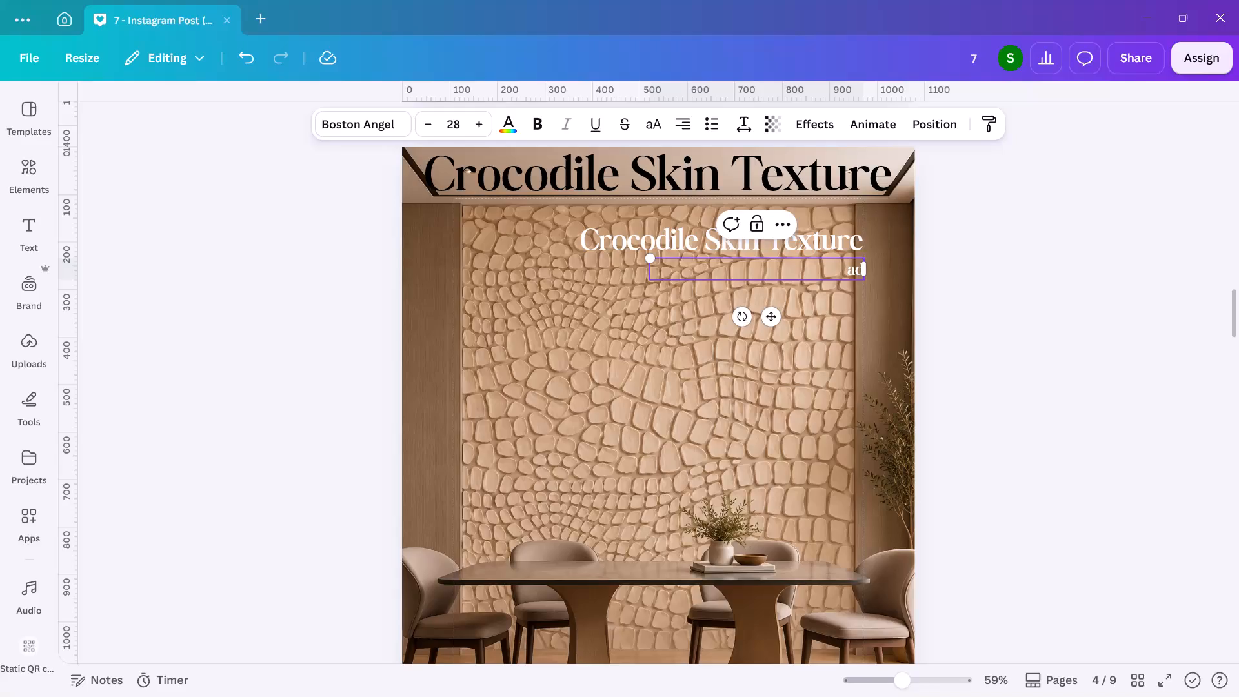
Rewrite the copied subtitle under page 4's white "Crocodile Skin Texture" title, beginning with "Adds Depth".
{"action": "key", "text": "BackSpace"}
{"action": "key", "text": "BackSpace"}
{"action": "type", "text": "Adds Dep"}
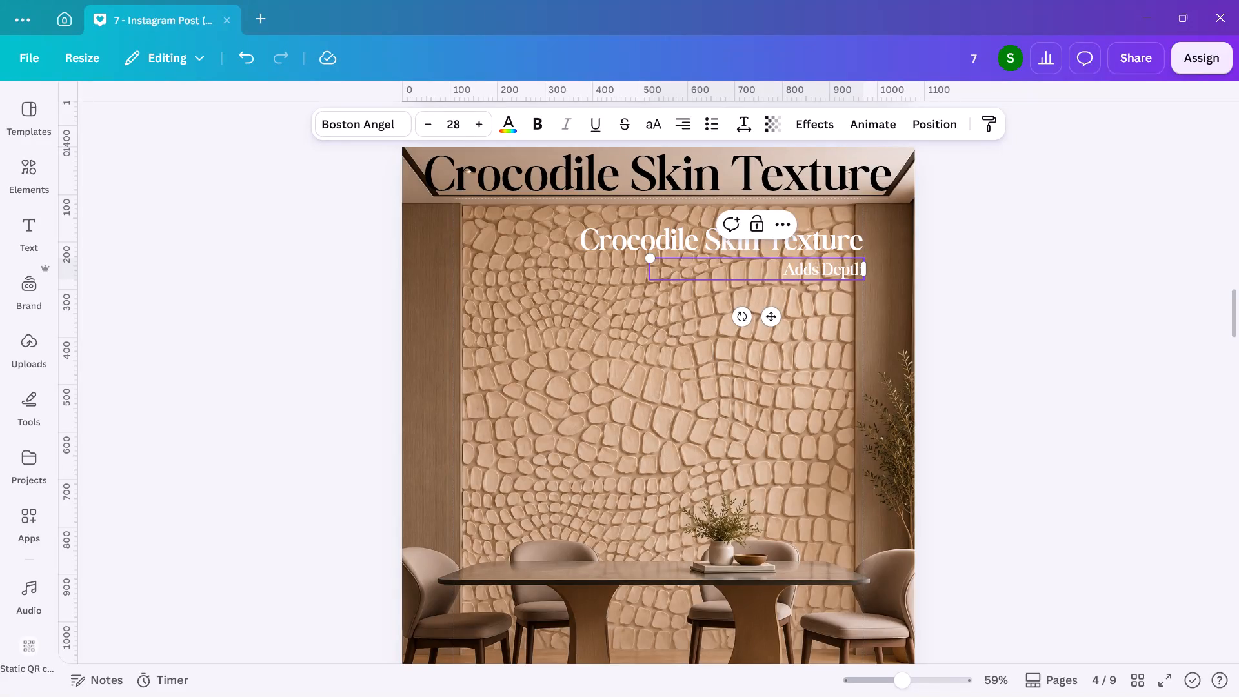
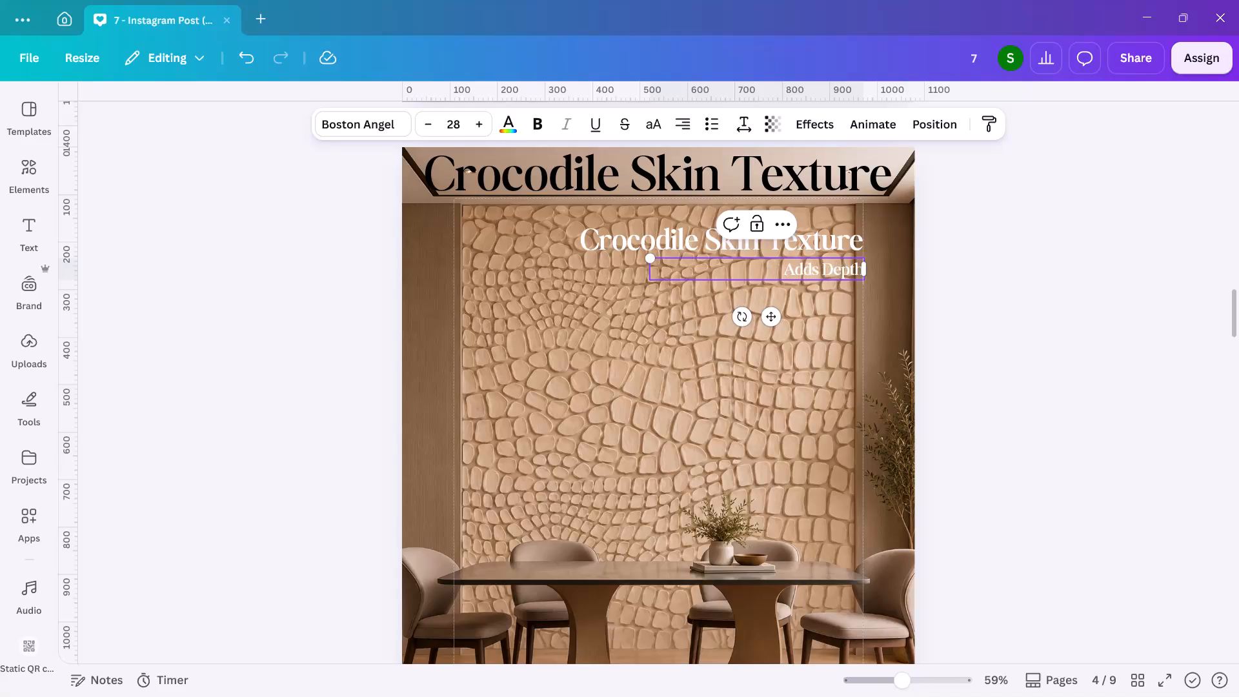
Reword the subtitle under page 4's white title to read "Adds depth and character", with "depth" in lowercase.
{"action": "key", "text": "BackSpace"}
{"action": "key", "text": "BackSpace"}
{"action": "key", "text": "BackSpace"}
{"action": "key", "text": "BackSpace"}
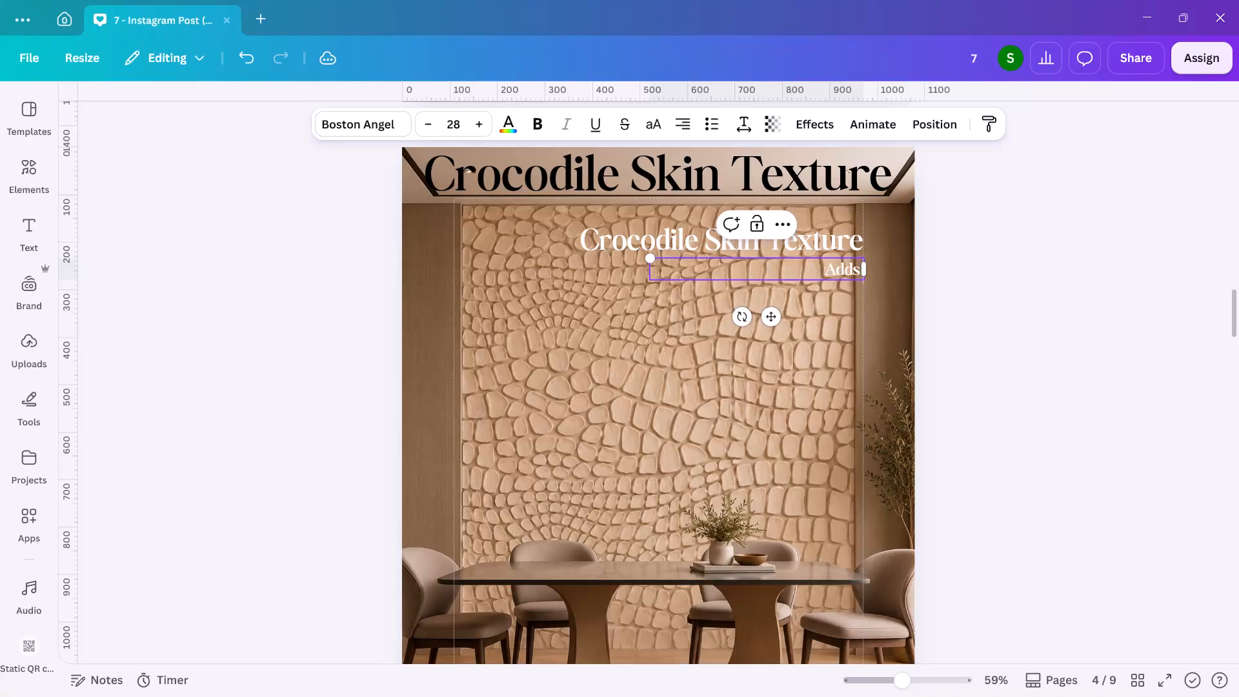
{"action": "type", "text": "dept"}
{"action": "type", "text": "h and character"}
{"action": "key", "text": "space"}
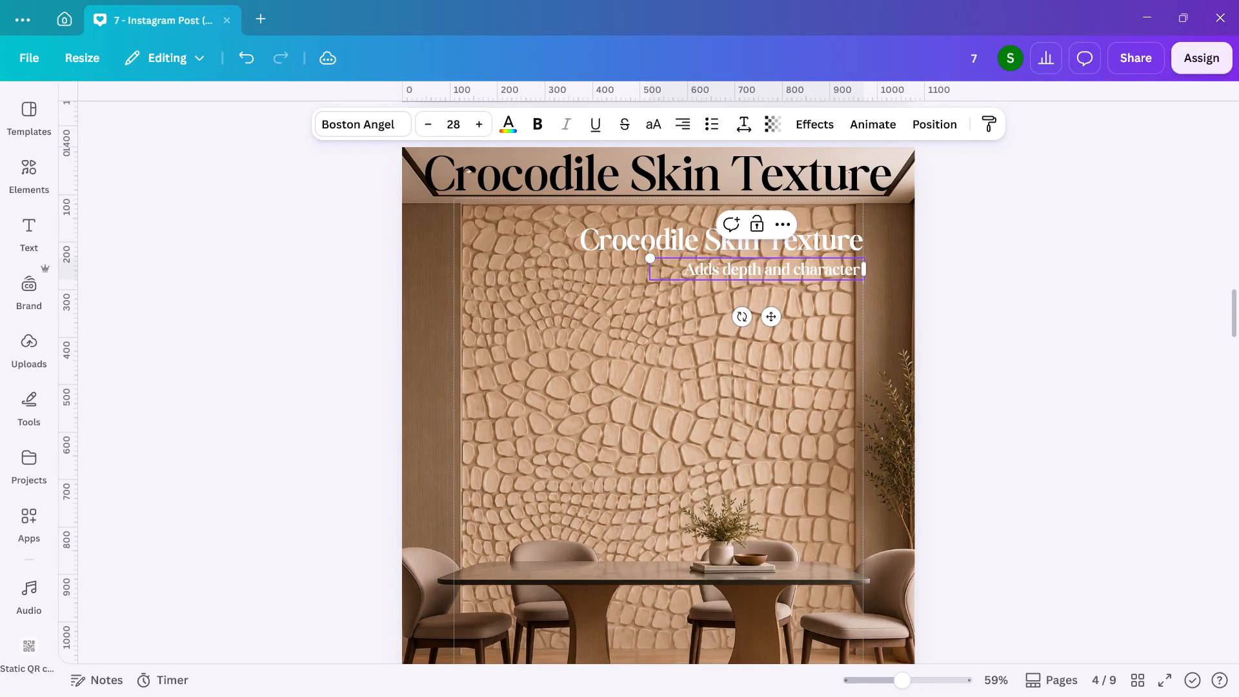
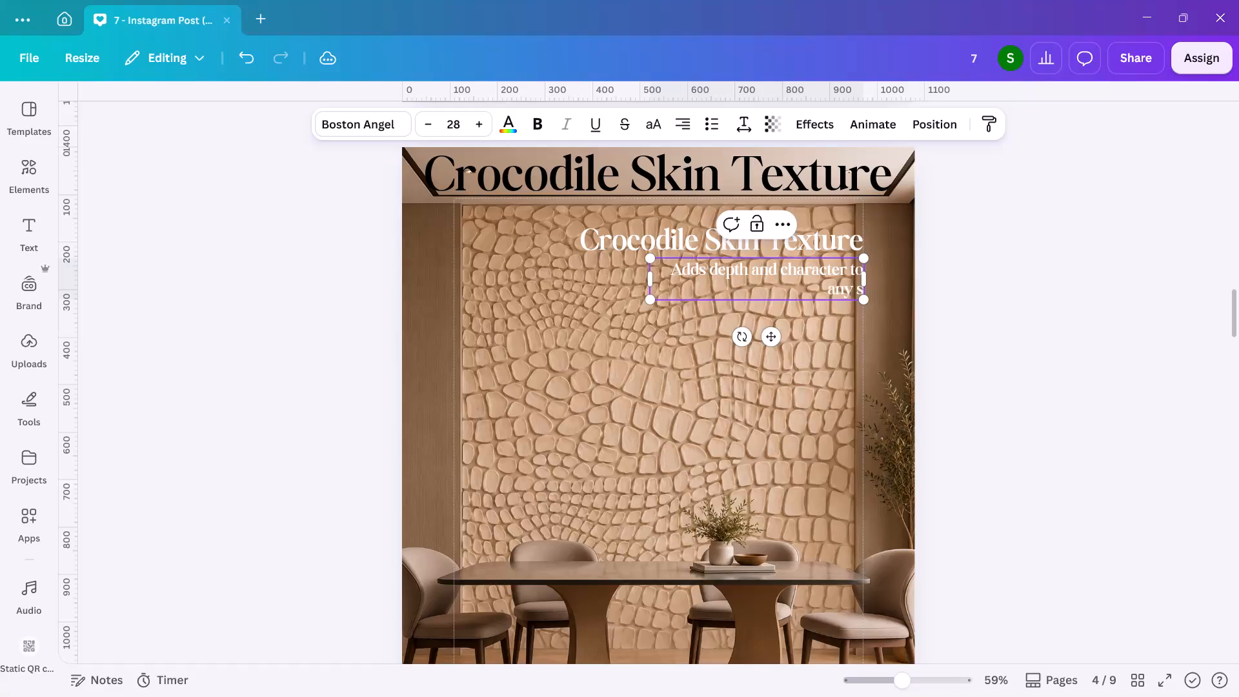
Correct the last word of page 4's white subtitle, following "Adds depth and character to any".
{"action": "key", "text": "BackSpace"}
{"action": "key", "text": "BackSpace"}
{"action": "key", "text": "BackSpace"}
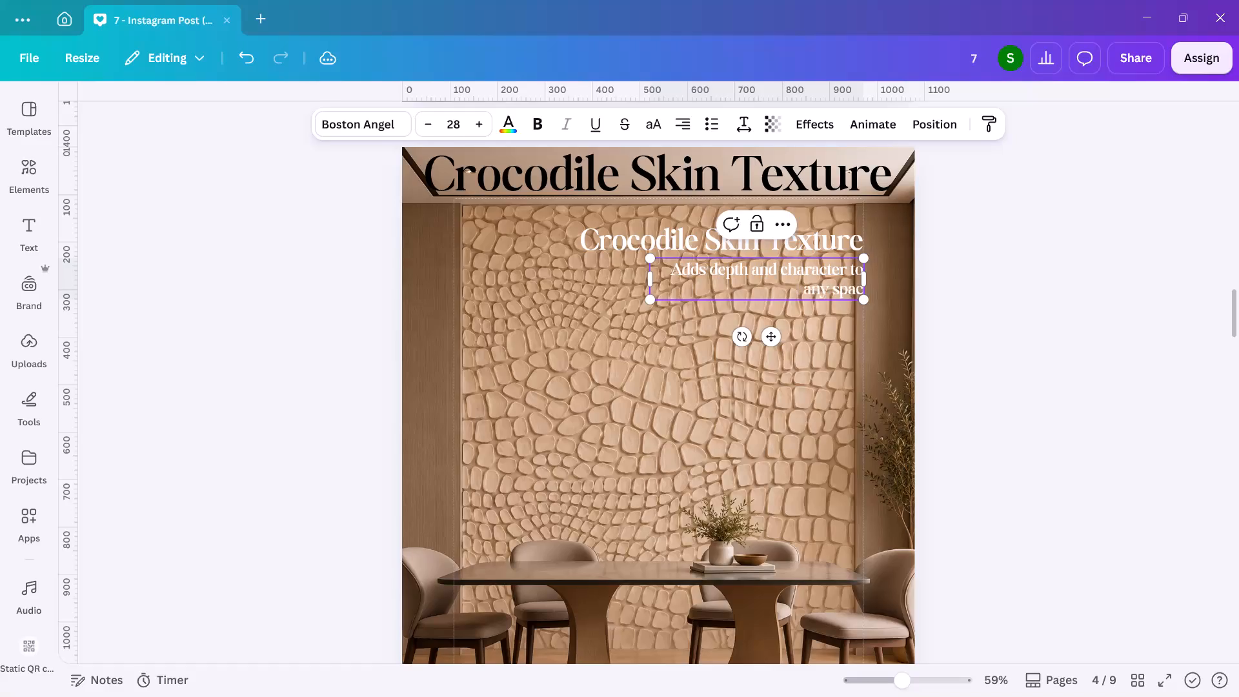
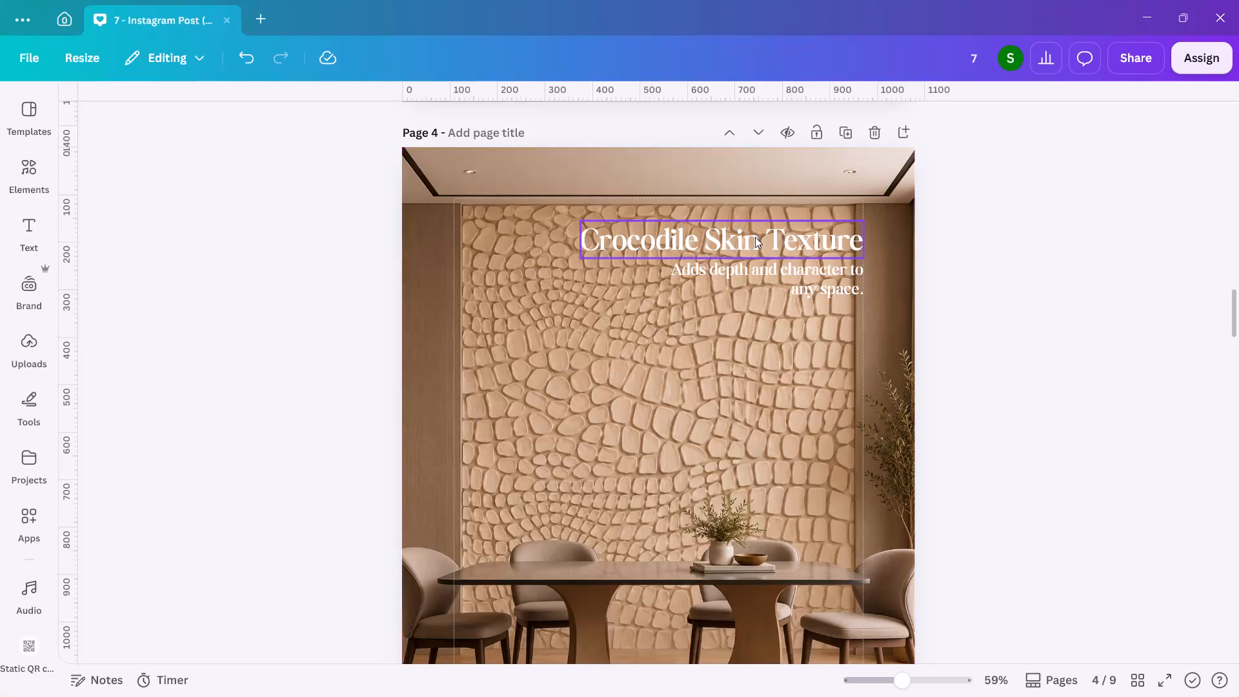
Copy the white title and subtitle from page 4 onto page 5, the Royal Floral Damask page.
{"action": "left_click", "coordinate": [755, 237]}
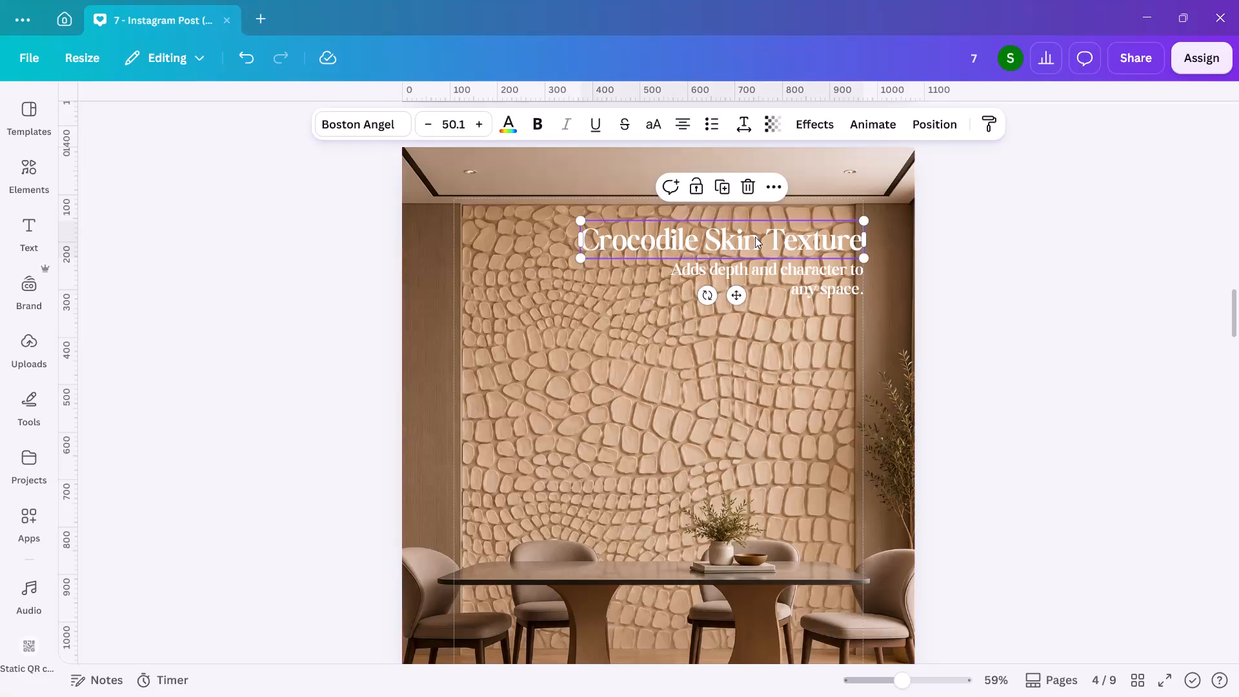
{"action": "left_click", "coordinate": [783, 263], "text": "shift"}
{"action": "key", "text": "ctrl+c"}
{"action": "scroll", "coordinate": [783, 263], "scroll_direction": "down", "scroll_amount": 3}
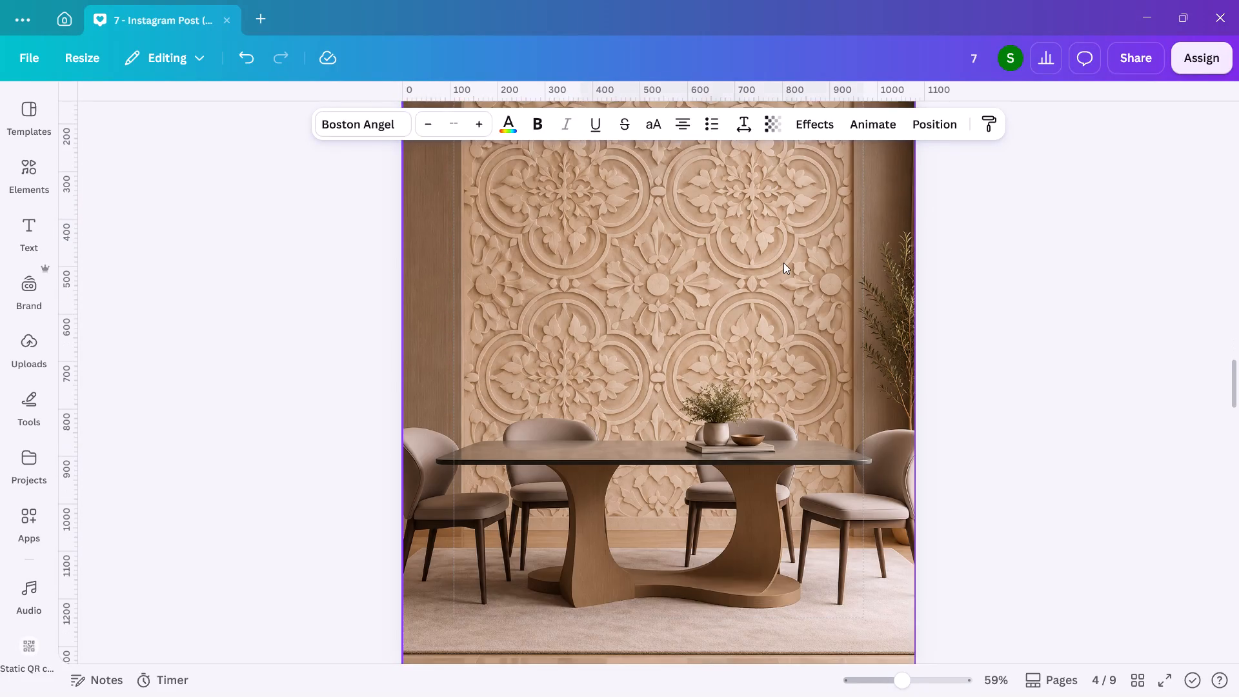
{"action": "scroll", "coordinate": [783, 263], "scroll_direction": "down", "scroll_amount": 1}
{"action": "scroll", "coordinate": [783, 263], "scroll_direction": "up", "scroll_amount": 1}
{"action": "left_click", "coordinate": [783, 263]}
{"action": "key", "text": "ctrl+v"}
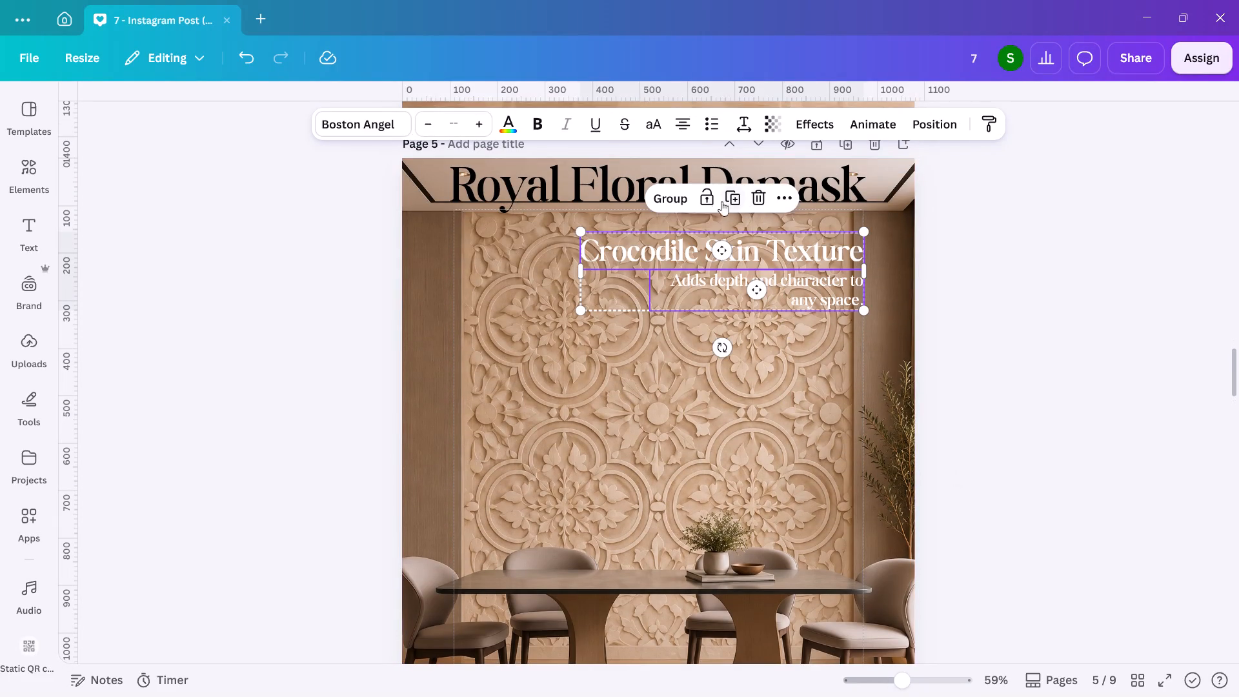
Replace page 5's copied white title text with "Royal Floral Damask" and align its right edge with the subtitle.
{"action": "double_click", "coordinate": [598, 179]}
{"action": "key", "text": "ctrl+a"}
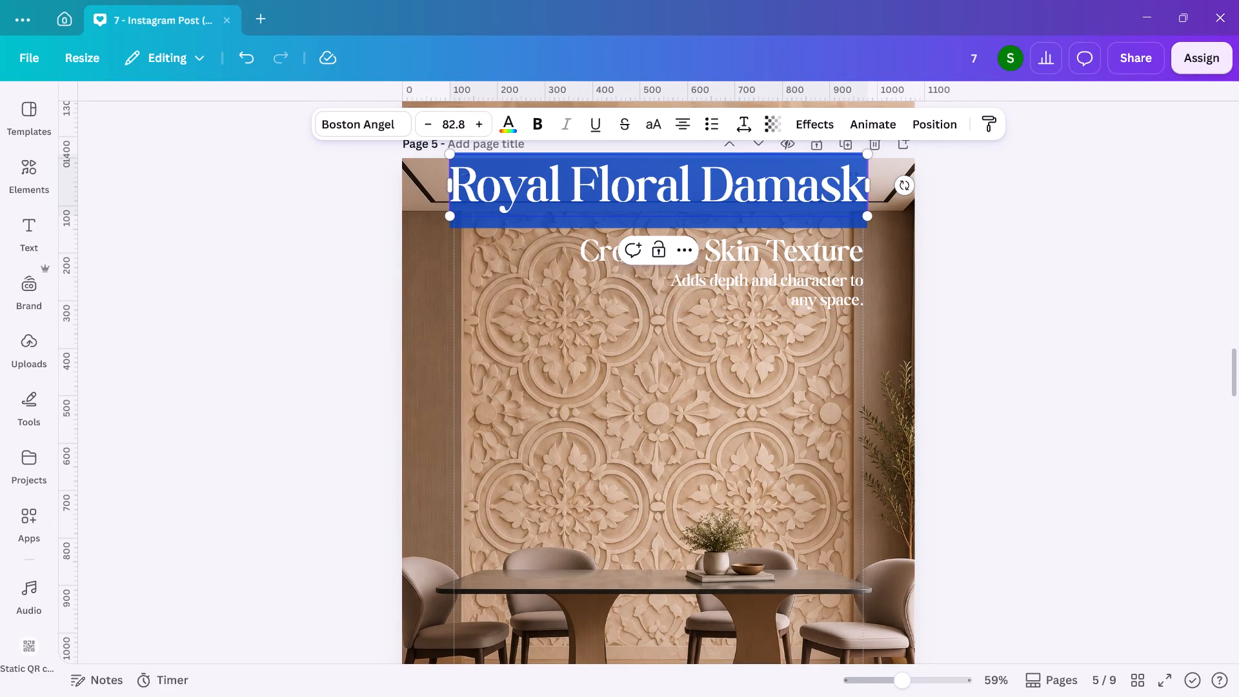
{"action": "key", "text": "ctrl+c"}
{"action": "double_click", "coordinate": [716, 240]}
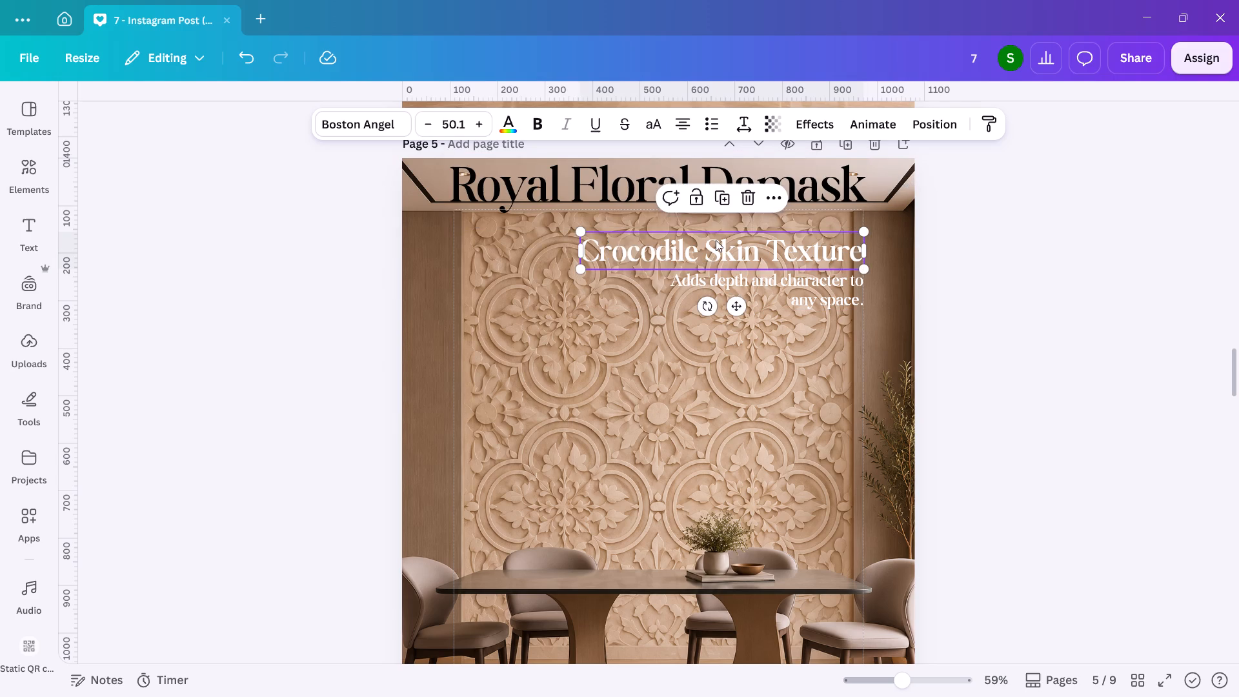
{"action": "key", "text": "ctrl+v"}
{"action": "double_click", "coordinate": [995, 298]}
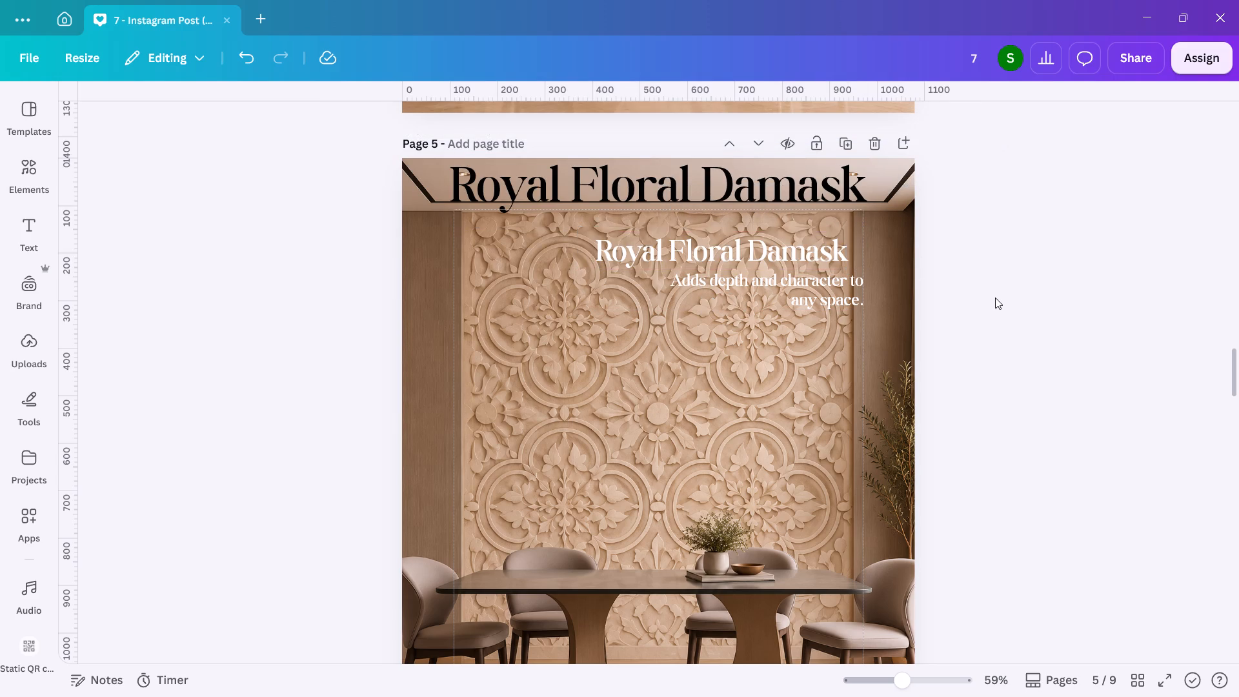
{"action": "left_click_drag", "start_coordinate": [783, 259], "coordinate": [797, 261]}
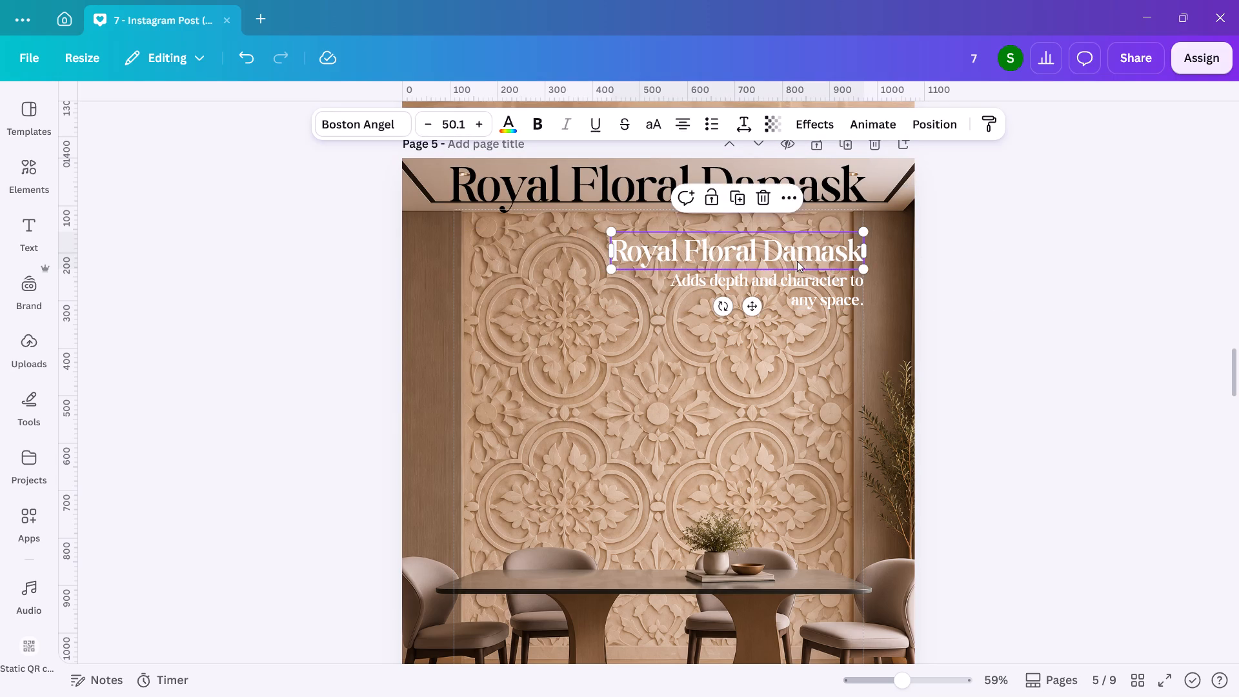
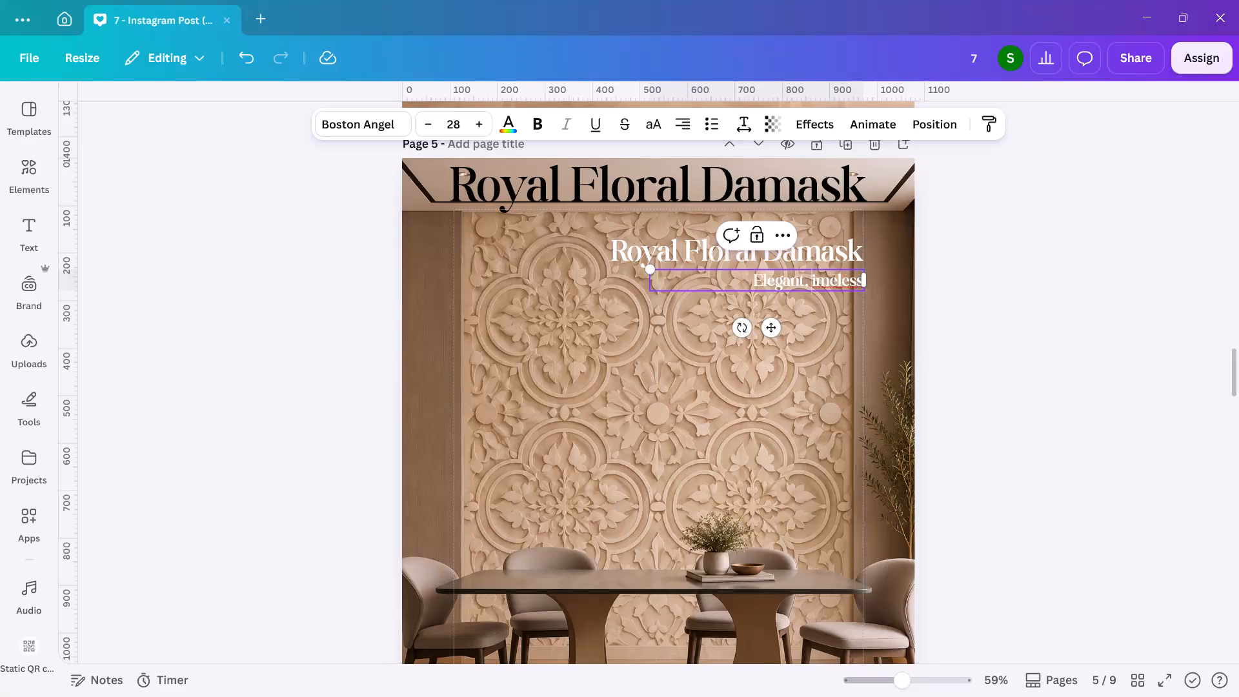
Correct and complete page 5's white subtitle so it reads "Elegant, timeless and luxurious".
{"action": "key", "text": "t"}
{"action": "key", "text": "Right"}
{"action": "key", "text": "Right"}
{"action": "key", "text": "Right"}
{"action": "key", "text": "Right"}
{"action": "key", "text": "Right"}
{"action": "key", "text": "Right"}
{"action": "key", "text": "Right"}
{"action": "key", "text": "Right"}
{"action": "key", "text": "space"}
{"action": "type", "text": "and lux"}
{"action": "type", "text": "urious"}
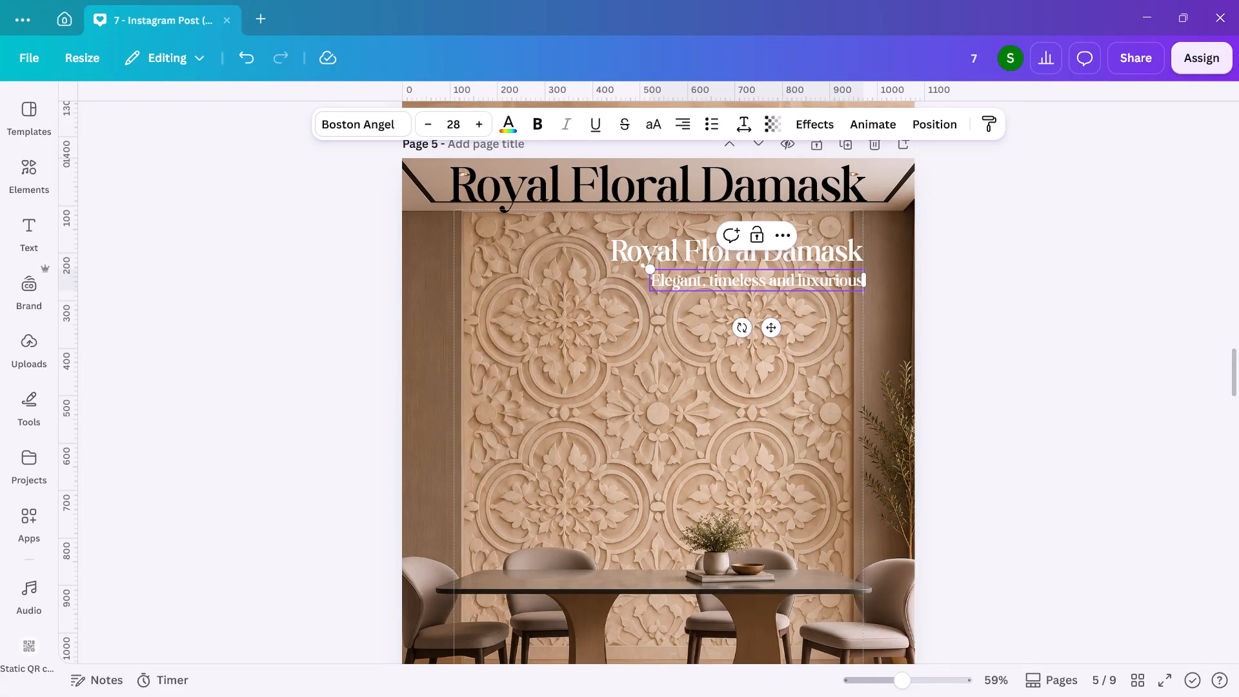
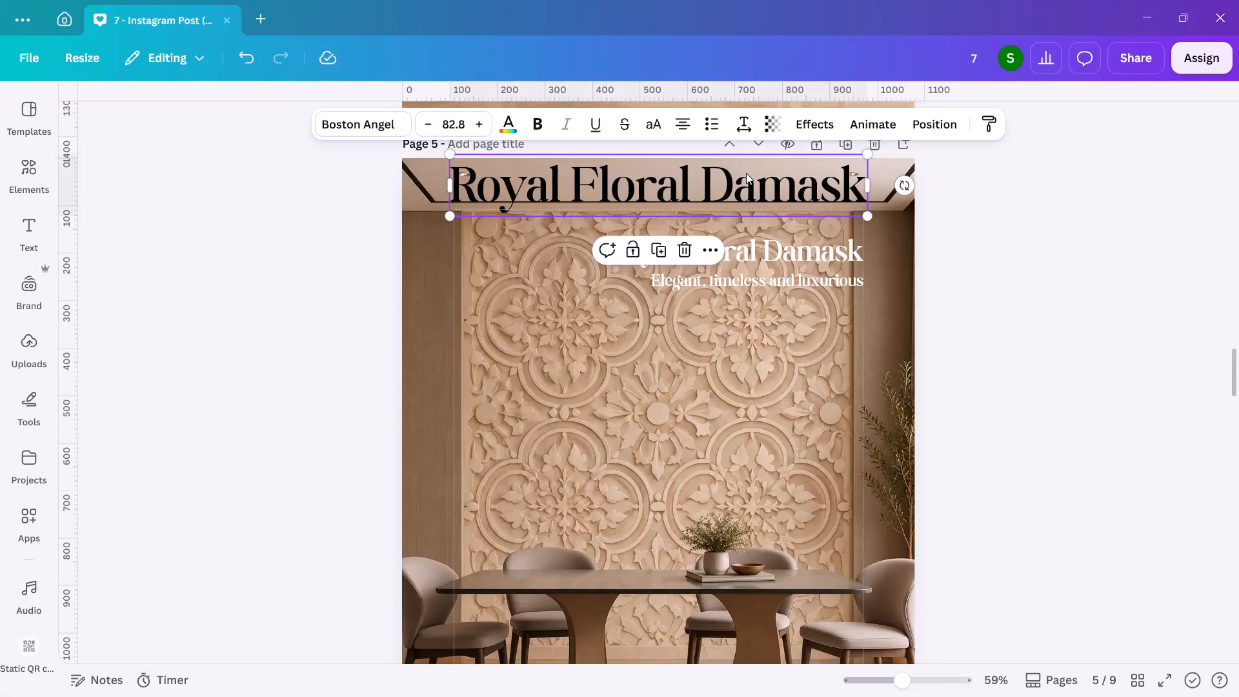
Delete the large black "Royal Floral Damask" title across the top of page 5.
{"action": "key", "text": "Delete"}
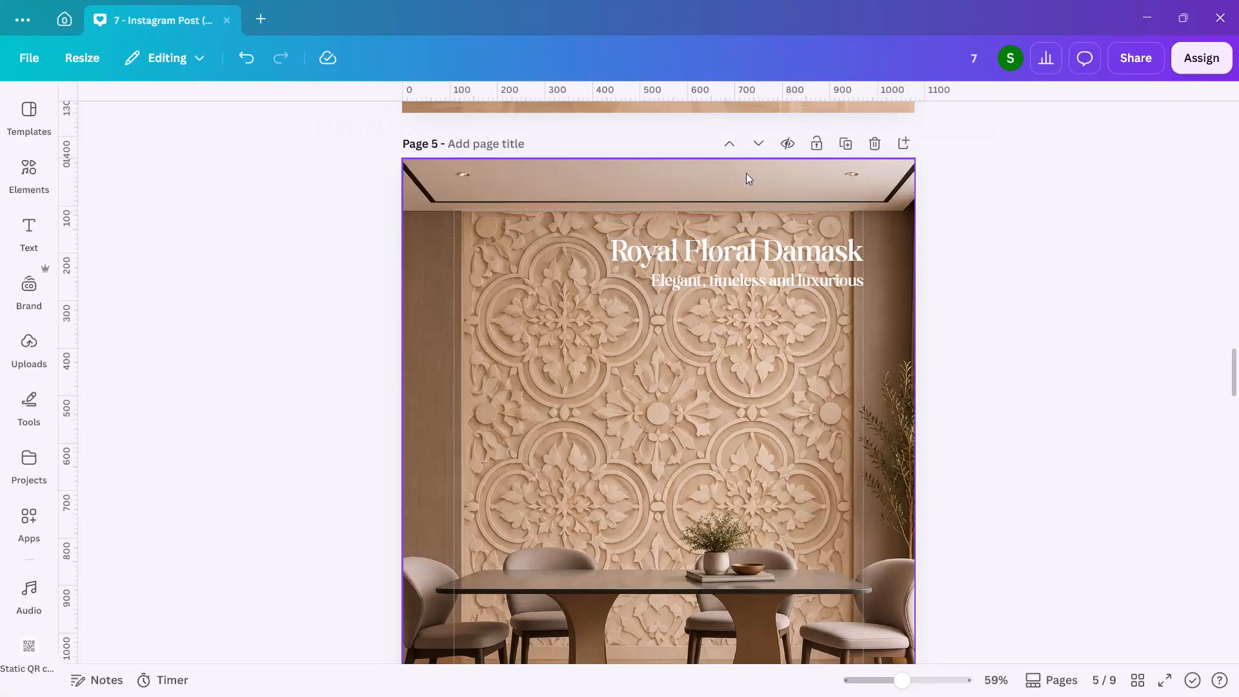
Copy page 5's white title and subtitle together and paste them onto page 6.
{"action": "left_click", "coordinate": [777, 239]}
{"action": "left_click", "coordinate": [797, 278], "text": "shift"}
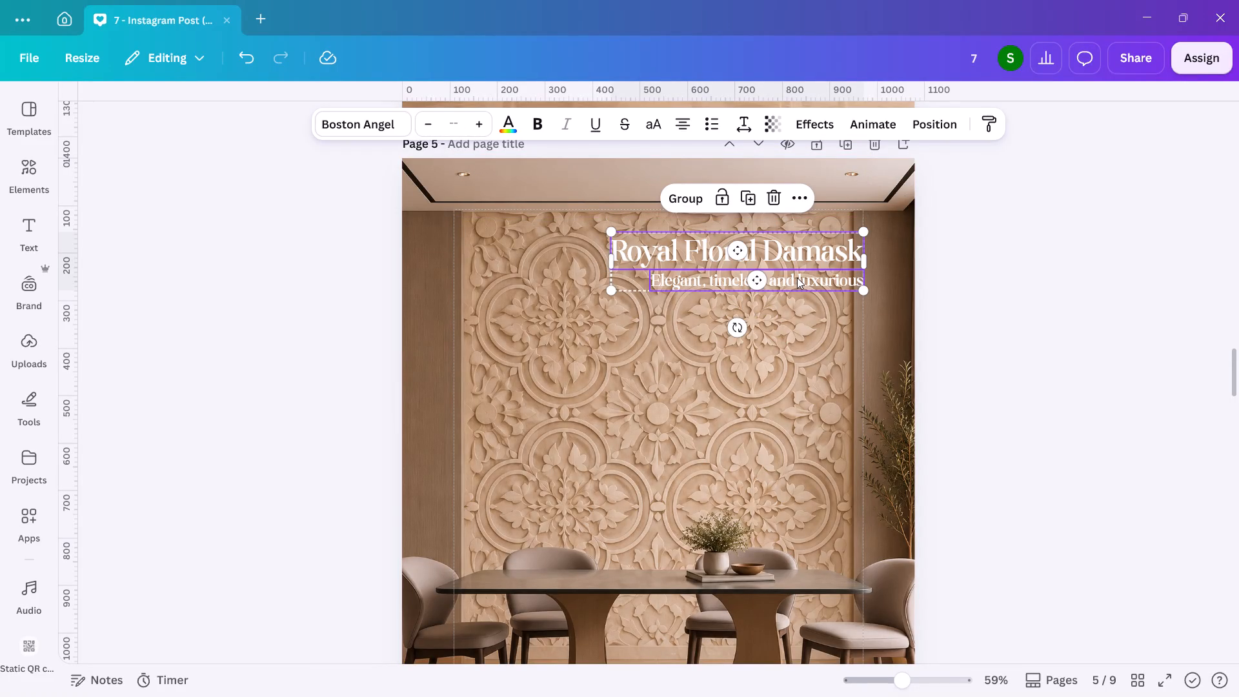
{"action": "key", "text": "ctrl+c"}
{"action": "scroll", "coordinate": [797, 278], "scroll_direction": "down", "scroll_amount": 5}
{"action": "left_click", "coordinate": [797, 278]}
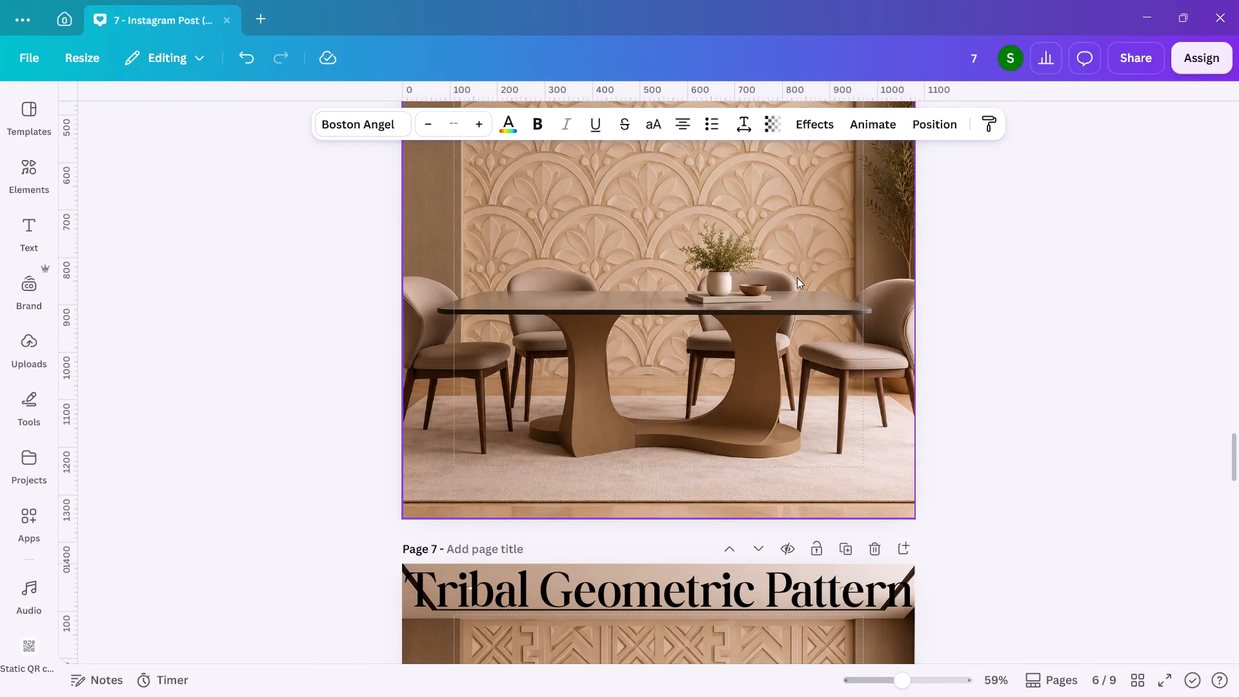
{"action": "scroll", "coordinate": [797, 278], "scroll_direction": "up", "scroll_amount": 3}
{"action": "key", "text": "ctrl+v"}
{"action": "scroll", "coordinate": [797, 278], "scroll_direction": "up", "scroll_amount": 2}
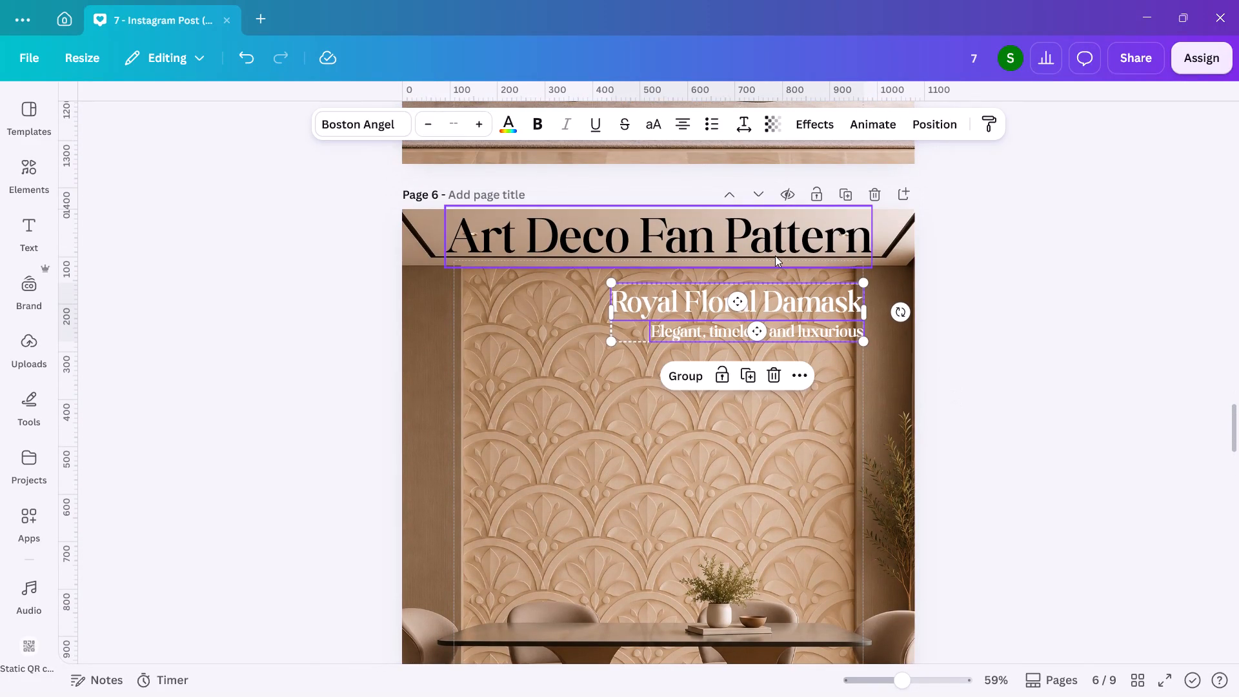
Replace the pasted white title on page 6 with the black heading's text, "Art Deco Fan Pattern".
{"action": "double_click", "coordinate": [775, 256]}
{"action": "key", "text": "ctrl+a"}
{"action": "key", "text": "ctrl+c"}
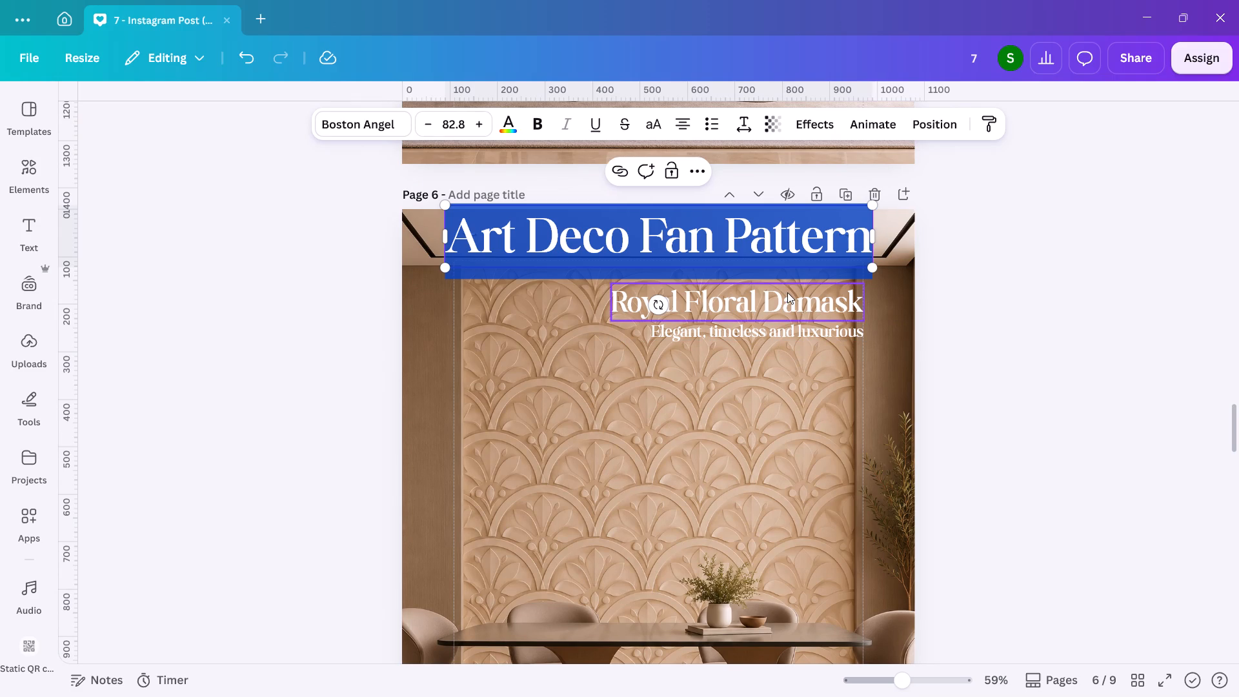
{"action": "double_click", "coordinate": [788, 294]}
{"action": "key", "text": "ctrl+v"}
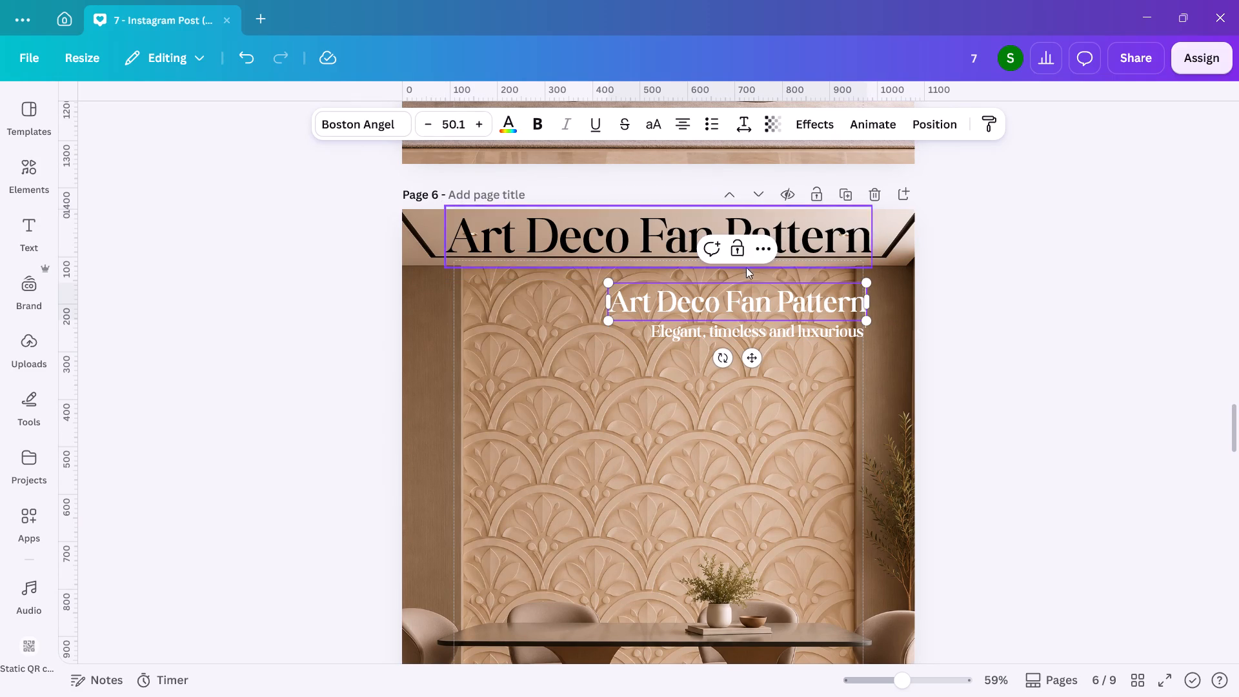
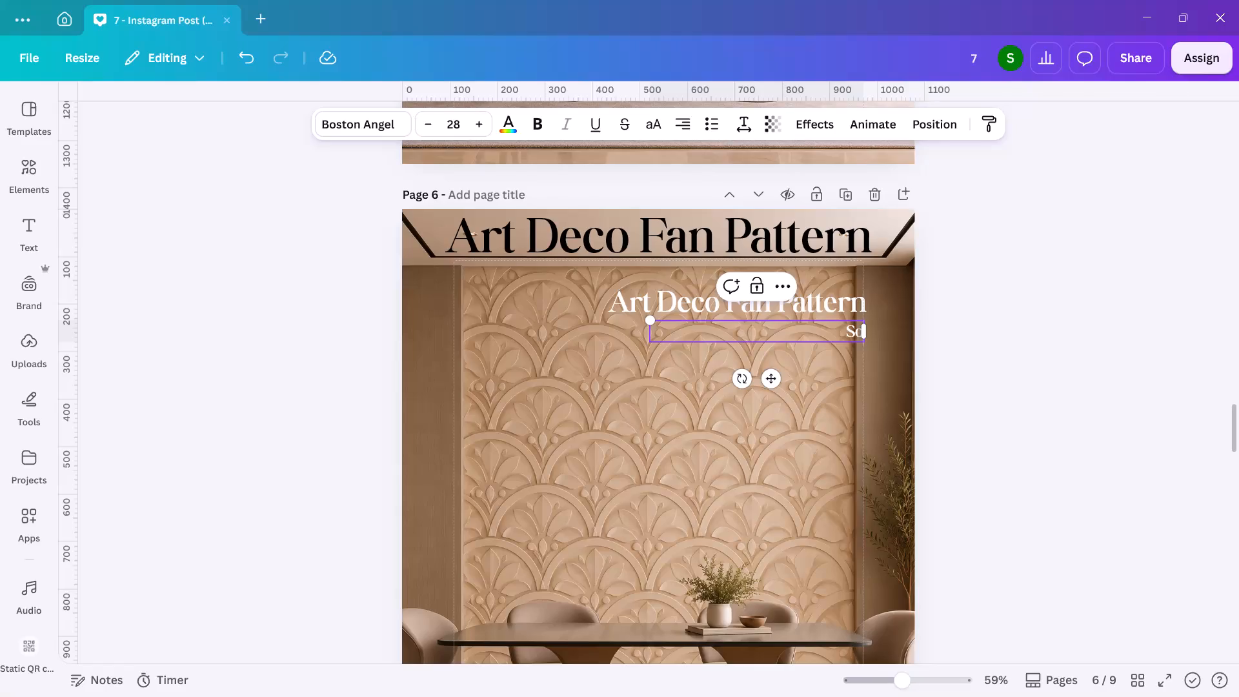
Start page 6's white subtitle with the word "Sophisticated", switching briefly to the Brave browser and back to Canva.
{"action": "type", "text": "phisticated"}
{"action": "key", "text": "space"}
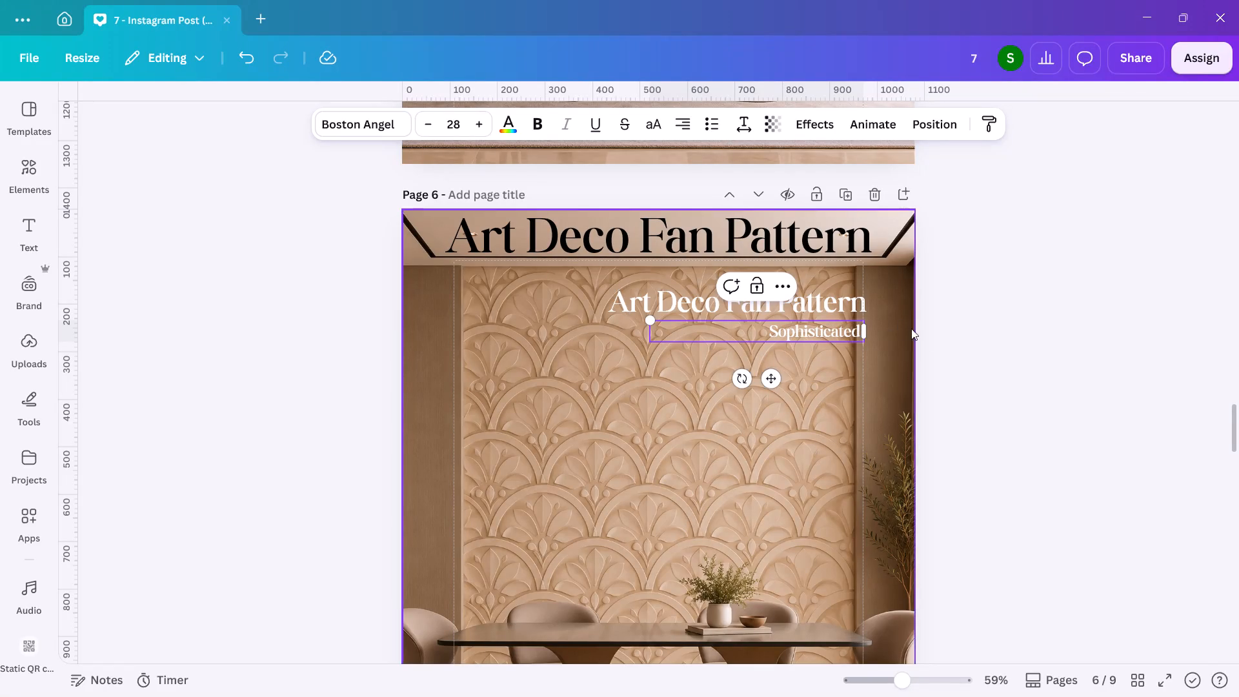
{"action": "key", "text": "alt+Tab"}
{"action": "key", "text": "alt+Tab"}
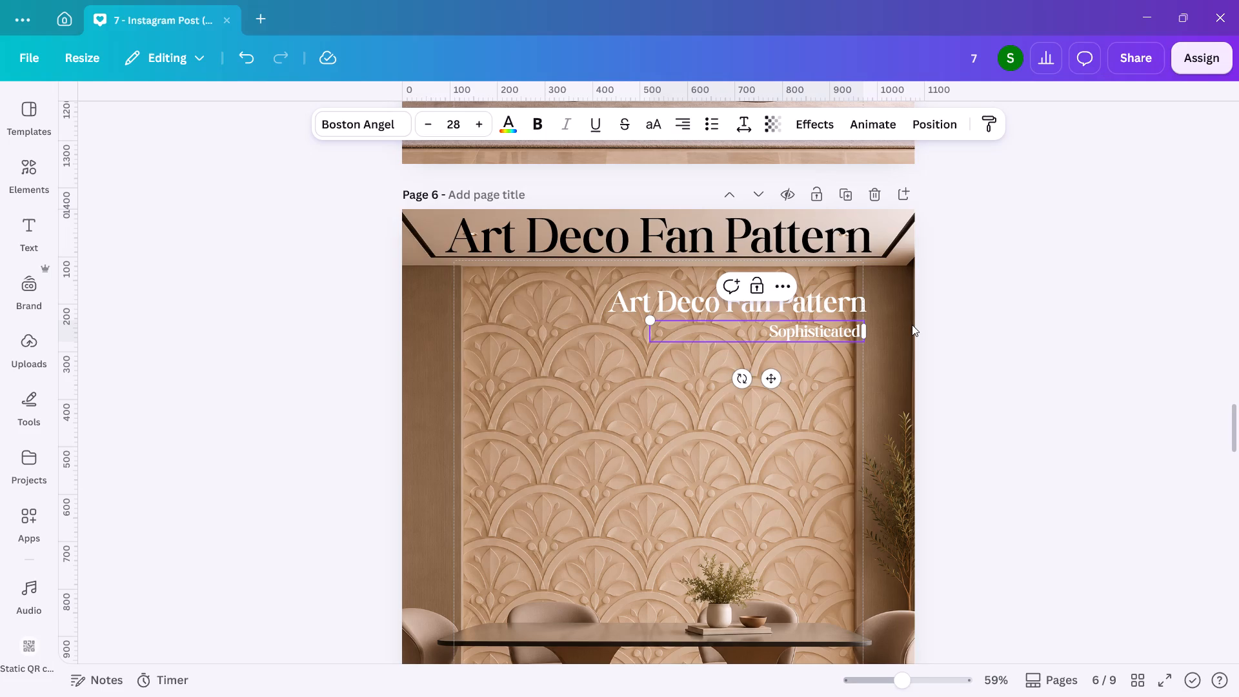
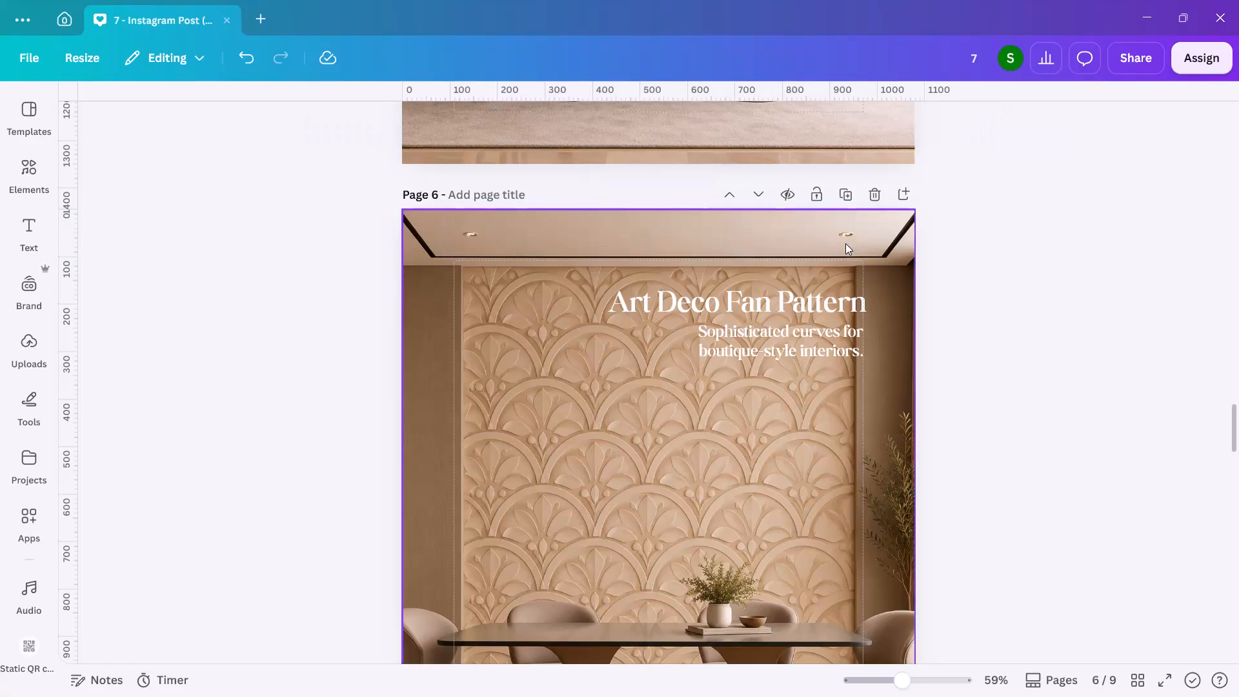
Copy page 6's white title and subtitle together onto page 7.
{"action": "left_click", "coordinate": [817, 306]}
{"action": "left_click", "coordinate": [832, 337], "text": "shift"}
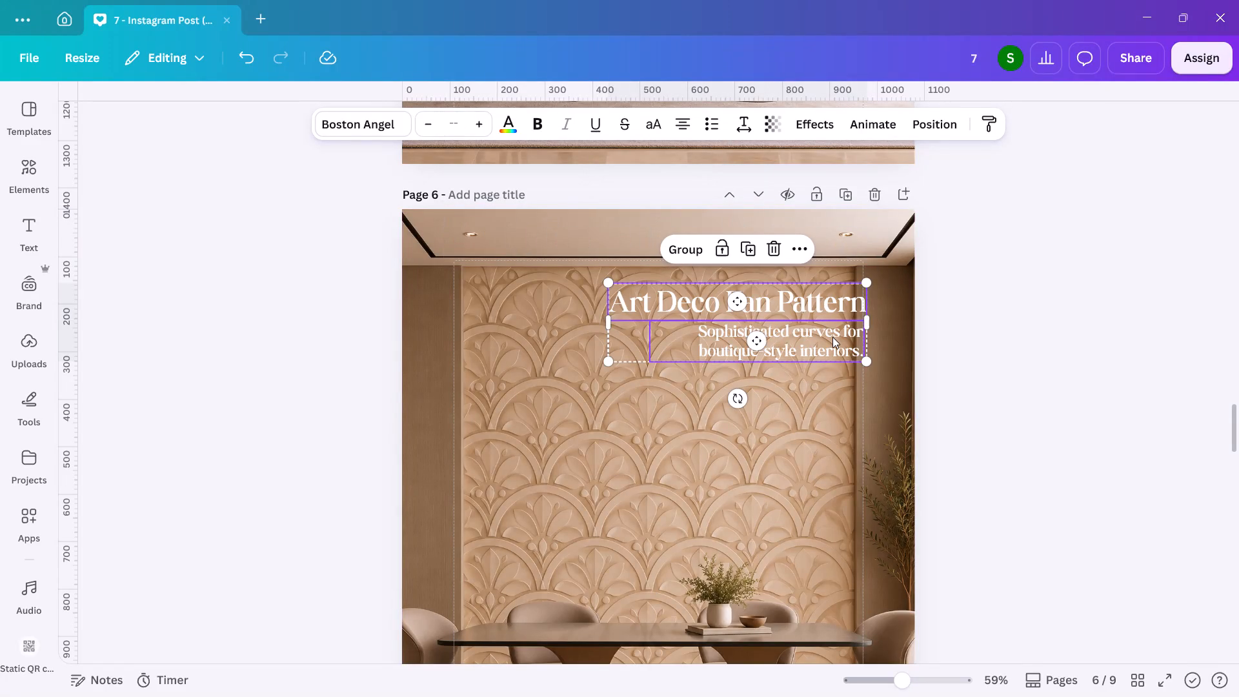
{"action": "key", "text": "ctrl+c"}
{"action": "scroll", "coordinate": [832, 337], "scroll_direction": "down", "scroll_amount": 6}
{"action": "left_click", "coordinate": [832, 337]}
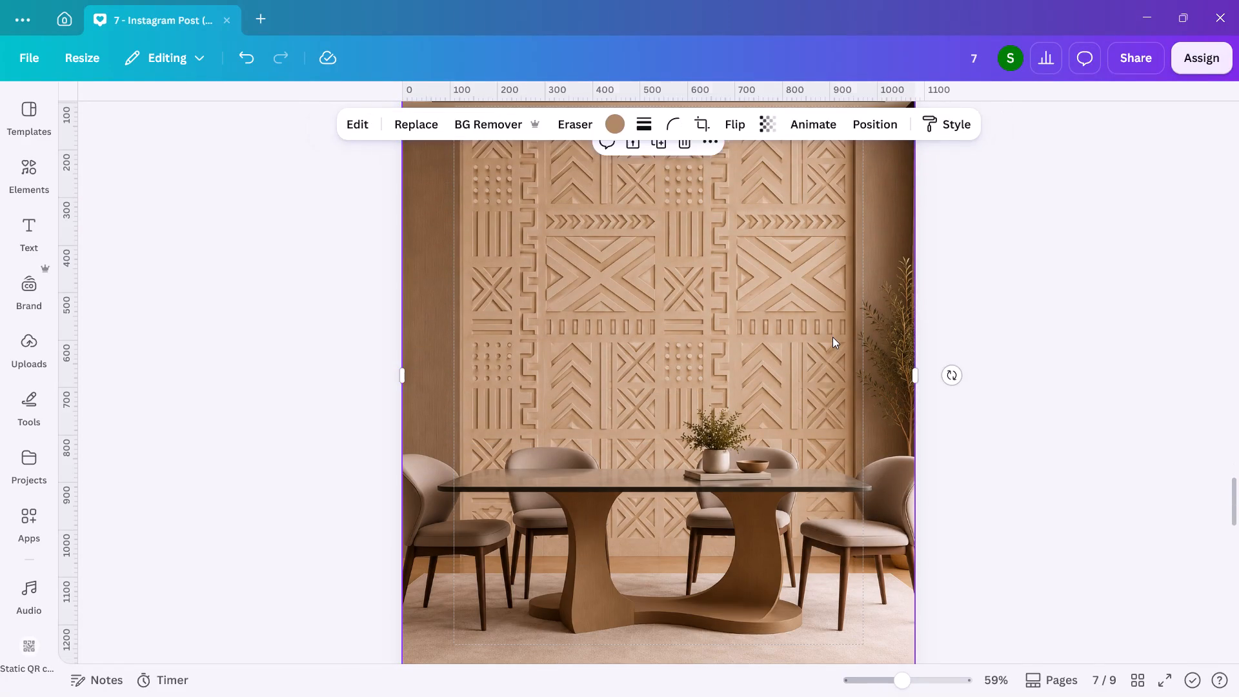
{"action": "key", "text": "ctrl+v"}
Replace the pasted white title's text on page 7 with "Tribal Geometric Pattern", copied from the large black heading.
{"action": "scroll", "coordinate": [832, 337], "scroll_direction": "up", "scroll_amount": 3}
{"action": "double_click", "coordinate": [785, 269]}
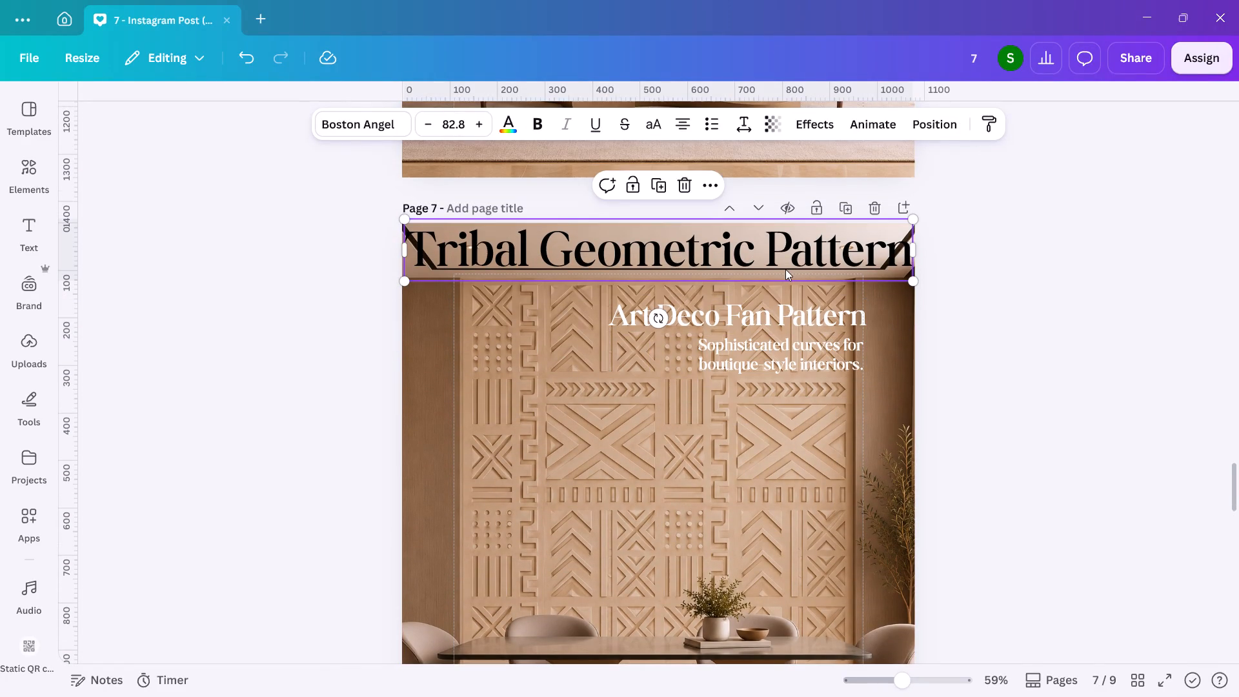
{"action": "key", "text": "ctrl+a"}
{"action": "key", "text": "ctrl+c"}
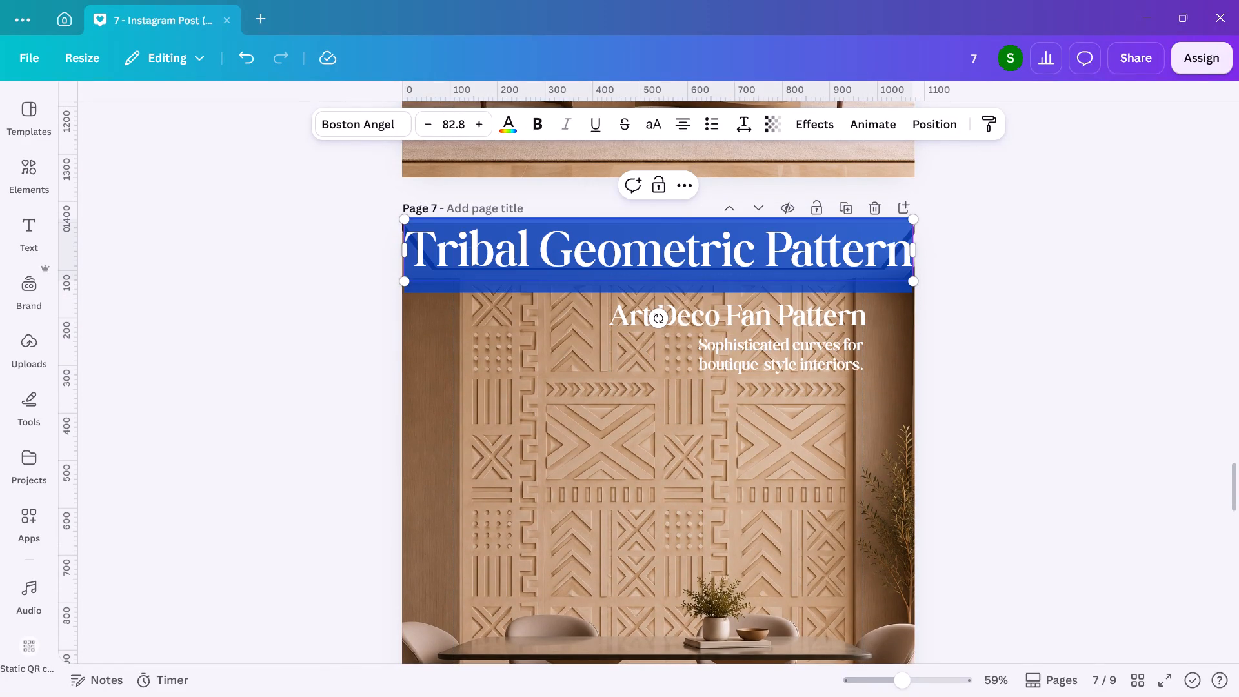
{"action": "double_click", "coordinate": [780, 317]}
{"action": "key", "text": "ctrl+v"}
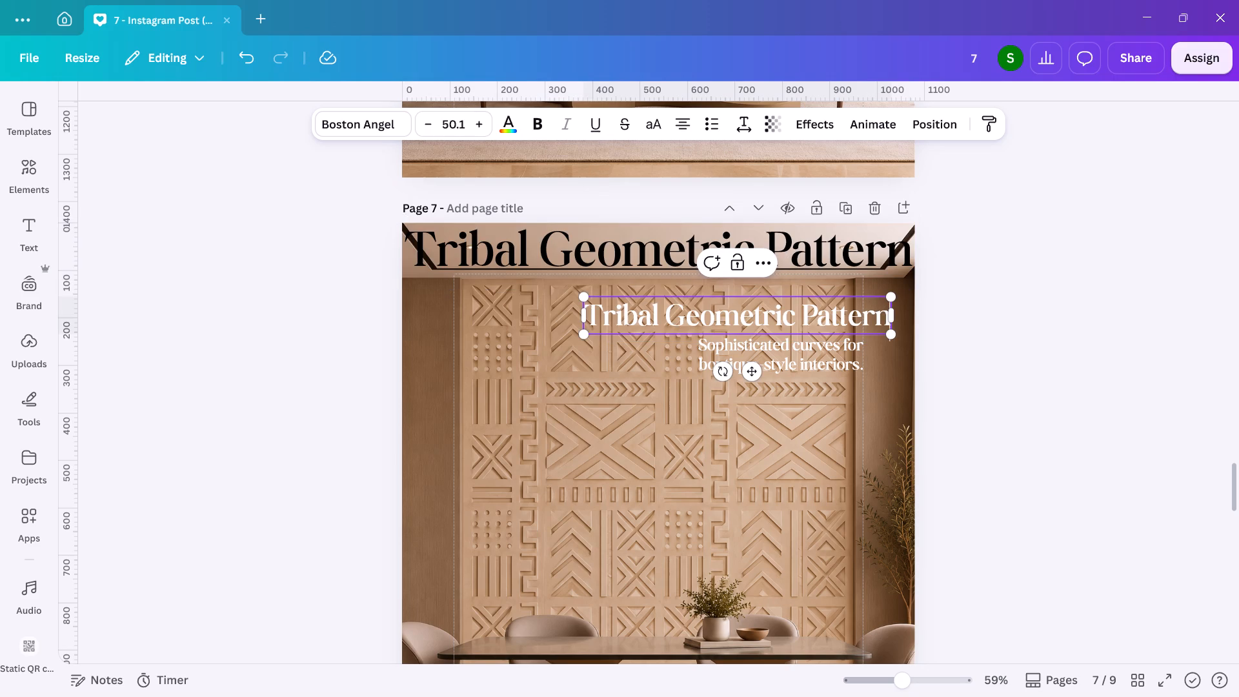
{"action": "double_click", "coordinate": [1001, 361]}
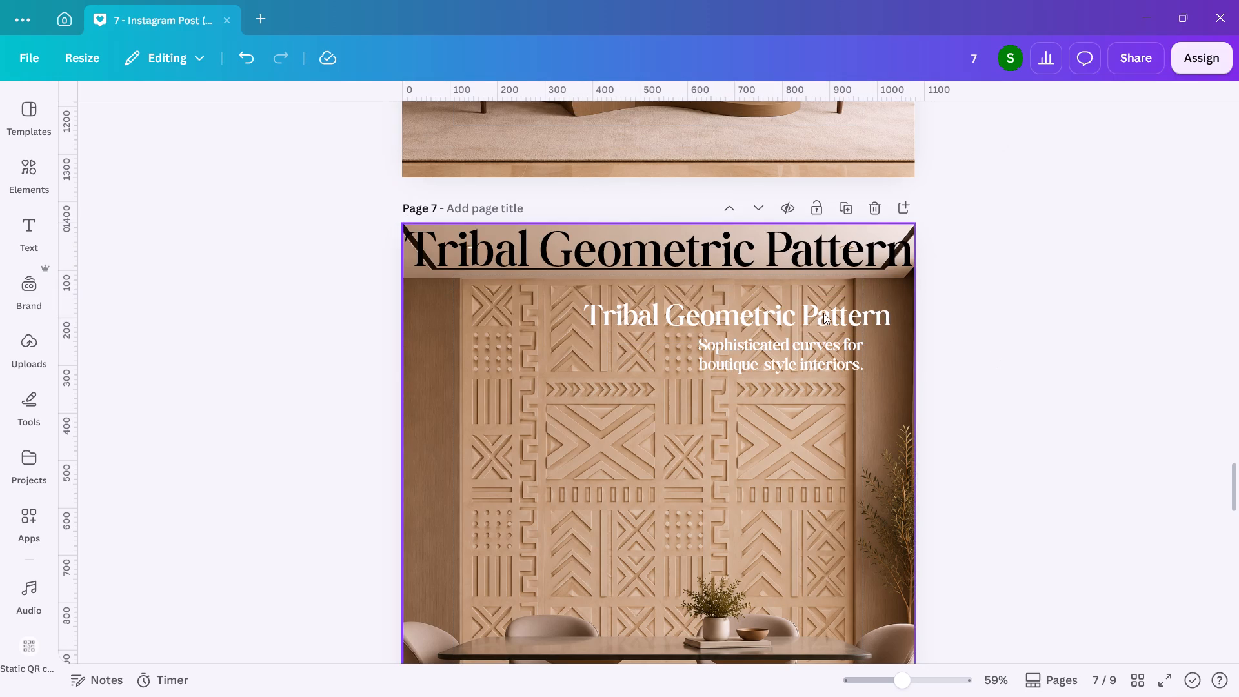
Move page 7's white title so its right edge lines up with the subtitle and the margin guide.
{"action": "left_click_drag", "start_coordinate": [821, 313], "coordinate": [798, 314]}
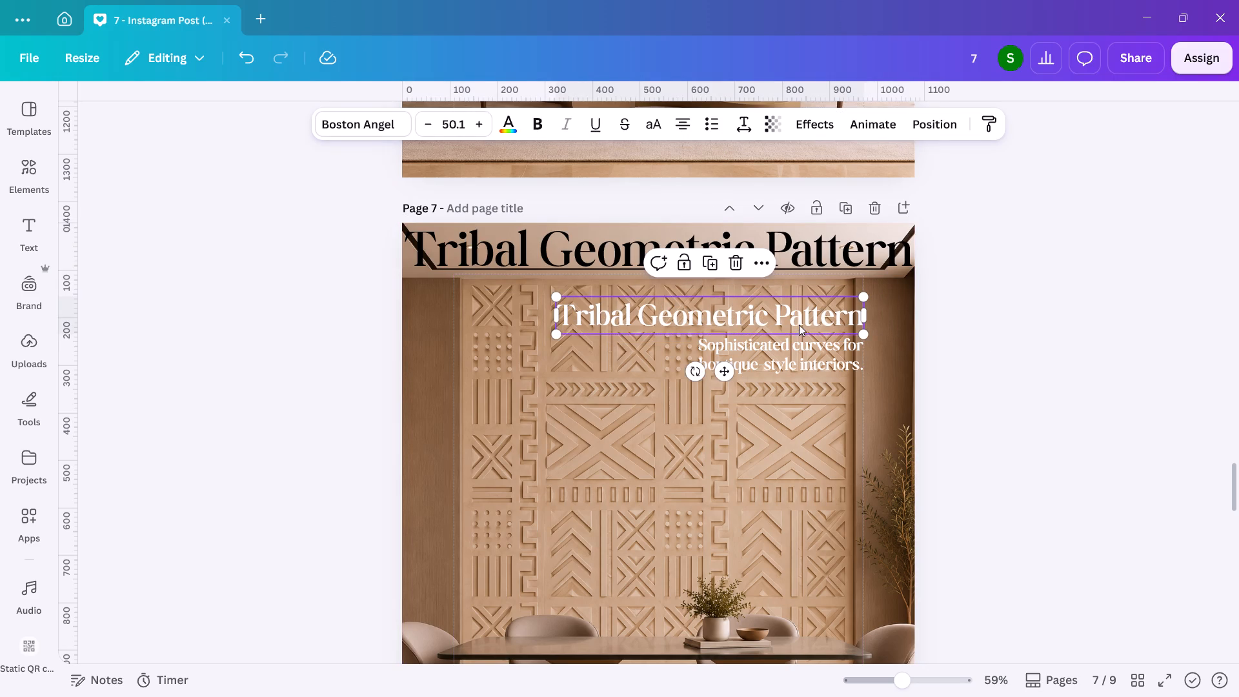
Delete the large black "Tribal Geometric Pattern" heading at the top of page 7.
{"action": "left_click", "coordinate": [607, 256]}
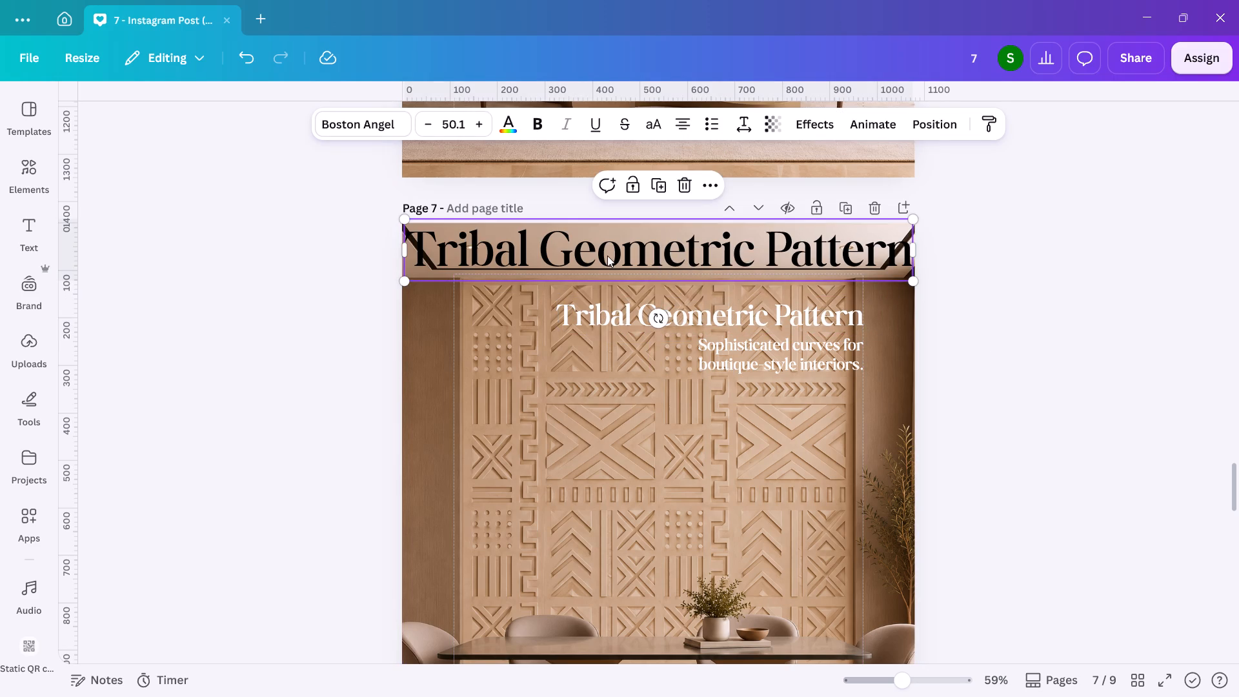
{"action": "key", "text": "Delete"}
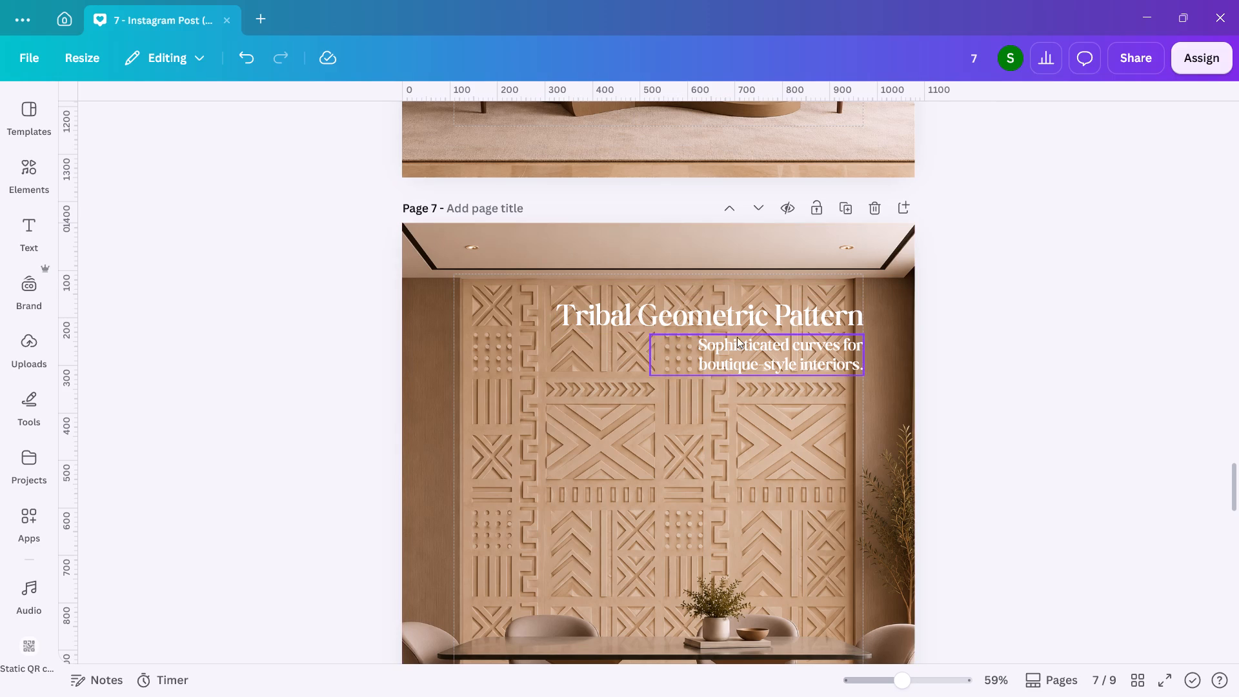
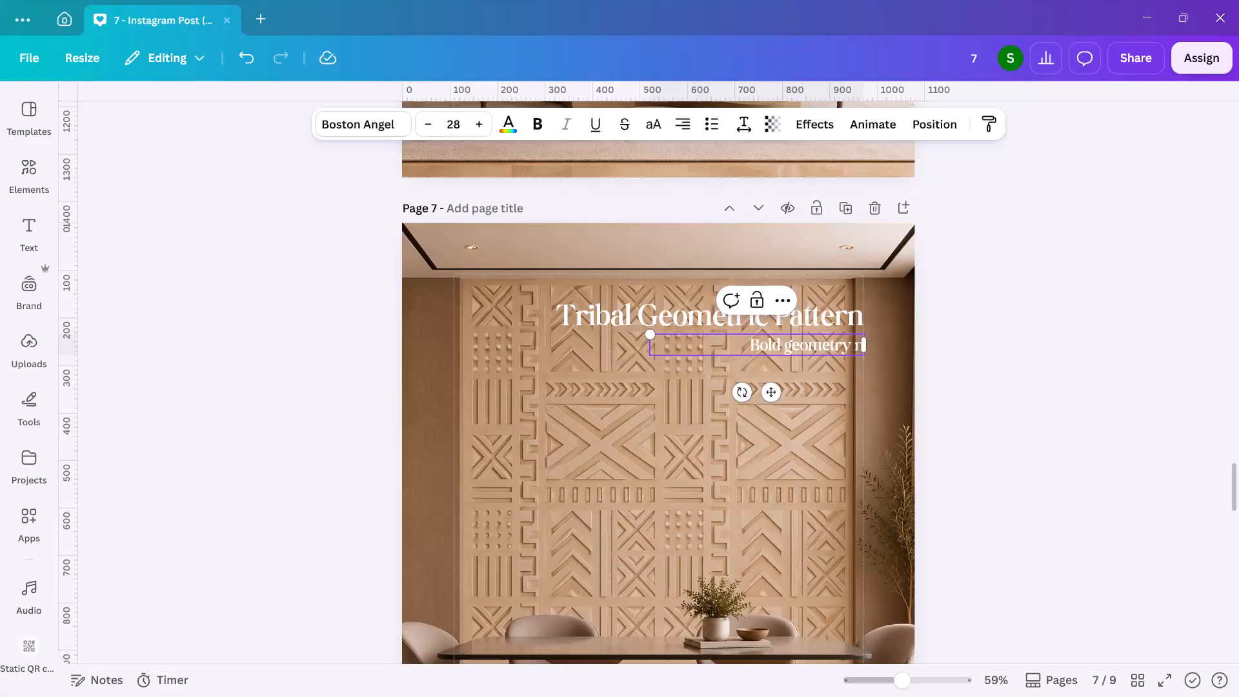
Correct and continue the wording of page 7's white subtitle, a new line beginning "Bold geometry a".
{"action": "key", "text": "BackSpace"}
{"action": "type", "text": "ad"}
{"action": "key", "text": "BackSpace"}
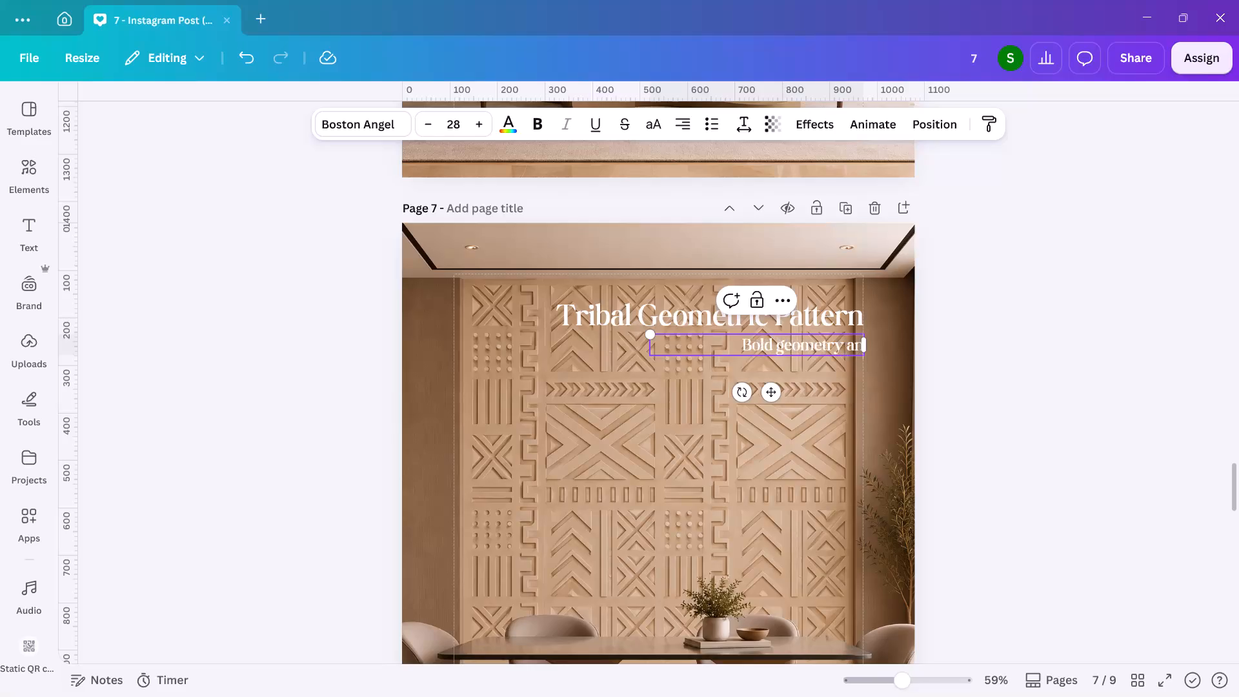
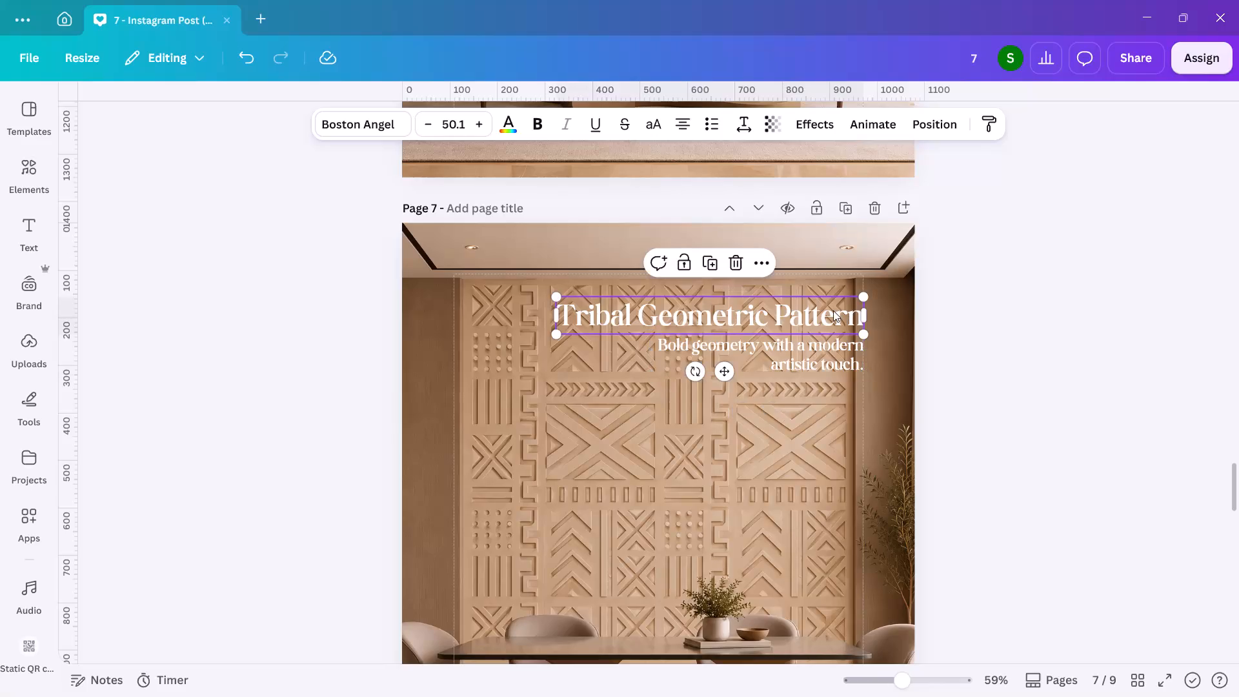
Copy page 7's white title and subtitle together onto page 8, the Moroccan Lattice page.
{"action": "left_click", "coordinate": [840, 359], "text": "shift"}
{"action": "key", "text": "ctrl+c"}
{"action": "scroll", "coordinate": [840, 359], "scroll_direction": "down", "scroll_amount": 2}
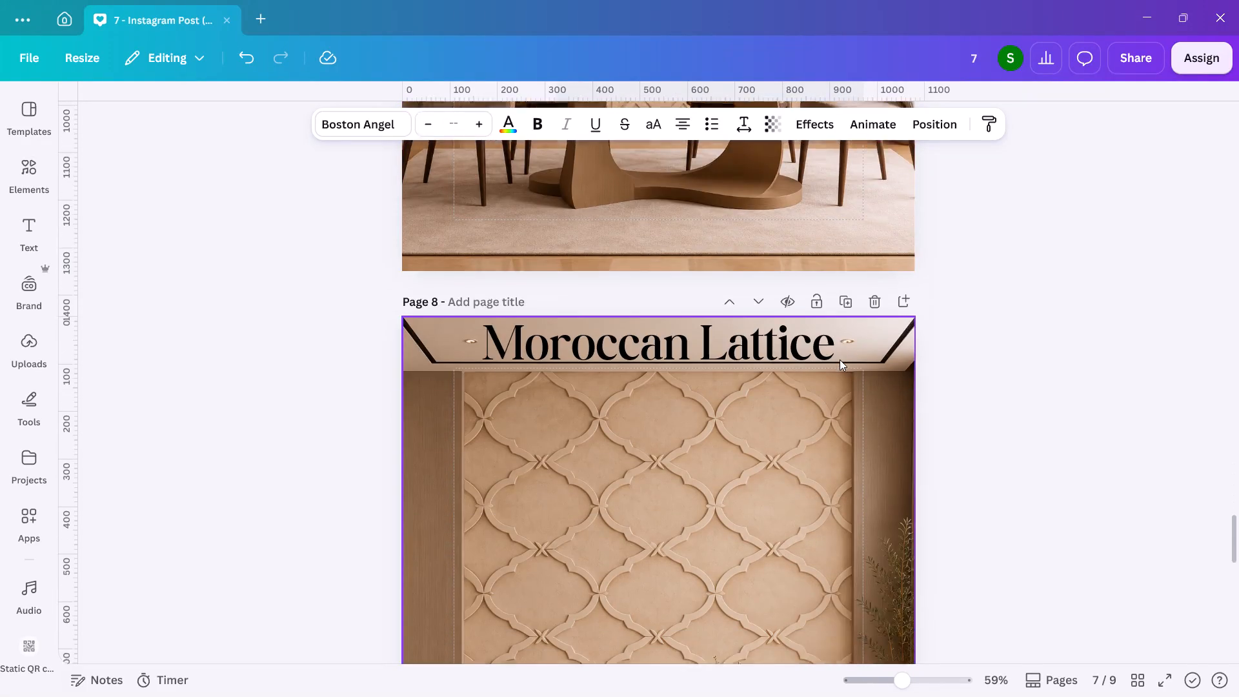
{"action": "scroll", "coordinate": [840, 359], "scroll_direction": "down", "scroll_amount": 3}
{"action": "left_click", "coordinate": [840, 359]}
{"action": "key", "text": "ctrl+v"}
Change page 8's white title to "Moroccan Lattice", copied from the large black title, and delete the black original.
{"action": "scroll", "coordinate": [840, 359], "scroll_direction": "up", "scroll_amount": 2}
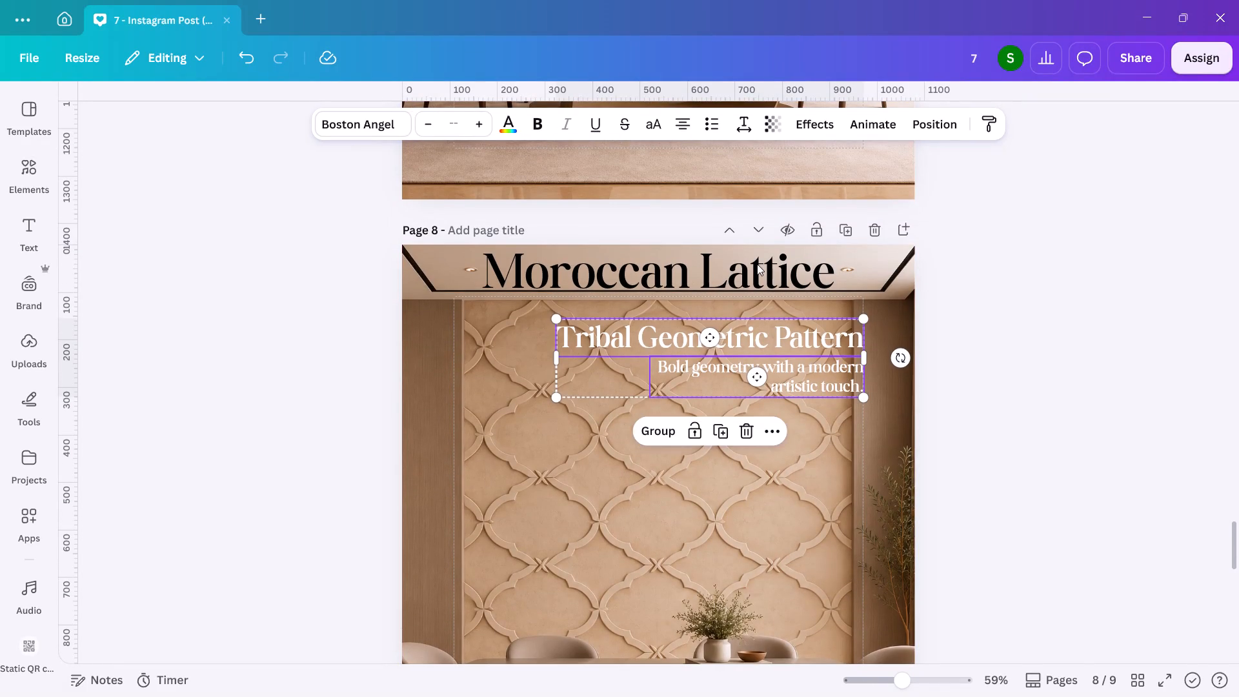
{"action": "double_click", "coordinate": [756, 264]}
{"action": "key", "text": "ctrl+a"}
{"action": "key", "text": "ctrl+c"}
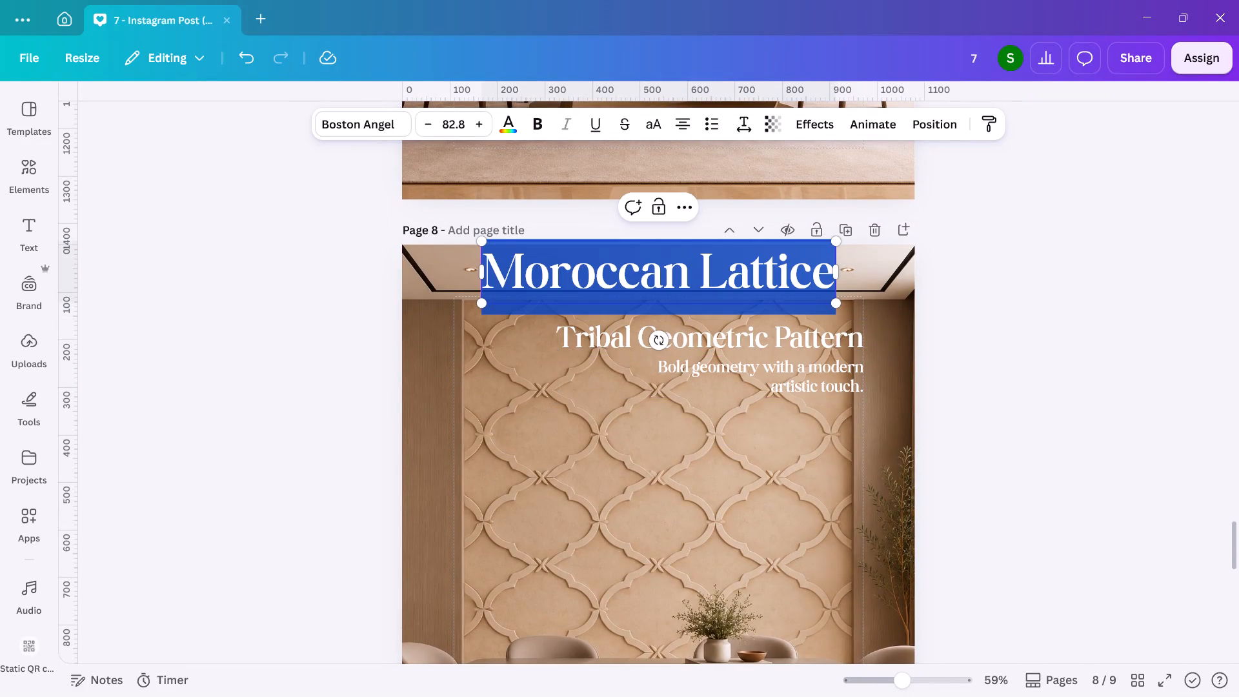
{"action": "double_click", "coordinate": [784, 318]}
{"action": "key", "text": "ctrl+v"}
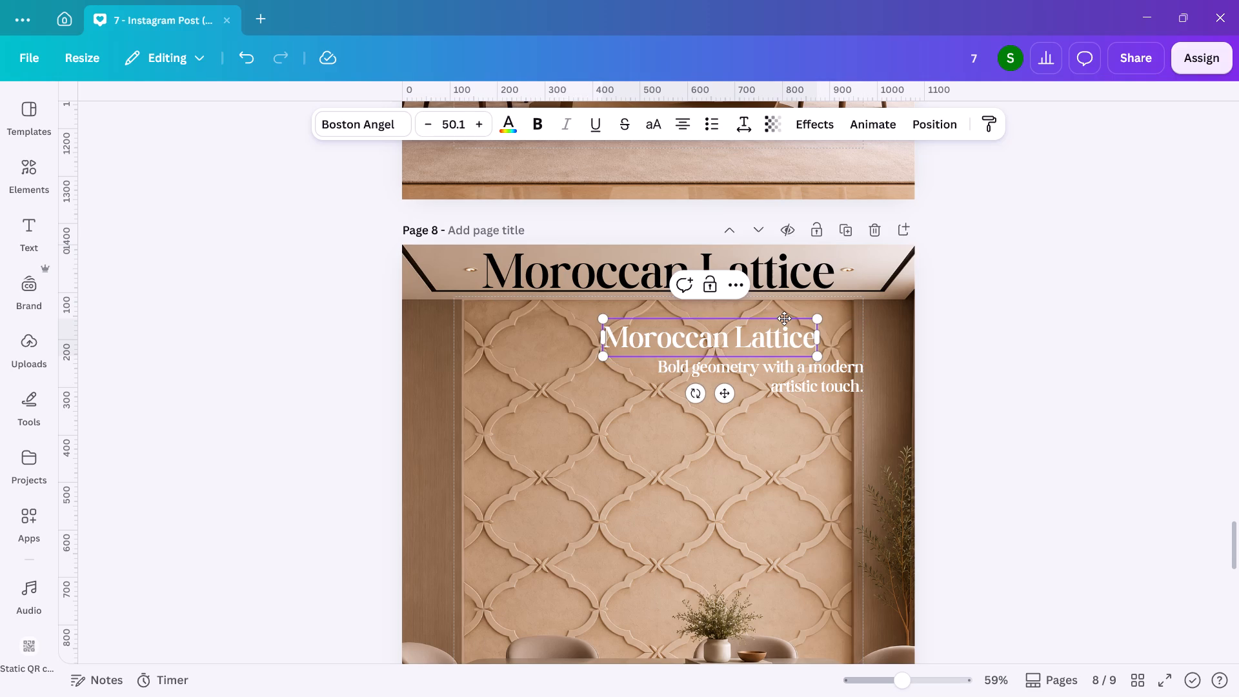
{"action": "left_click", "coordinate": [761, 273]}
{"action": "key", "text": "Delete"}
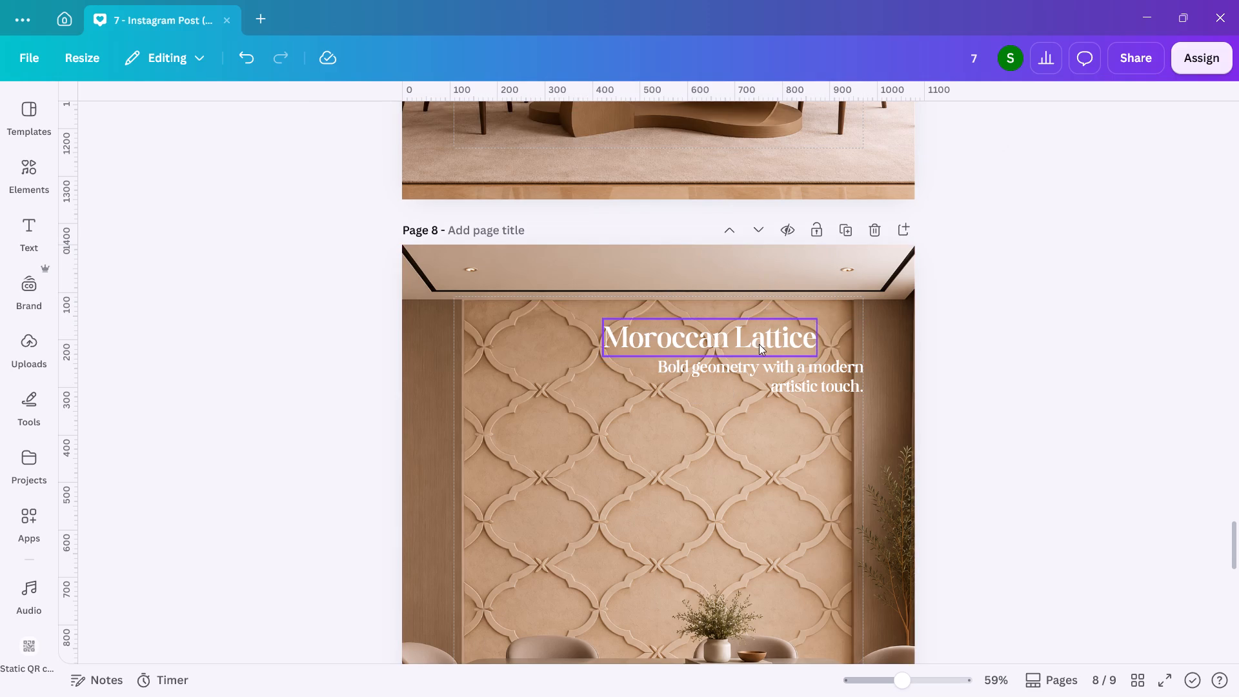
Move page 8's white "Moroccan Lattice" title sideways so its right edge aligns with the subtitle and page margin.
{"action": "left_click_drag", "start_coordinate": [759, 344], "coordinate": [803, 342]}
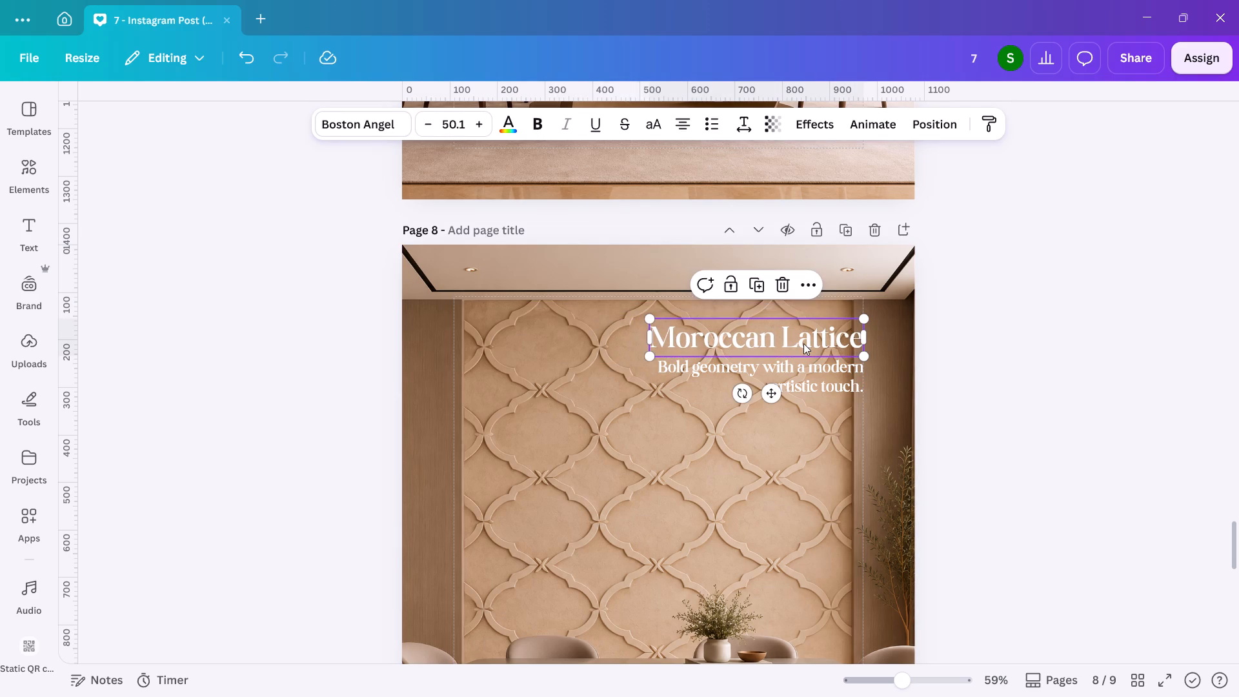
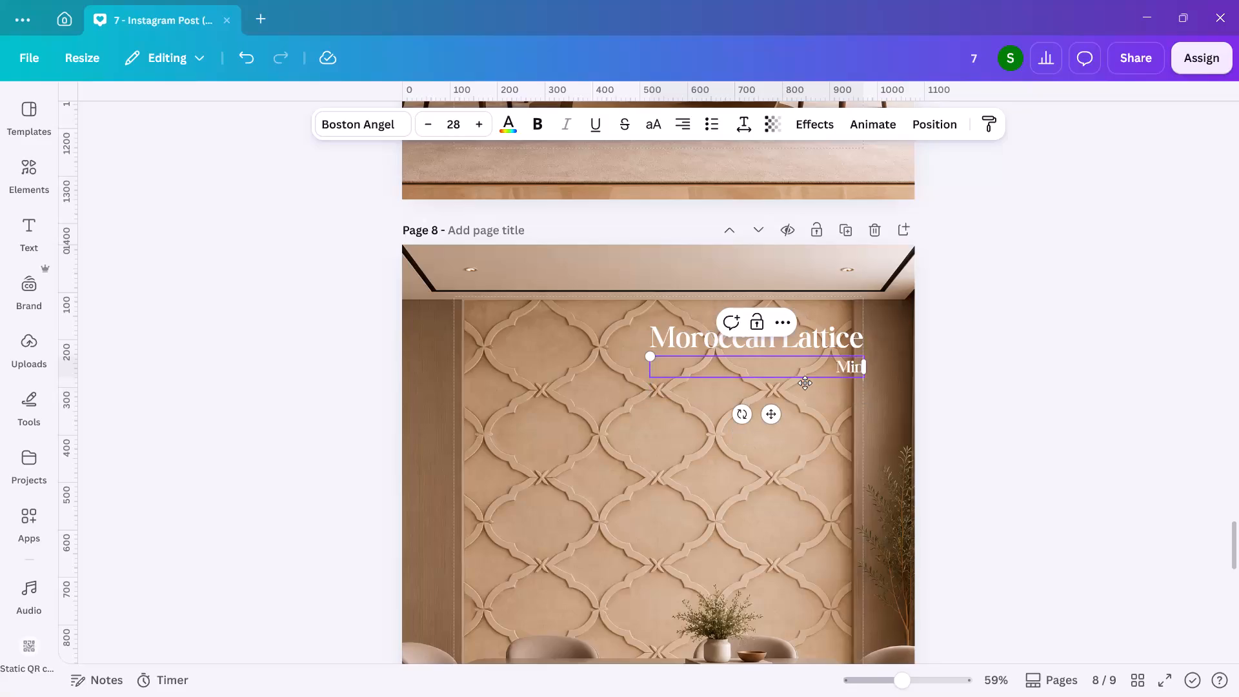
Rewrite page 8's white subtitle beneath "Moroccan Lattice" so it begins "Minimal, repeating".
{"action": "key", "text": "BackSpace"}
{"action": "type", "text": "mal."}
{"action": "key", "text": "BackSpace"}
{"action": "type", "text": ","}
{"action": "key", "text": "space"}
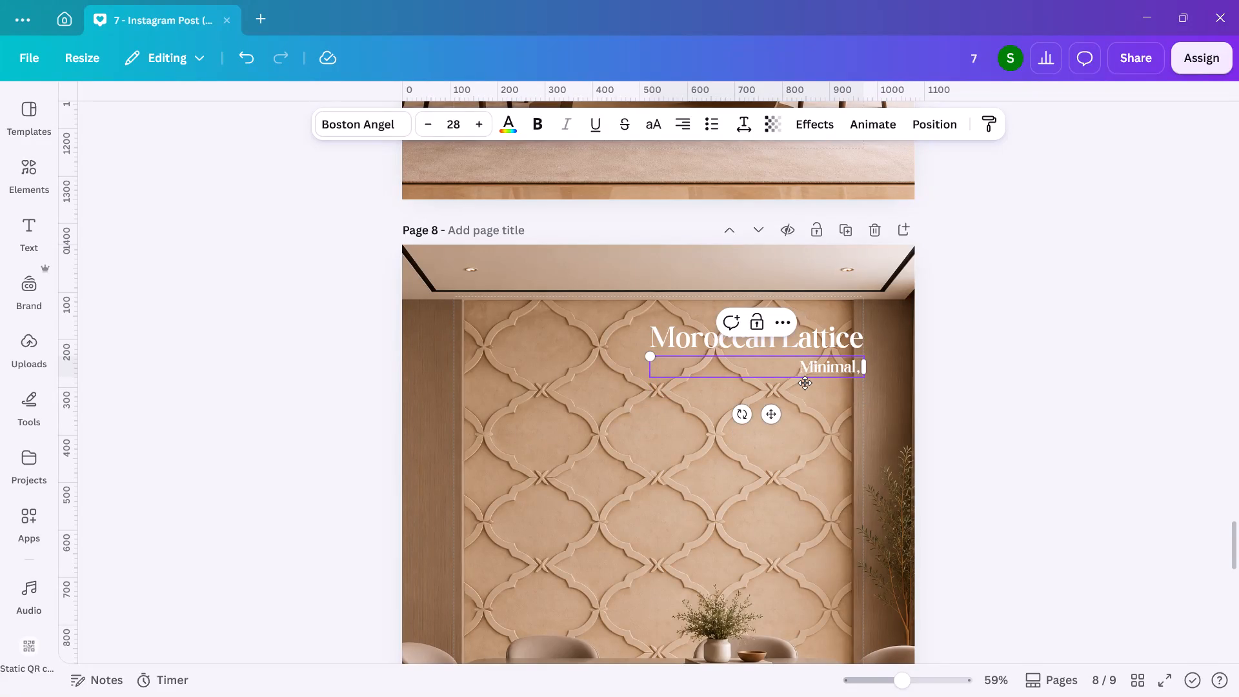
{"action": "type", "text": "repeating"}
{"action": "key", "text": "space"}
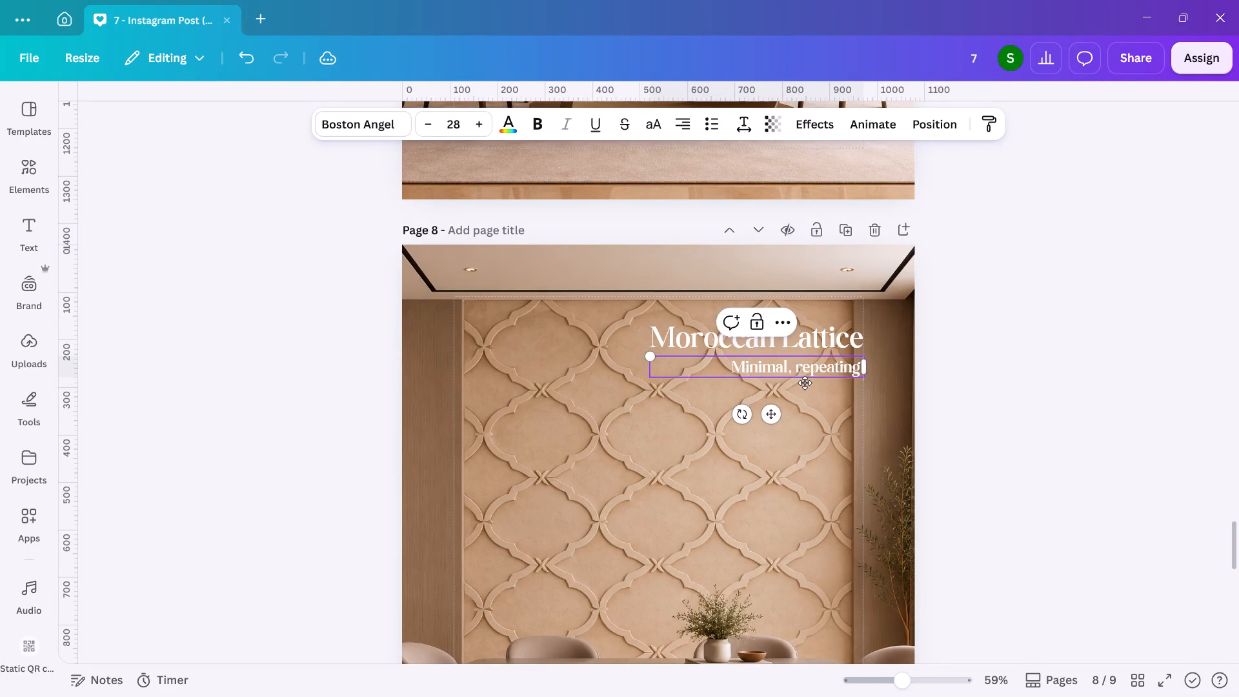
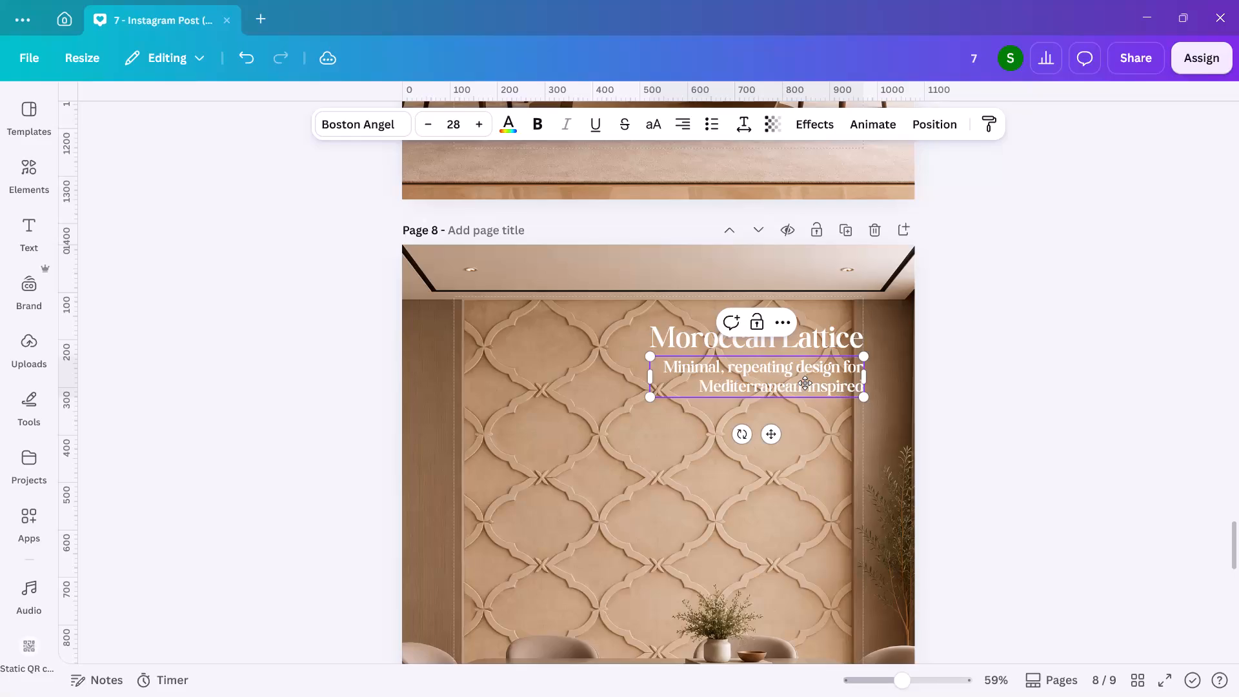
Finish page 8's subtitle beneath "Moroccan Lattice" by adding the word "spaces" after "Mediterranean-inspired".
{"action": "key", "text": "space"}
{"action": "type", "text": "spaces"}
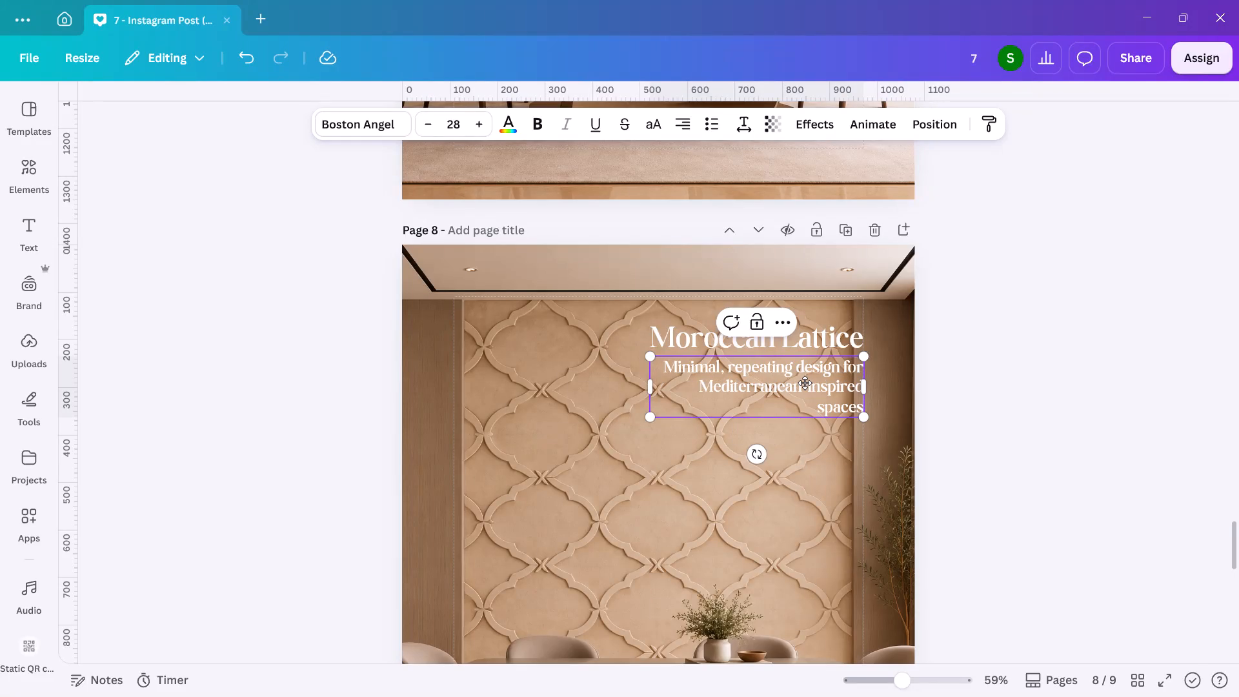
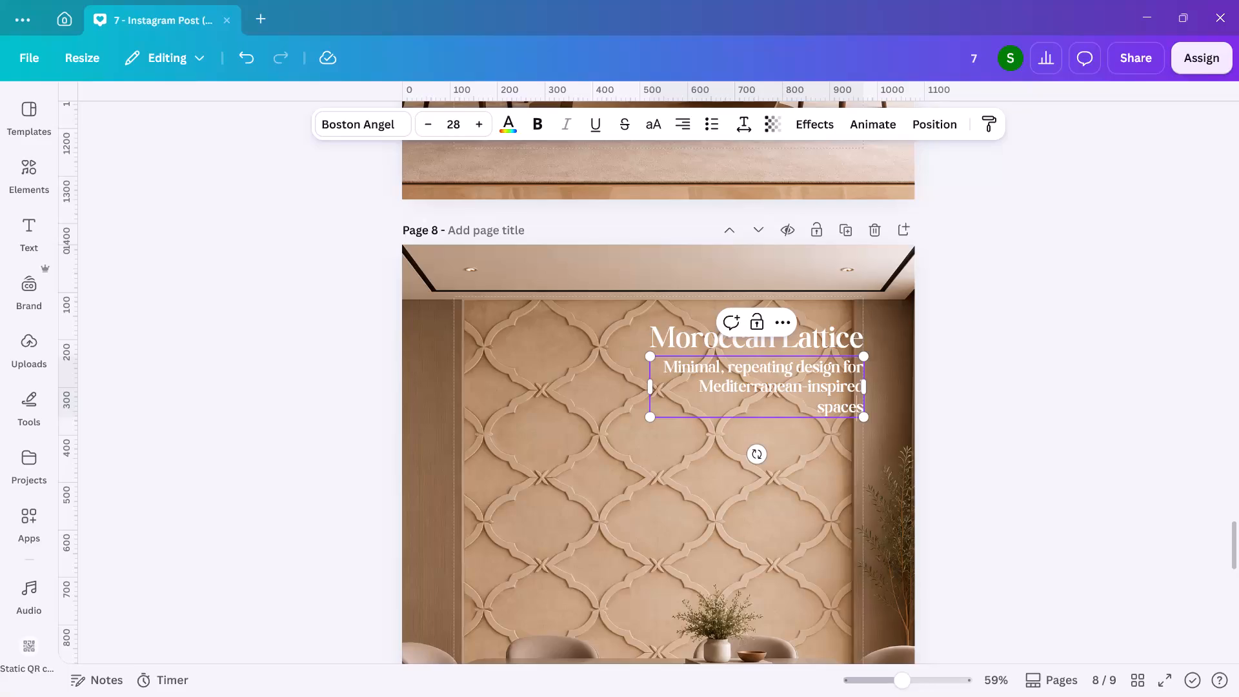
End page 8's subtitle with a period after "spaces".
{"action": "key", "text": "Right"}
{"action": "key", "text": "period"}
Copy page 8's "Moroccan Lattice" title together with its subtitle onto page 9.
{"action": "left_click", "coordinate": [855, 327], "text": "shift"}
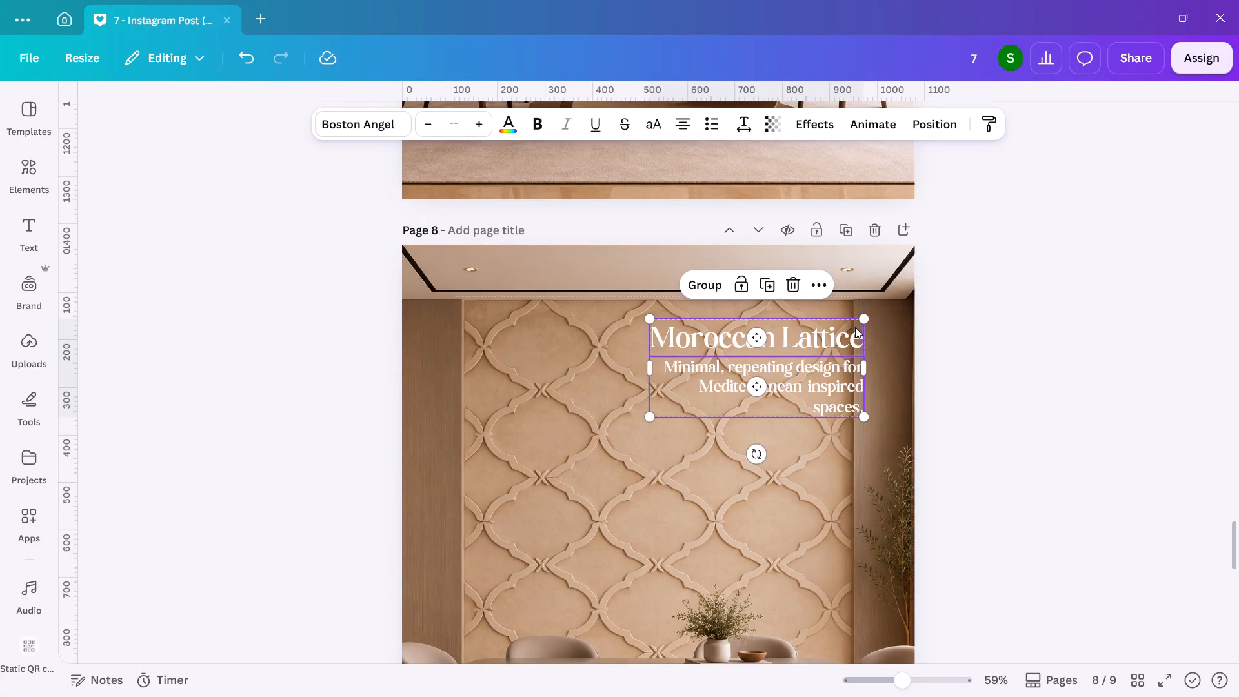
{"action": "key", "text": "ctrl+c"}
{"action": "scroll", "coordinate": [855, 327], "scroll_direction": "down", "scroll_amount": 6}
{"action": "scroll", "coordinate": [855, 327], "scroll_direction": "up", "scroll_amount": 1}
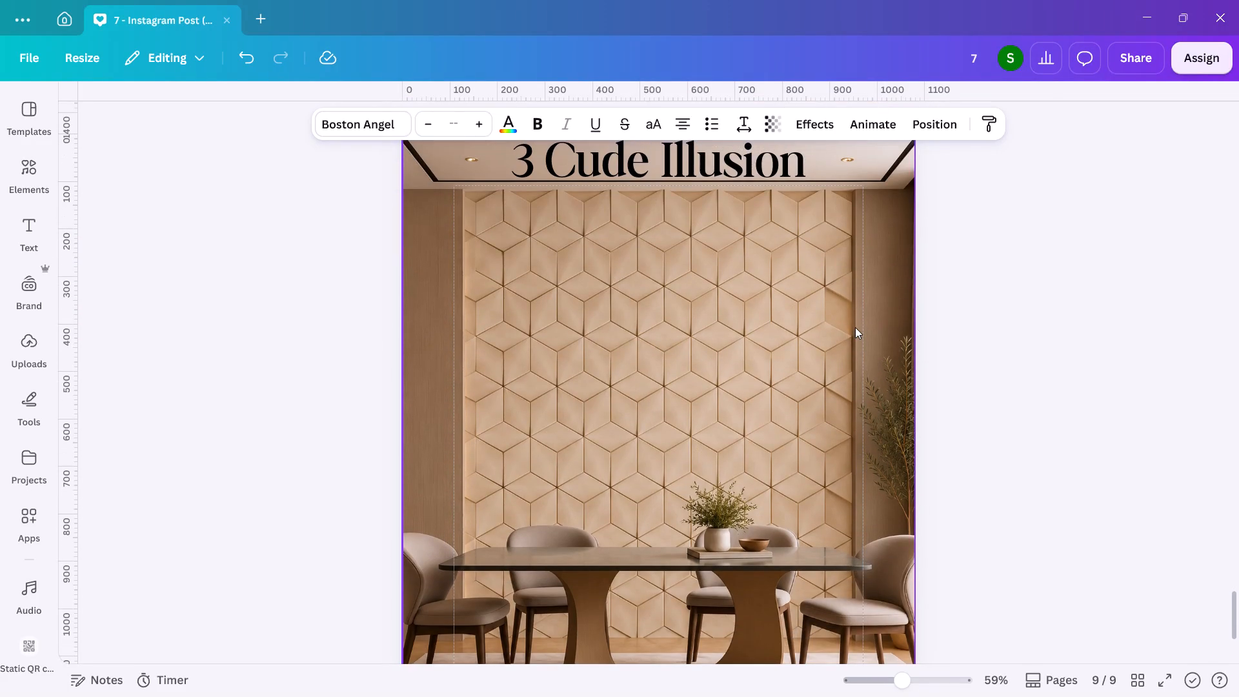
{"action": "left_click", "coordinate": [855, 327]}
{"action": "key", "text": "ctrl+v"}
{"action": "scroll", "coordinate": [855, 327], "scroll_direction": "up", "scroll_amount": 1}
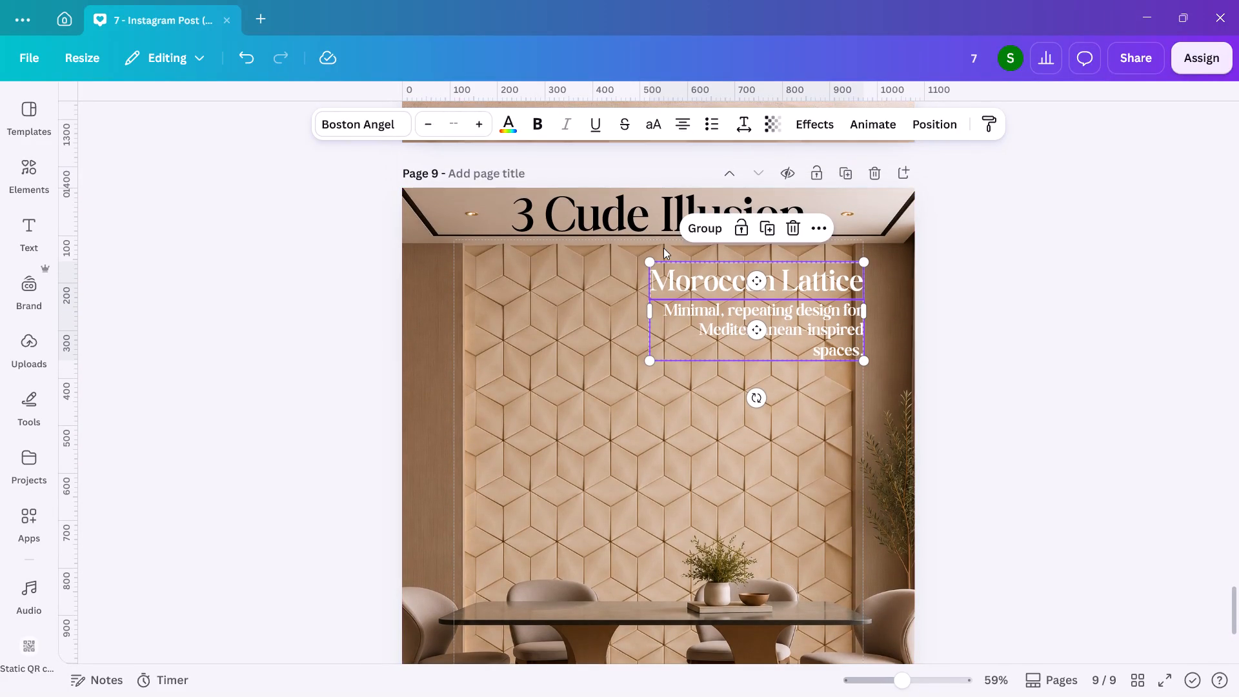
Replace the copied white title on page 9 with the black heading's text, corrected to read "3D Cude Illusion".
{"action": "double_click", "coordinate": [644, 235]}
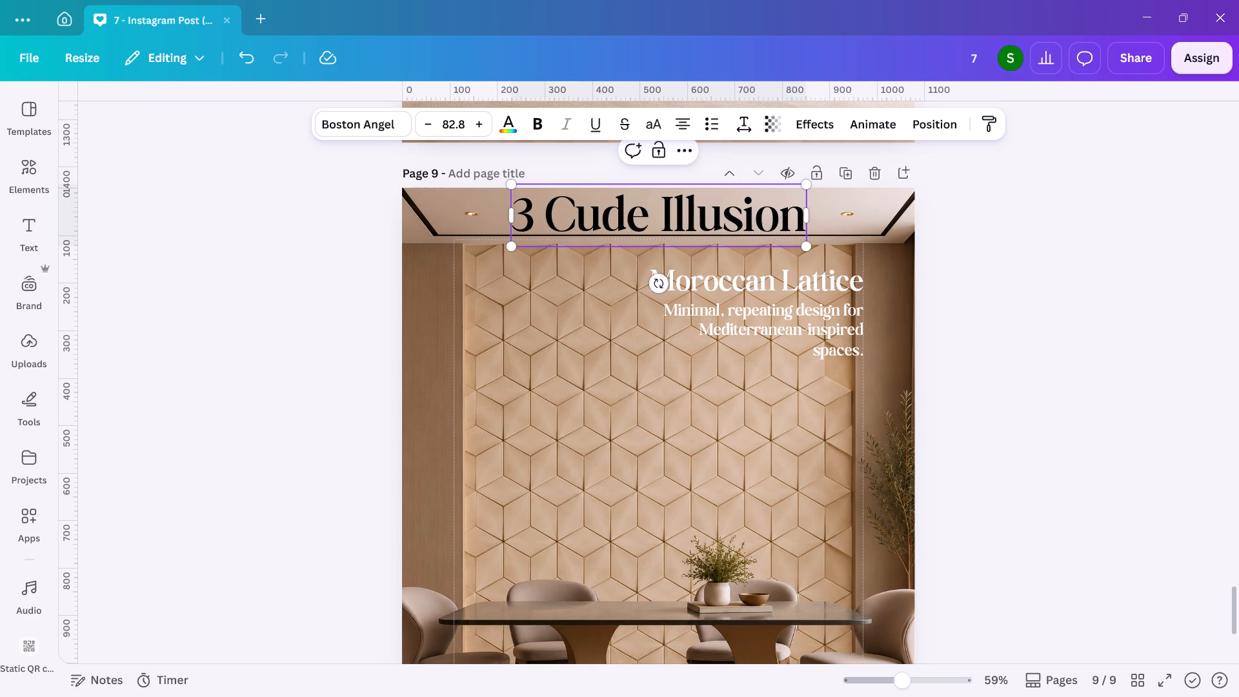
{"action": "key", "text": "ctrl+a"}
{"action": "key", "text": "ctrl+c"}
{"action": "double_click", "coordinate": [715, 279]}
{"action": "key", "text": "ctrl+v"}
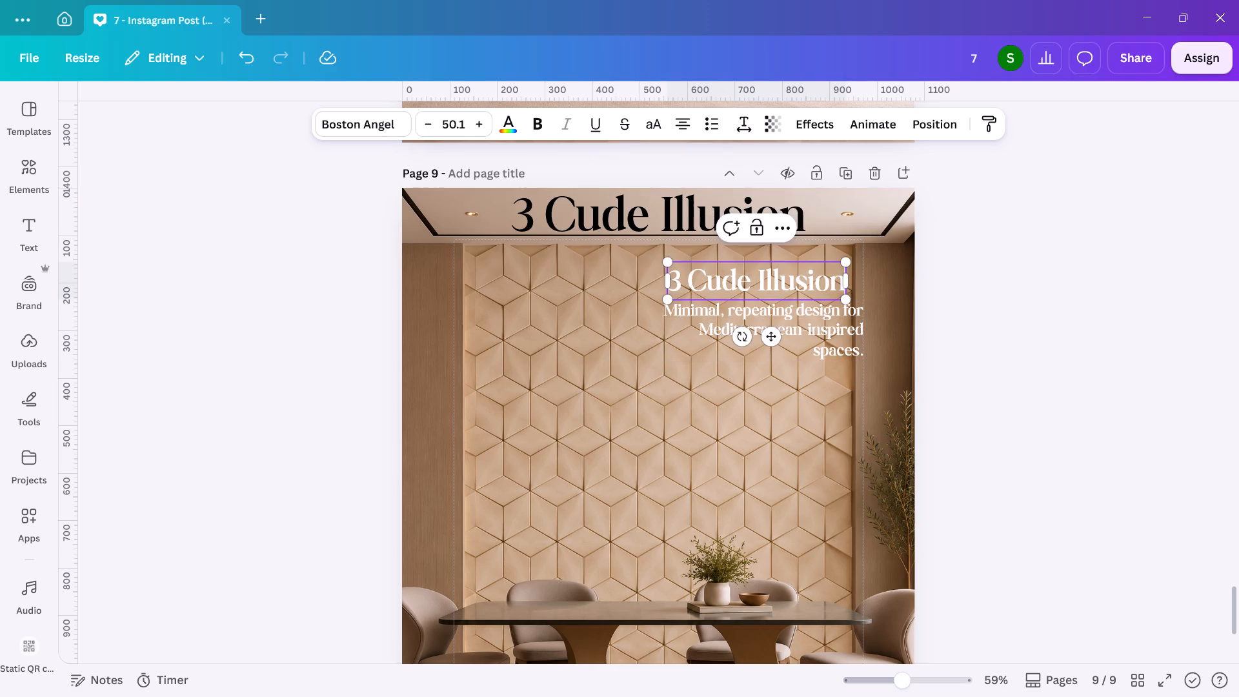
{"action": "left_click", "coordinate": [687, 279]}
{"action": "key", "text": "Left"}
{"action": "key", "text": "shift+d"}
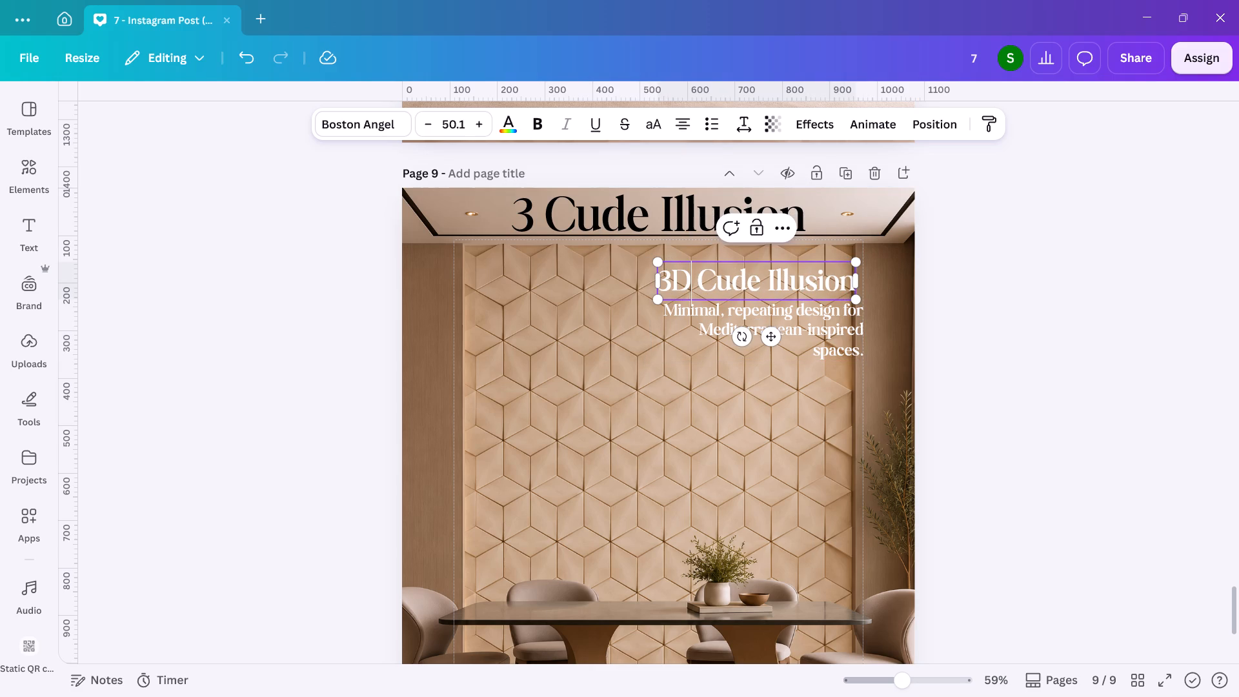
{"action": "double_click", "coordinate": [963, 331]}
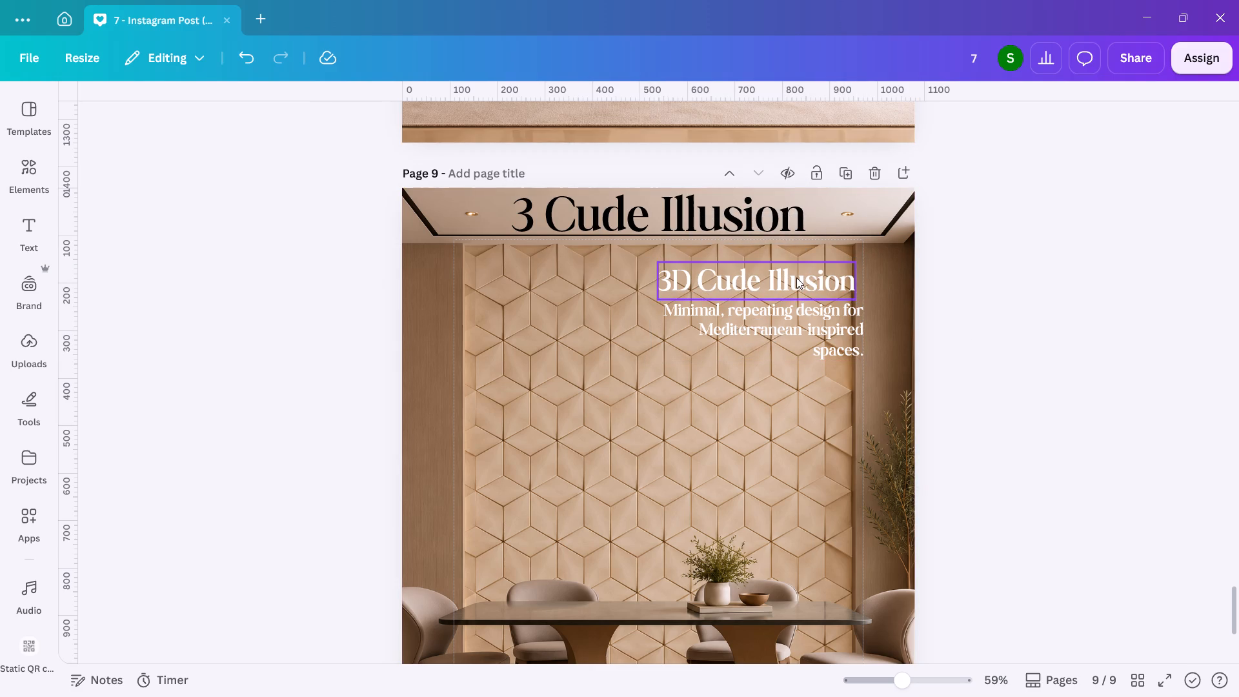
Shift page 9's white "3D Cude Illusion" title sideways so its right edge aligns with the subtitle's right edge.
{"action": "left_click_drag", "start_coordinate": [796, 278], "coordinate": [803, 278]}
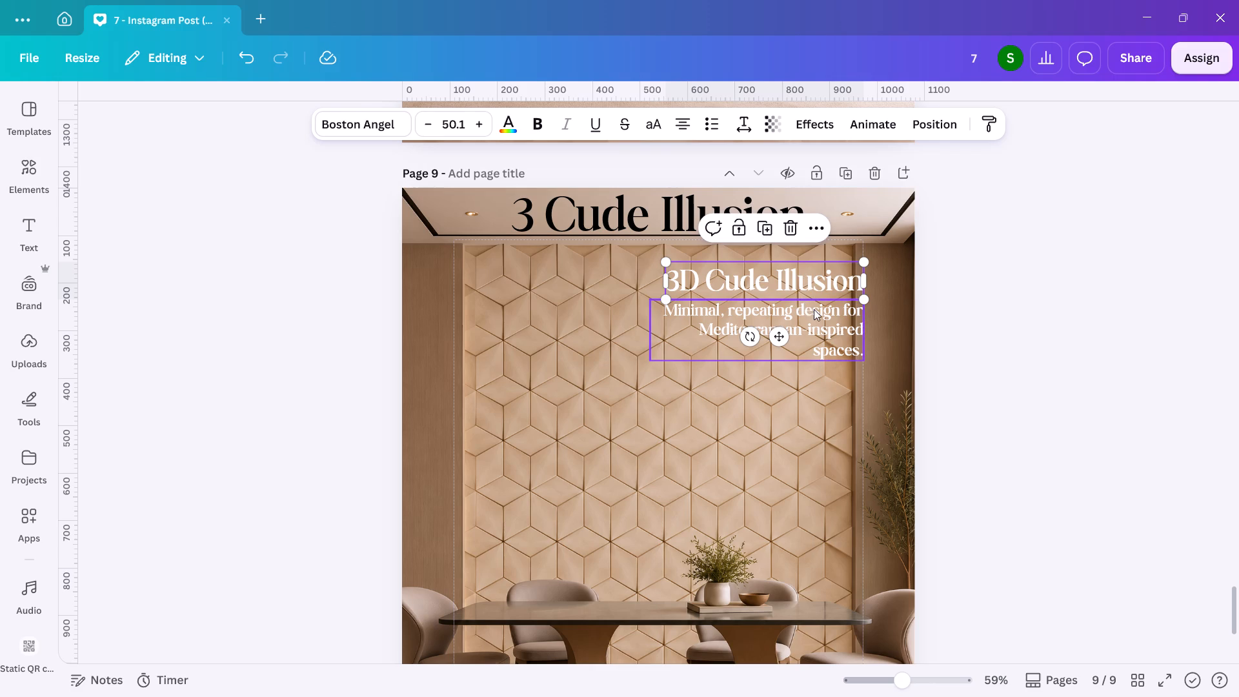
Delete the old large black "3 Cude Illusion" heading across the ceiling on page 9.
{"action": "left_click", "coordinate": [646, 223]}
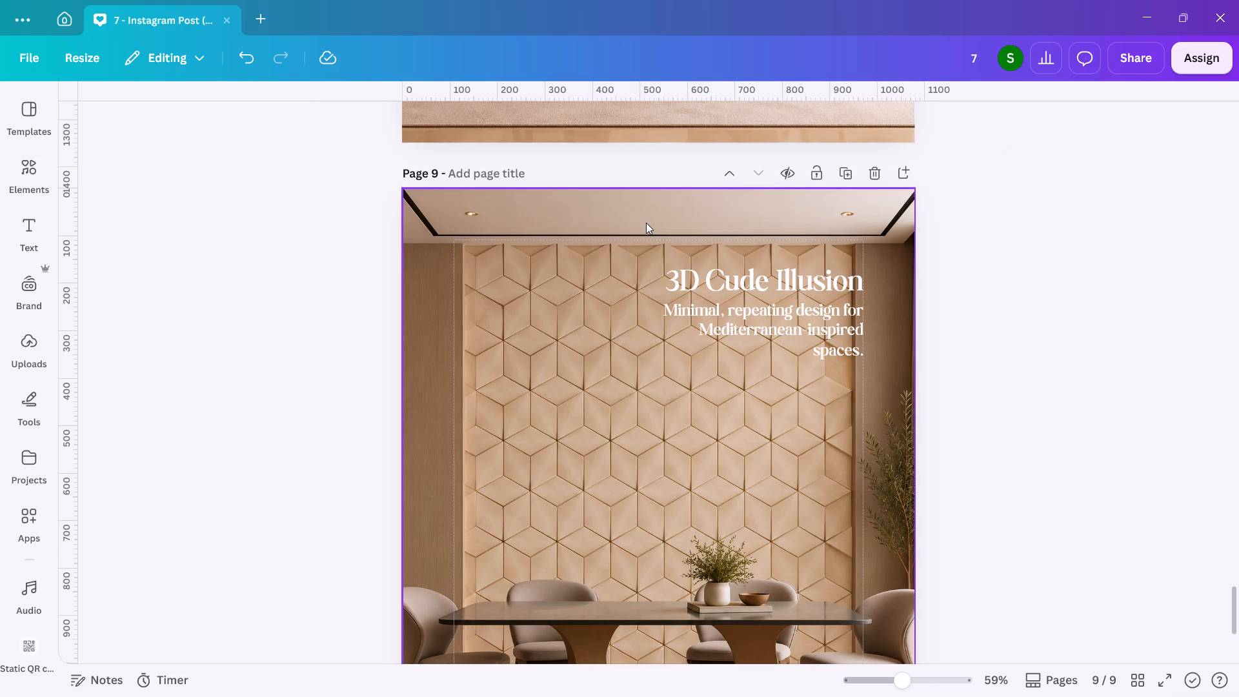
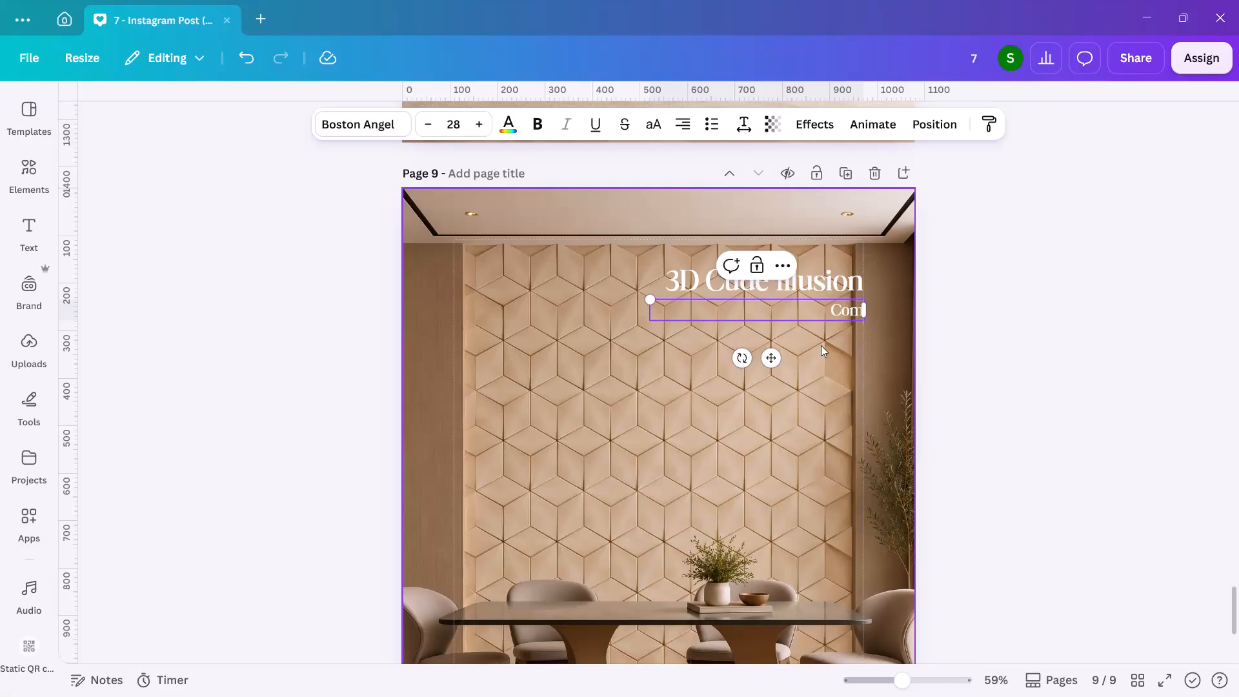
Finish rewriting the subtitle under the "3D Cude Illusion" title on page 9 so it reads "Contemporary".
{"action": "key", "text": "BackSpace"}
{"action": "type", "text": "nte"}
{"action": "type", "text": "mpor"}
{"action": "type", "text": "ar"}
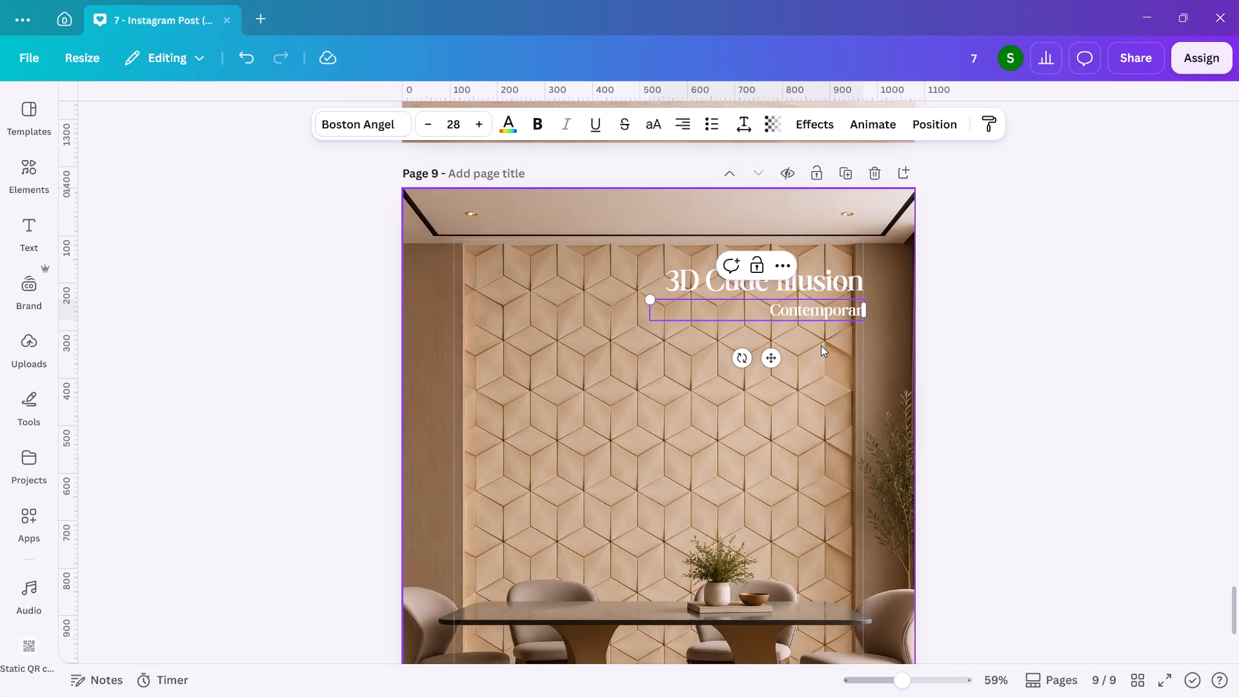
{"action": "key", "text": "y"}
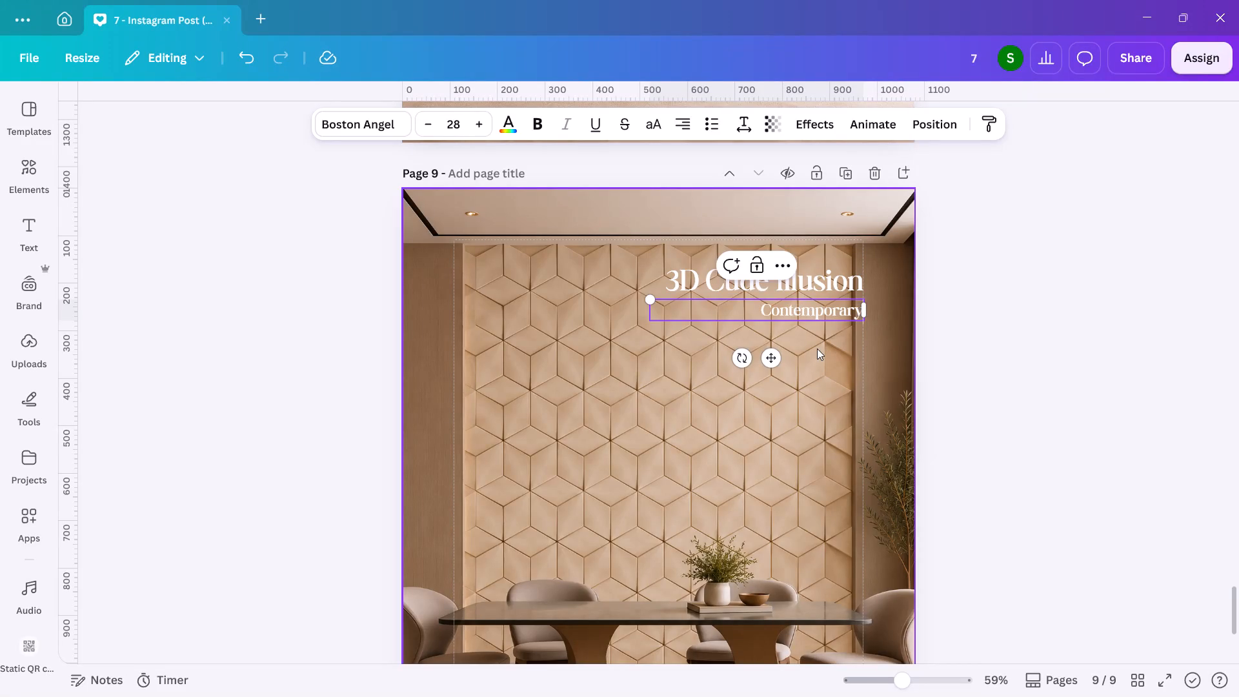
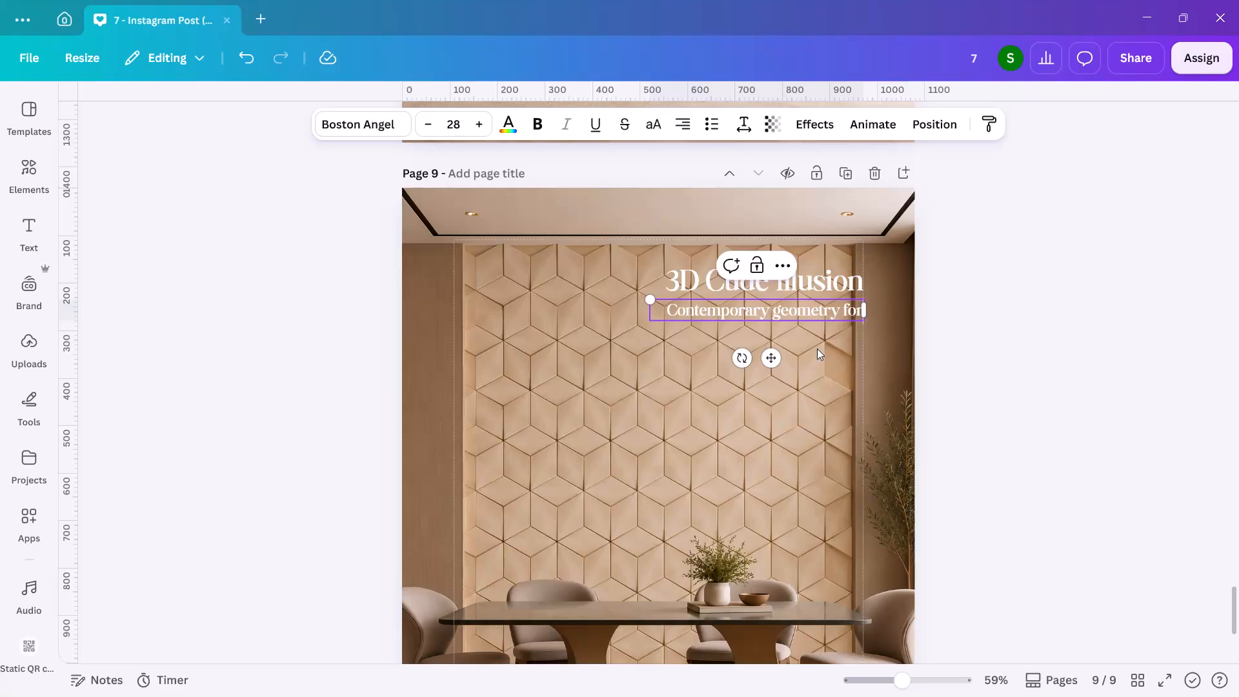
Correct the last word of the subtitle under the "3D Cude Illusion" title on page 9 so it reads "Contemporary geometry for".
{"action": "key", "text": "BackSpace"}
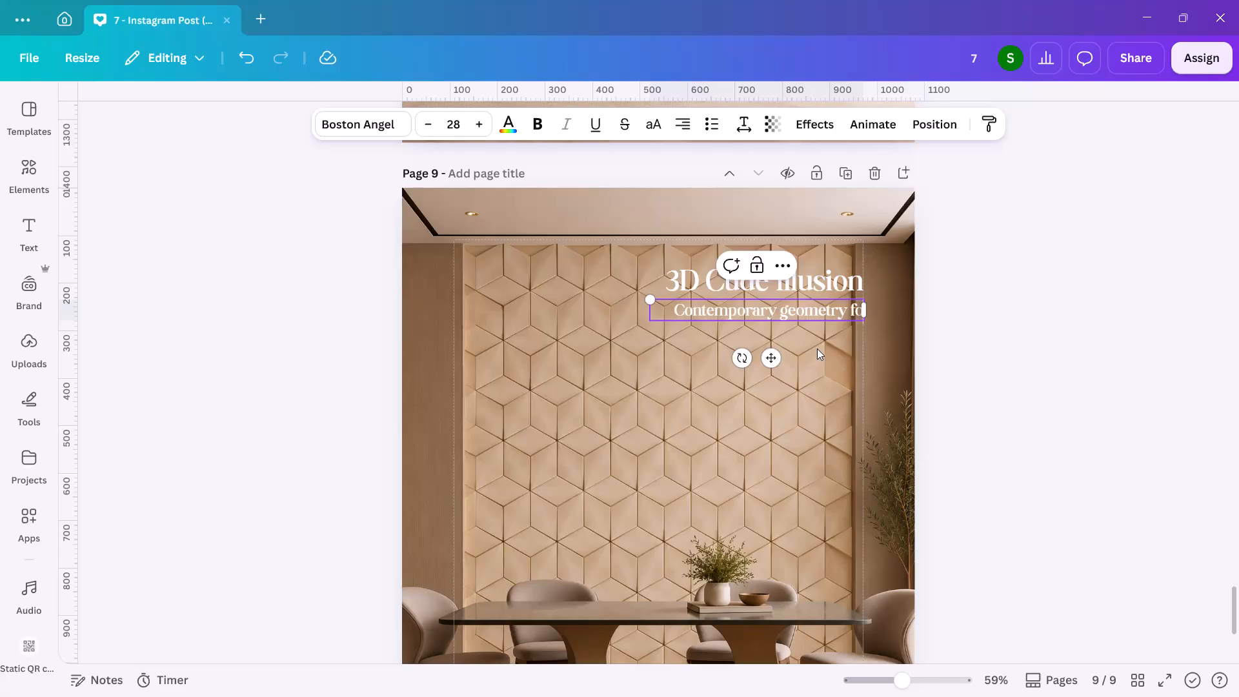
{"action": "key", "text": "BackSpace"}
{"action": "key", "text": "BackSpace"}
{"action": "key", "text": "BackSpace"}
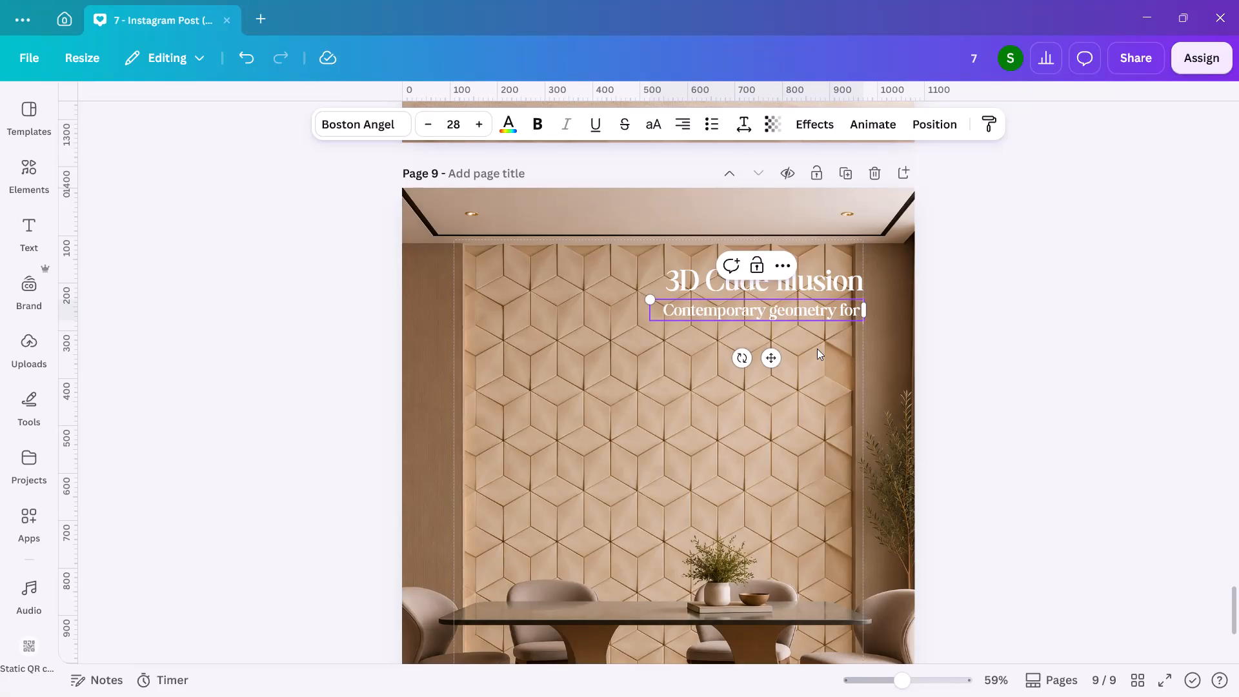
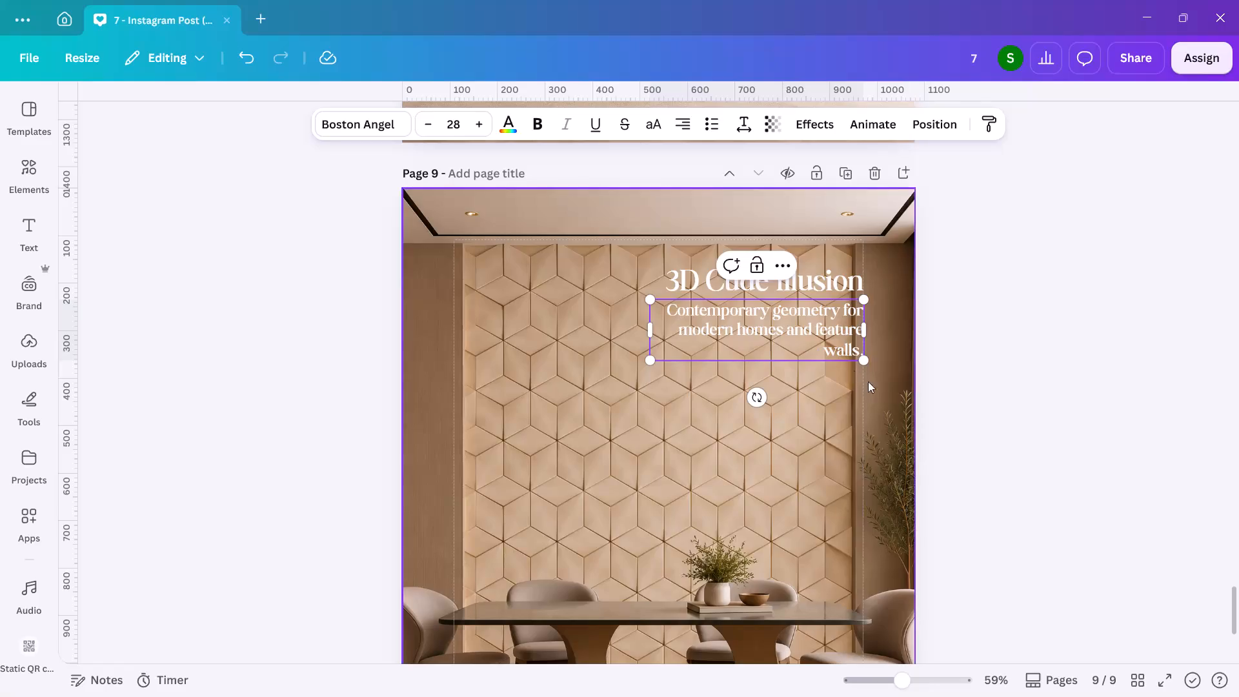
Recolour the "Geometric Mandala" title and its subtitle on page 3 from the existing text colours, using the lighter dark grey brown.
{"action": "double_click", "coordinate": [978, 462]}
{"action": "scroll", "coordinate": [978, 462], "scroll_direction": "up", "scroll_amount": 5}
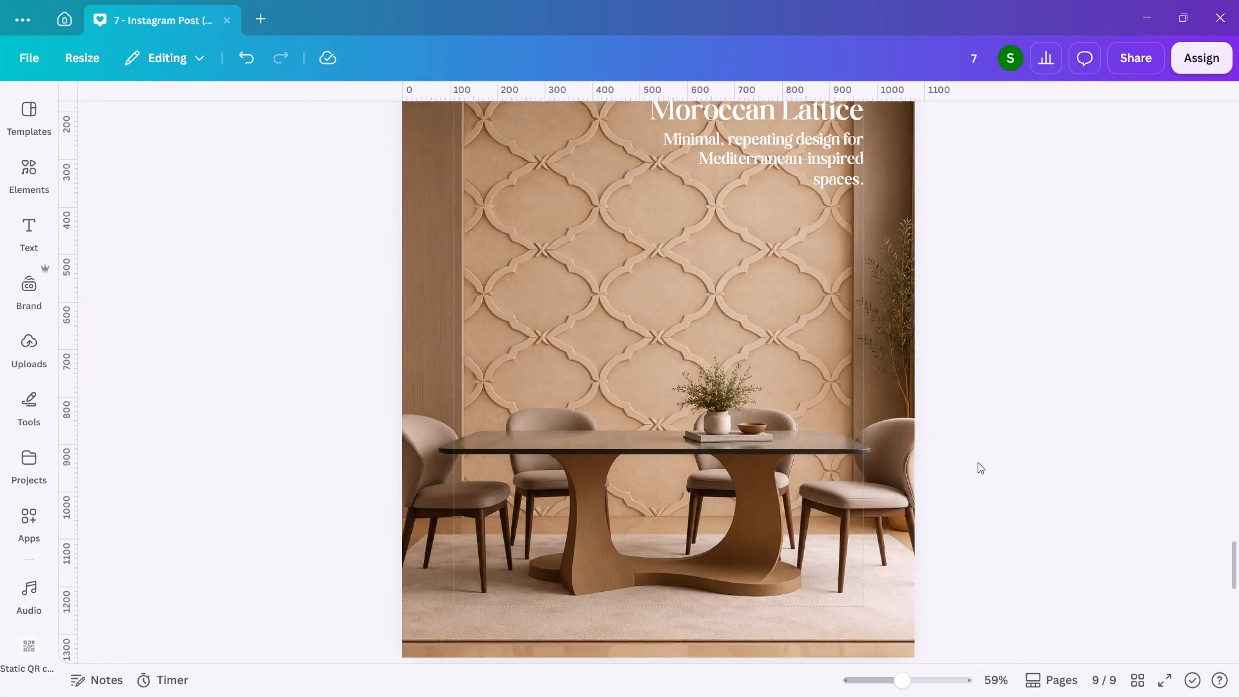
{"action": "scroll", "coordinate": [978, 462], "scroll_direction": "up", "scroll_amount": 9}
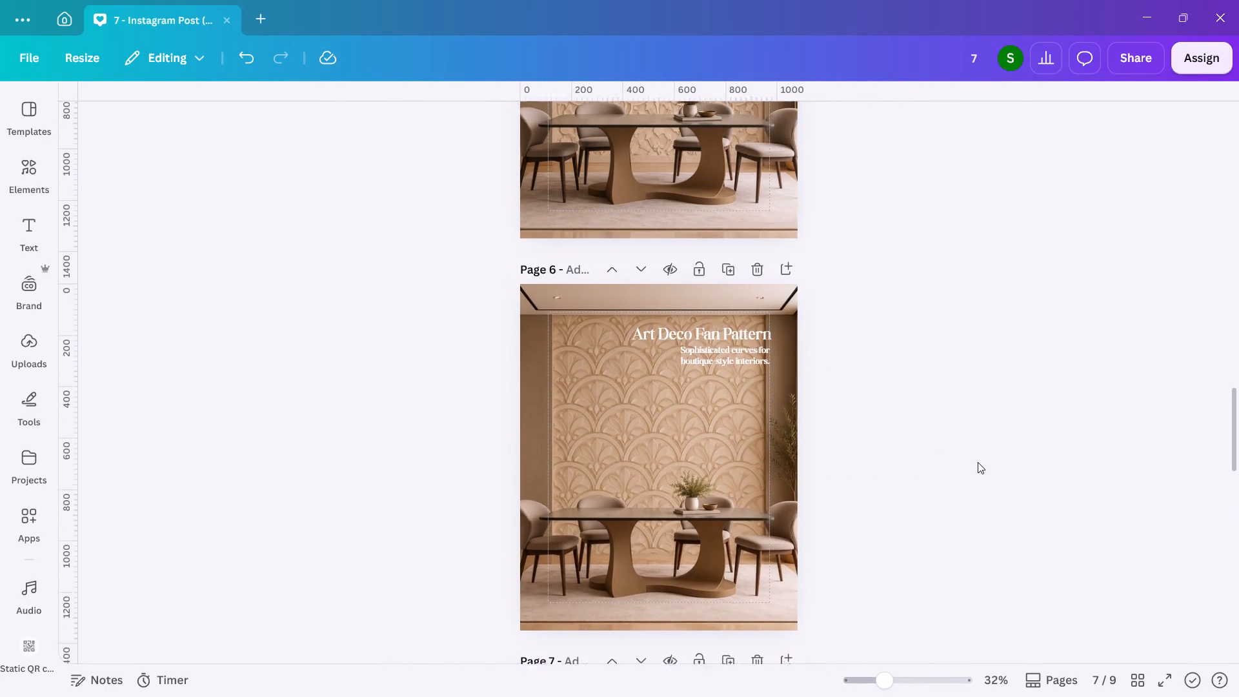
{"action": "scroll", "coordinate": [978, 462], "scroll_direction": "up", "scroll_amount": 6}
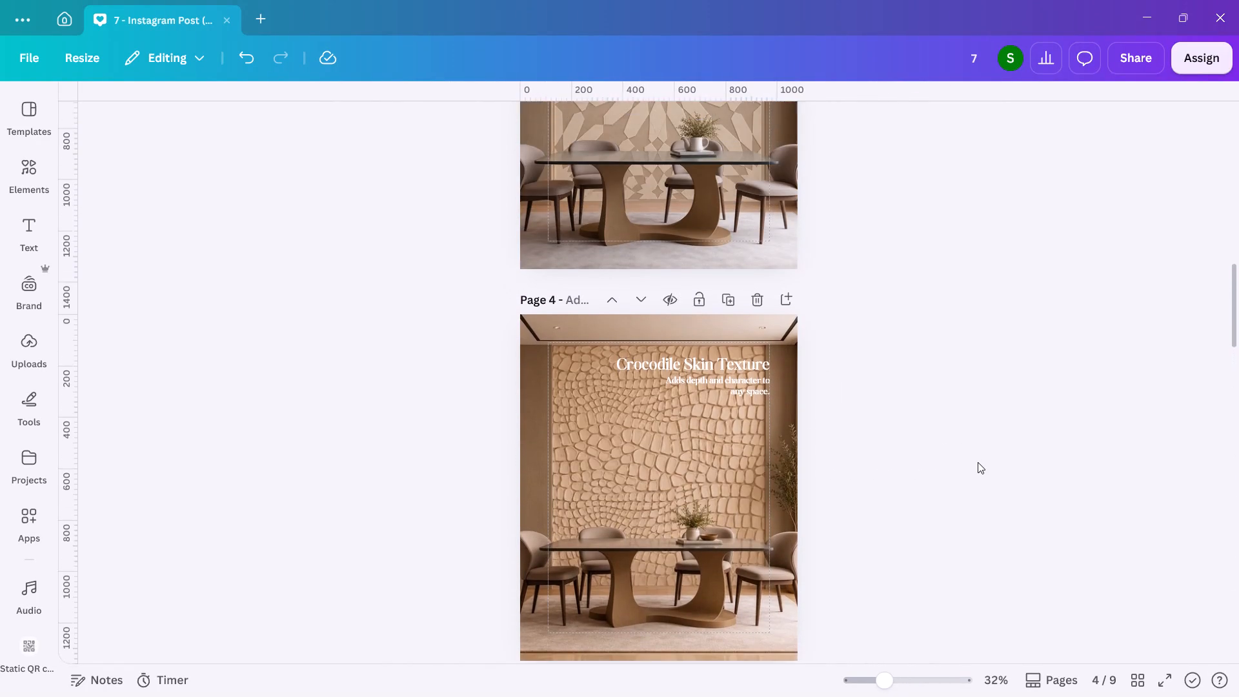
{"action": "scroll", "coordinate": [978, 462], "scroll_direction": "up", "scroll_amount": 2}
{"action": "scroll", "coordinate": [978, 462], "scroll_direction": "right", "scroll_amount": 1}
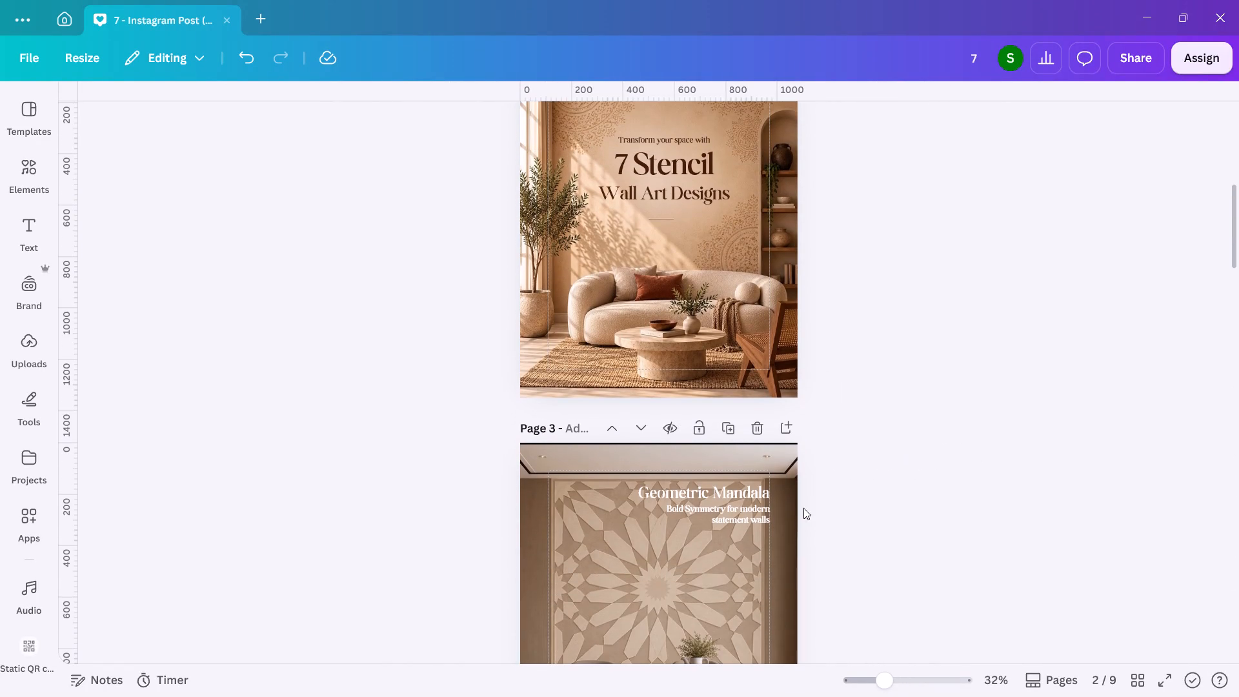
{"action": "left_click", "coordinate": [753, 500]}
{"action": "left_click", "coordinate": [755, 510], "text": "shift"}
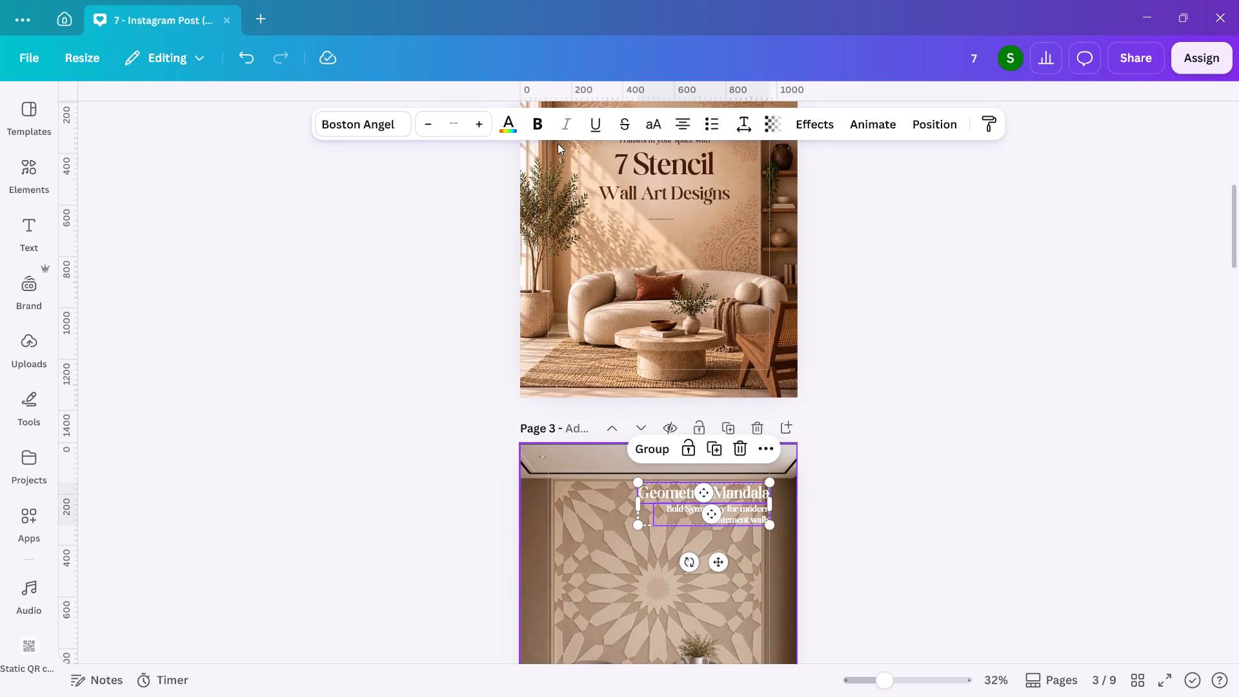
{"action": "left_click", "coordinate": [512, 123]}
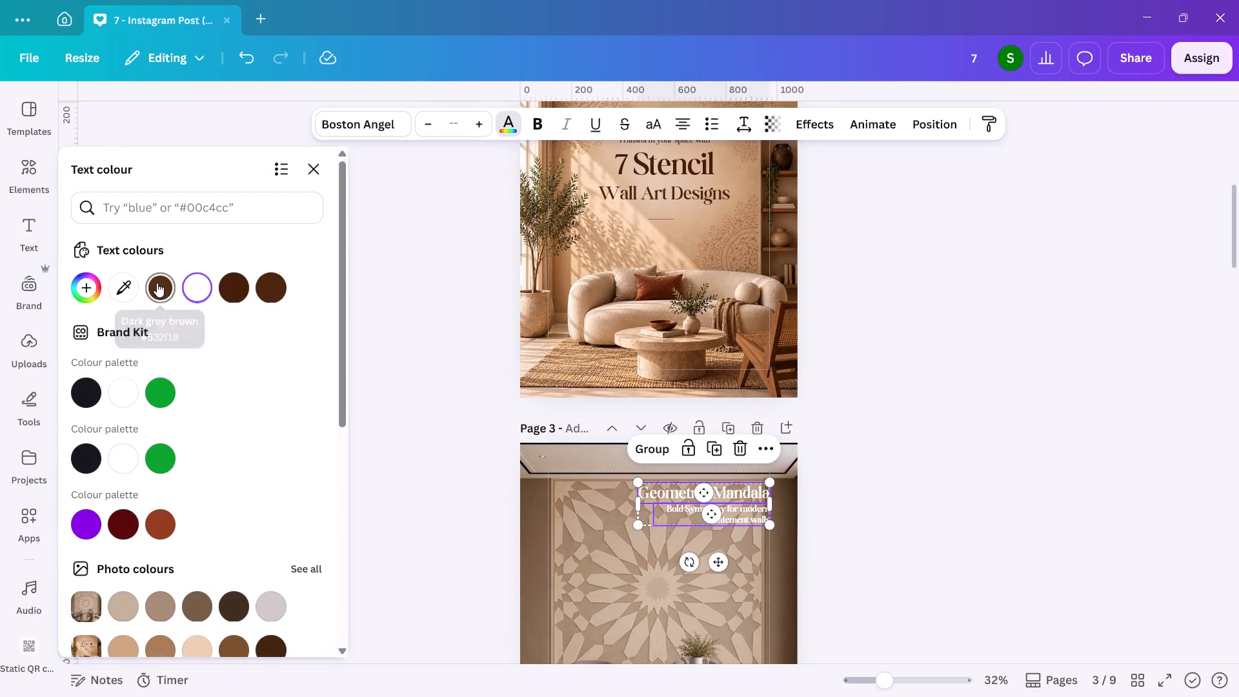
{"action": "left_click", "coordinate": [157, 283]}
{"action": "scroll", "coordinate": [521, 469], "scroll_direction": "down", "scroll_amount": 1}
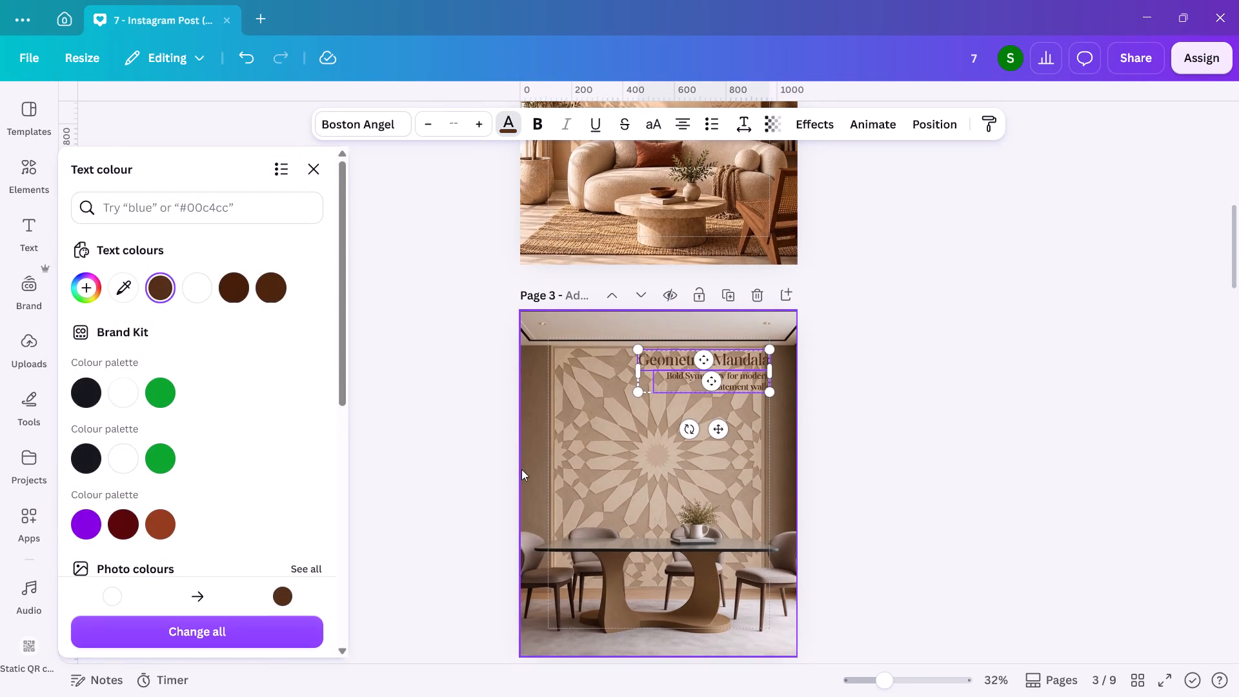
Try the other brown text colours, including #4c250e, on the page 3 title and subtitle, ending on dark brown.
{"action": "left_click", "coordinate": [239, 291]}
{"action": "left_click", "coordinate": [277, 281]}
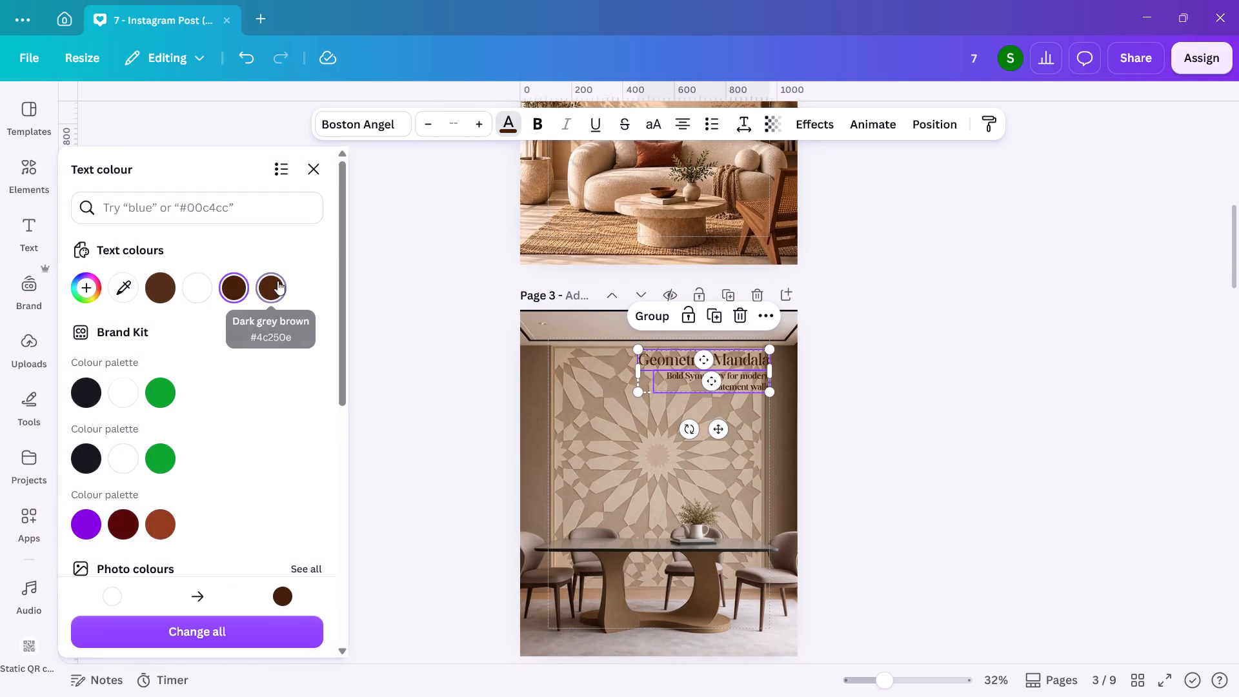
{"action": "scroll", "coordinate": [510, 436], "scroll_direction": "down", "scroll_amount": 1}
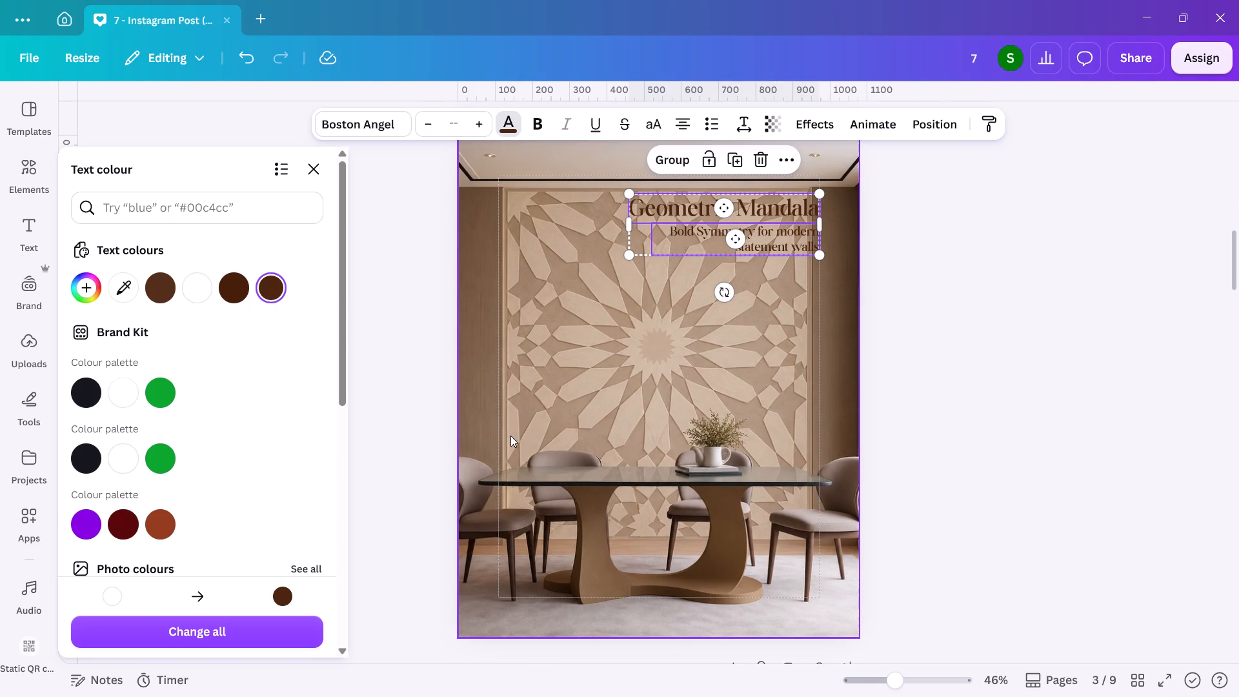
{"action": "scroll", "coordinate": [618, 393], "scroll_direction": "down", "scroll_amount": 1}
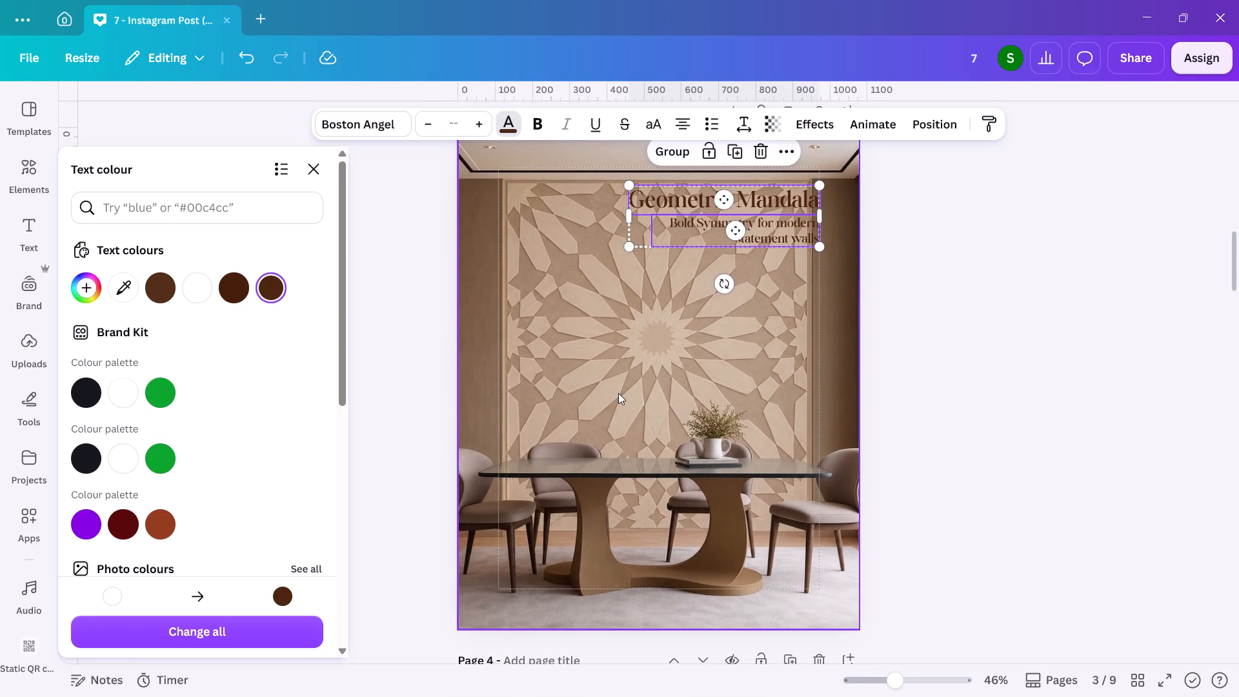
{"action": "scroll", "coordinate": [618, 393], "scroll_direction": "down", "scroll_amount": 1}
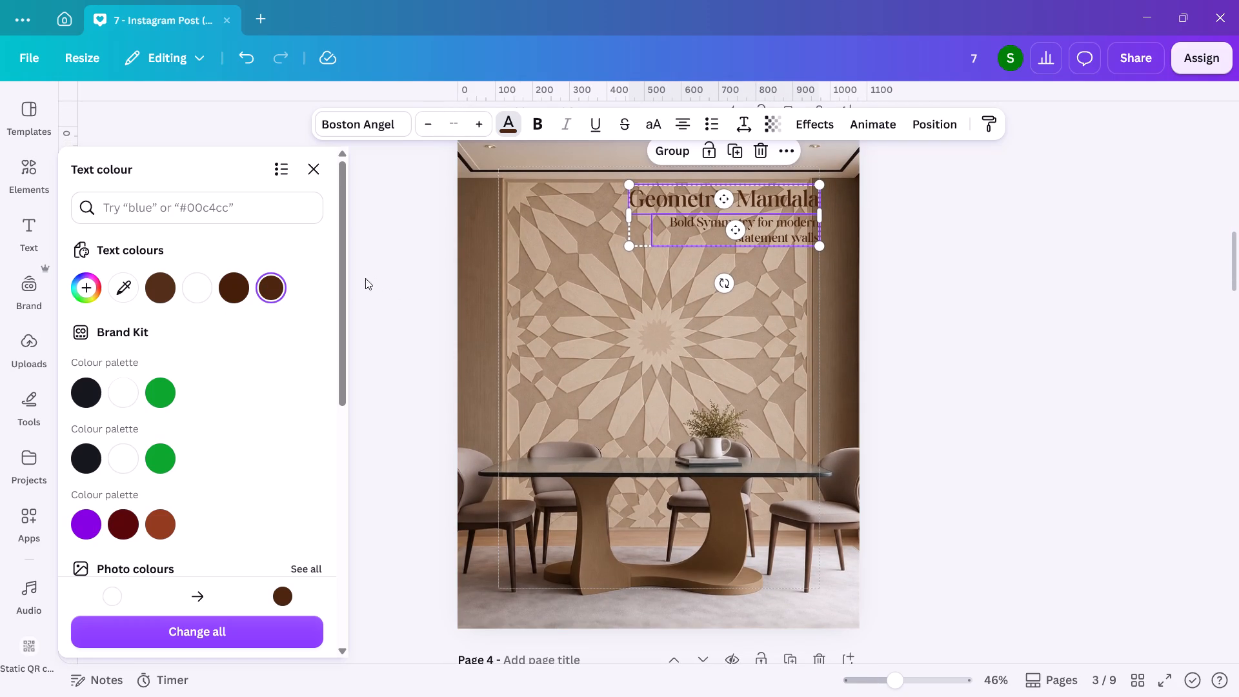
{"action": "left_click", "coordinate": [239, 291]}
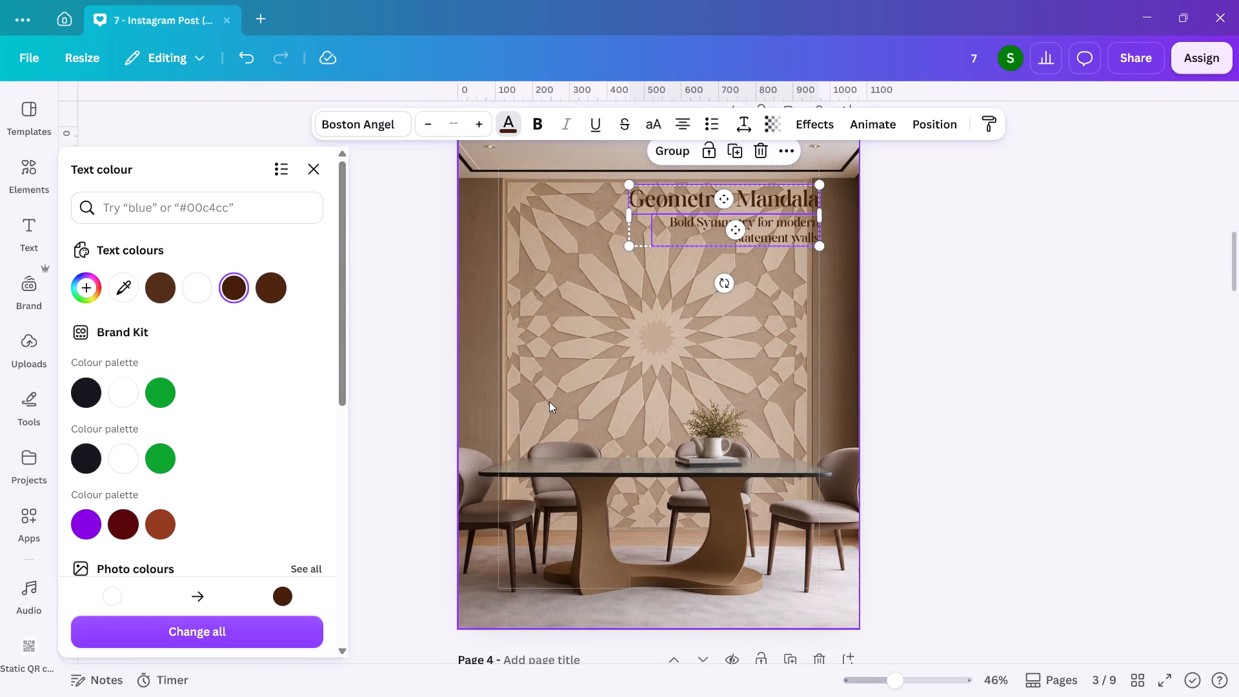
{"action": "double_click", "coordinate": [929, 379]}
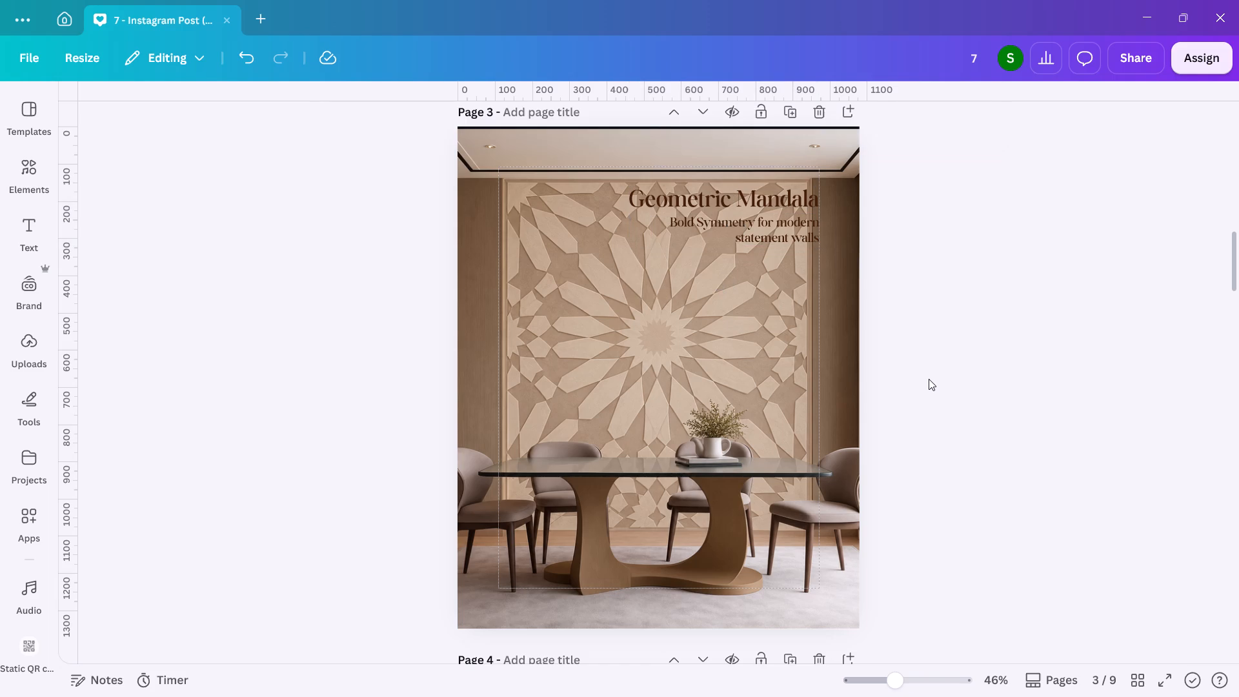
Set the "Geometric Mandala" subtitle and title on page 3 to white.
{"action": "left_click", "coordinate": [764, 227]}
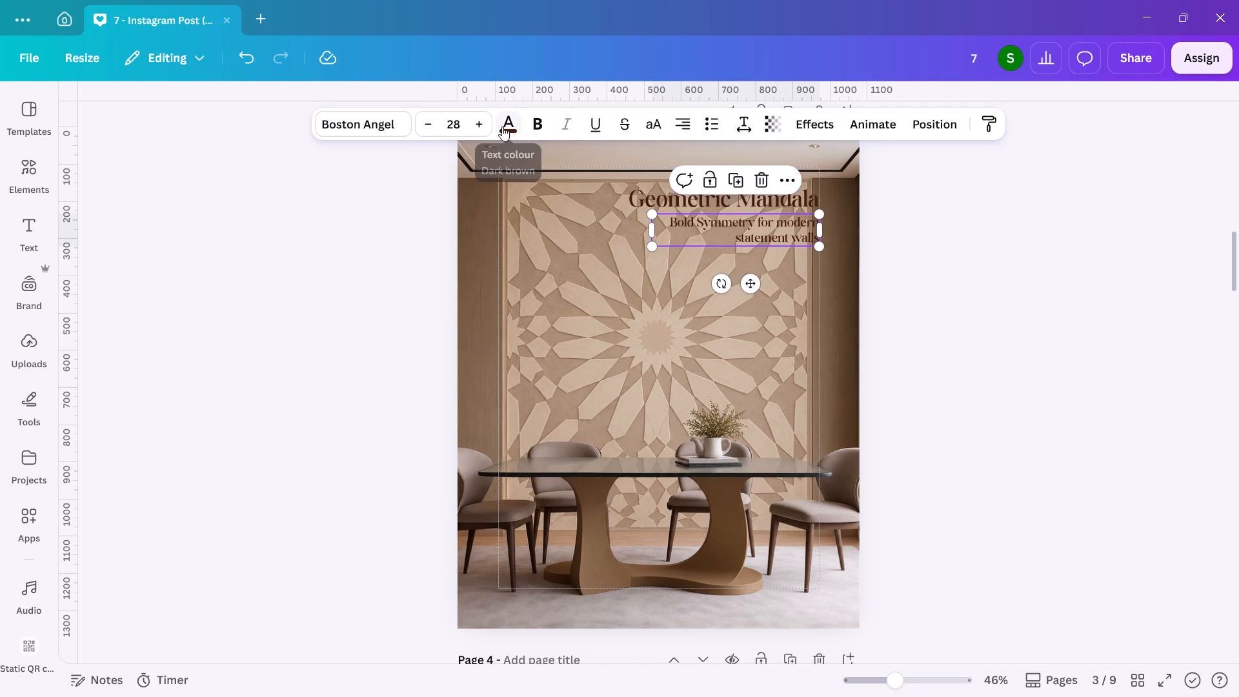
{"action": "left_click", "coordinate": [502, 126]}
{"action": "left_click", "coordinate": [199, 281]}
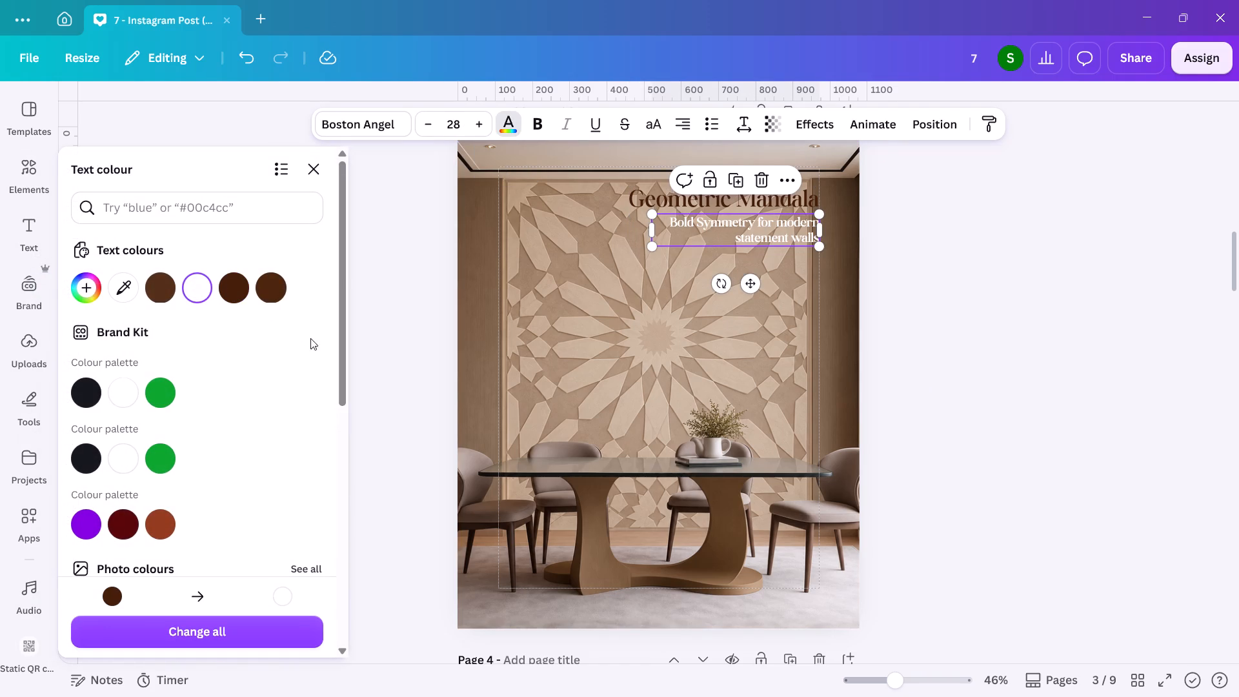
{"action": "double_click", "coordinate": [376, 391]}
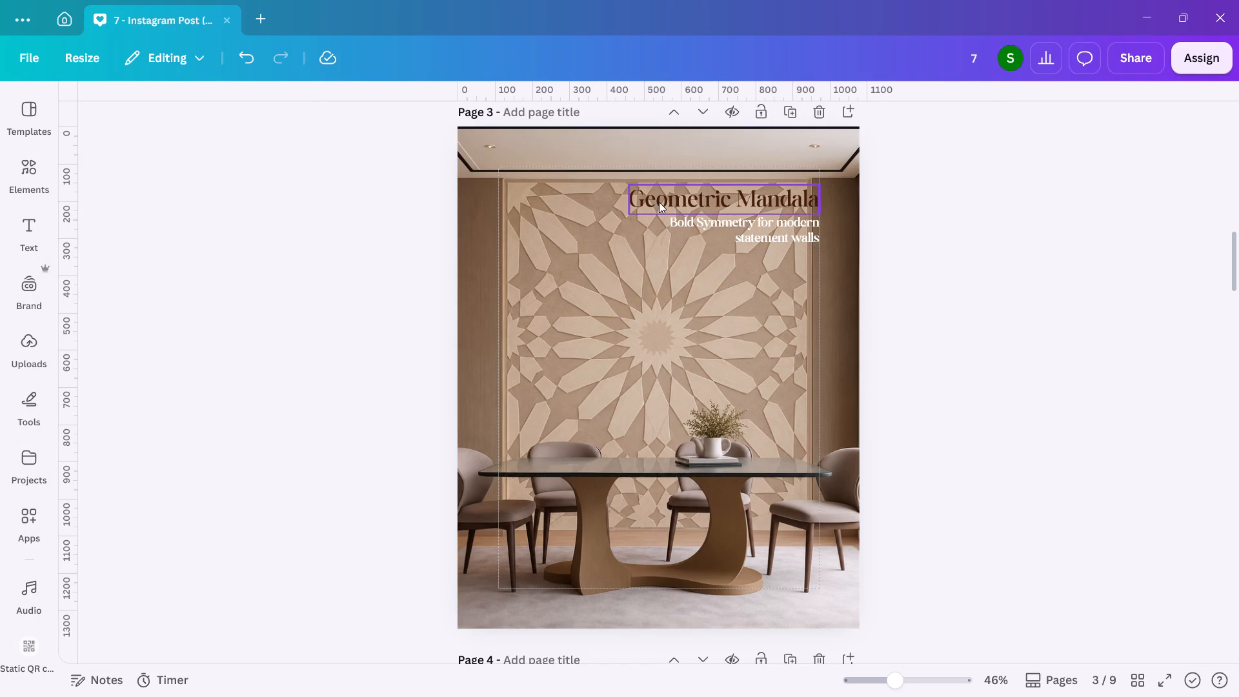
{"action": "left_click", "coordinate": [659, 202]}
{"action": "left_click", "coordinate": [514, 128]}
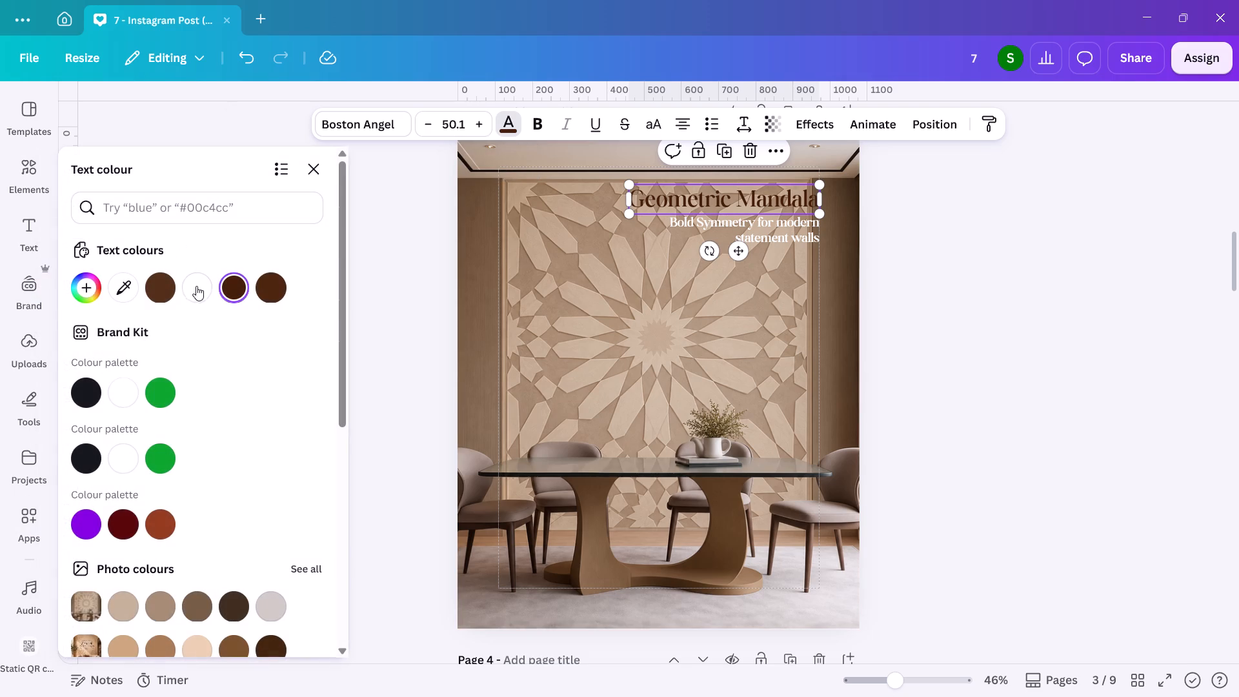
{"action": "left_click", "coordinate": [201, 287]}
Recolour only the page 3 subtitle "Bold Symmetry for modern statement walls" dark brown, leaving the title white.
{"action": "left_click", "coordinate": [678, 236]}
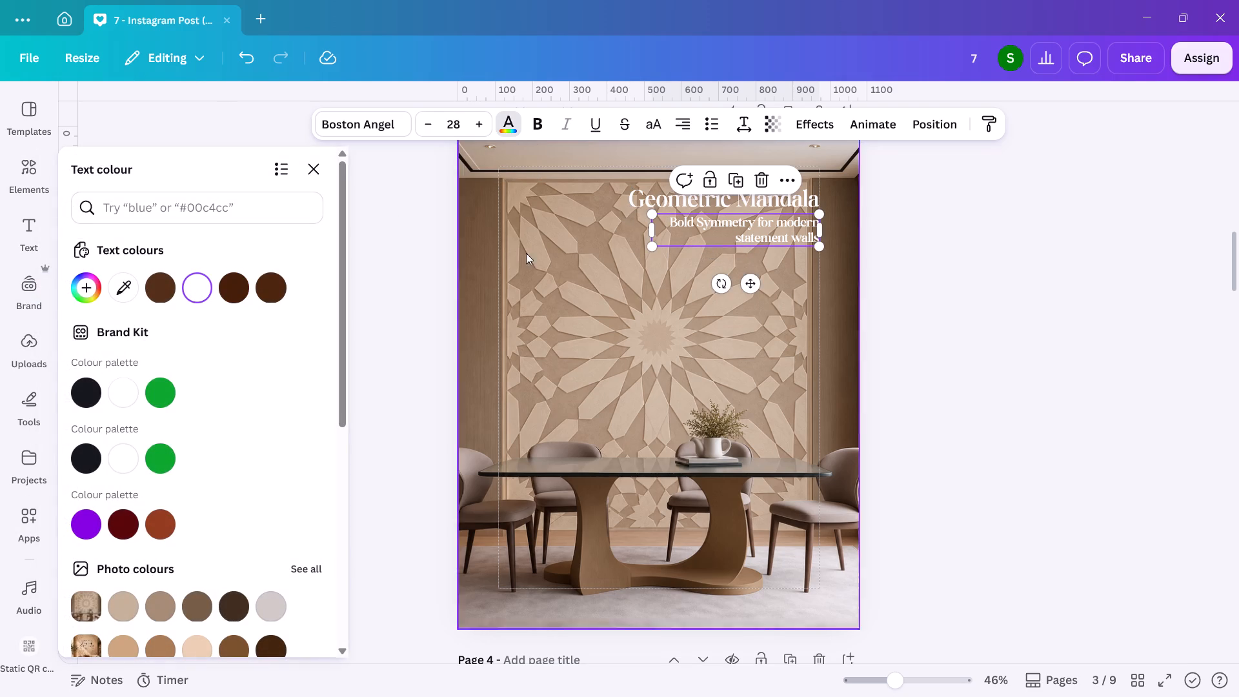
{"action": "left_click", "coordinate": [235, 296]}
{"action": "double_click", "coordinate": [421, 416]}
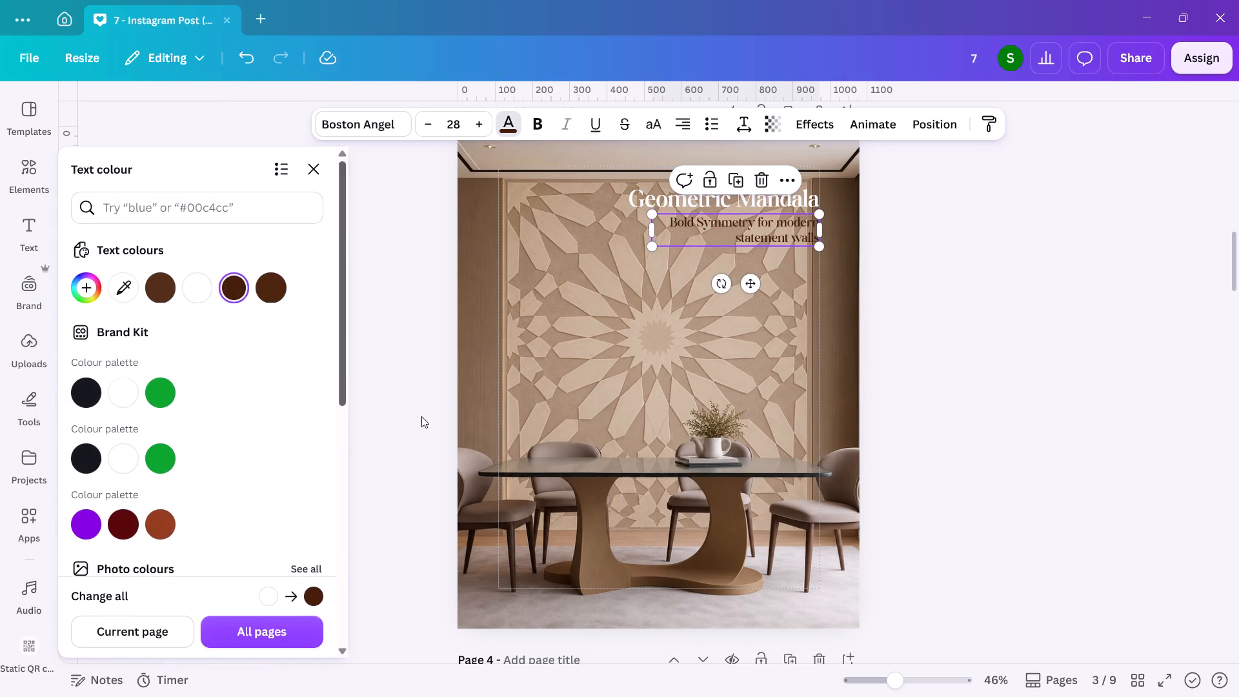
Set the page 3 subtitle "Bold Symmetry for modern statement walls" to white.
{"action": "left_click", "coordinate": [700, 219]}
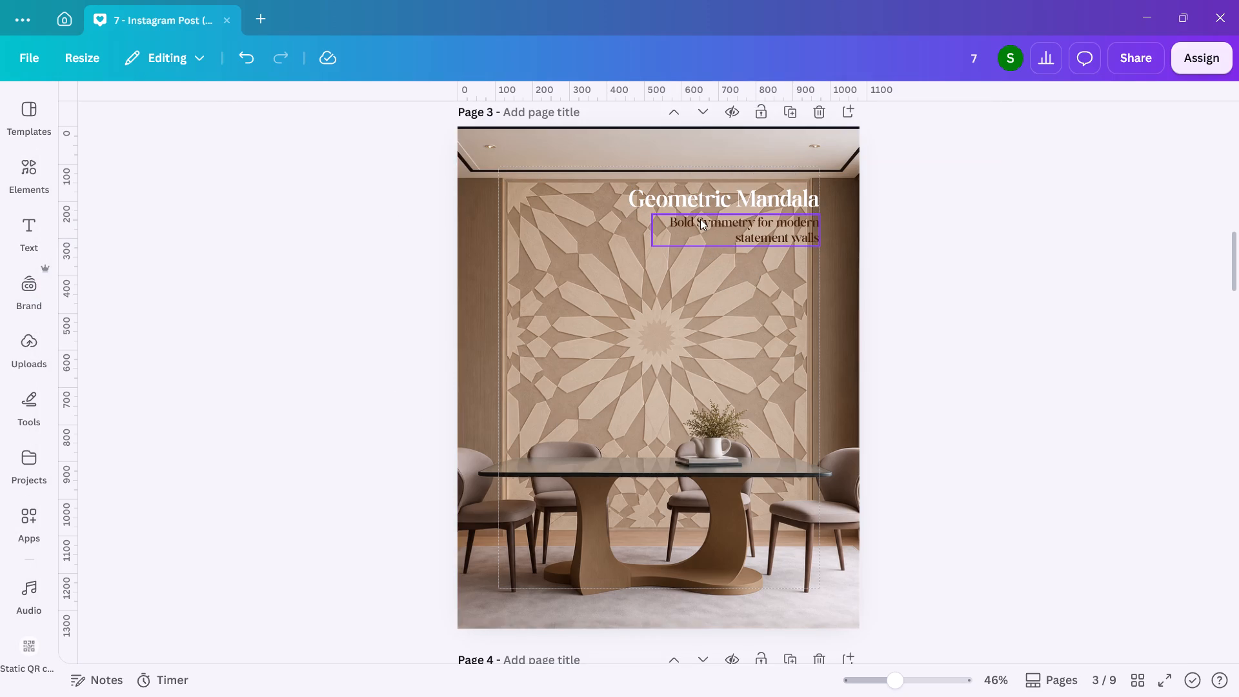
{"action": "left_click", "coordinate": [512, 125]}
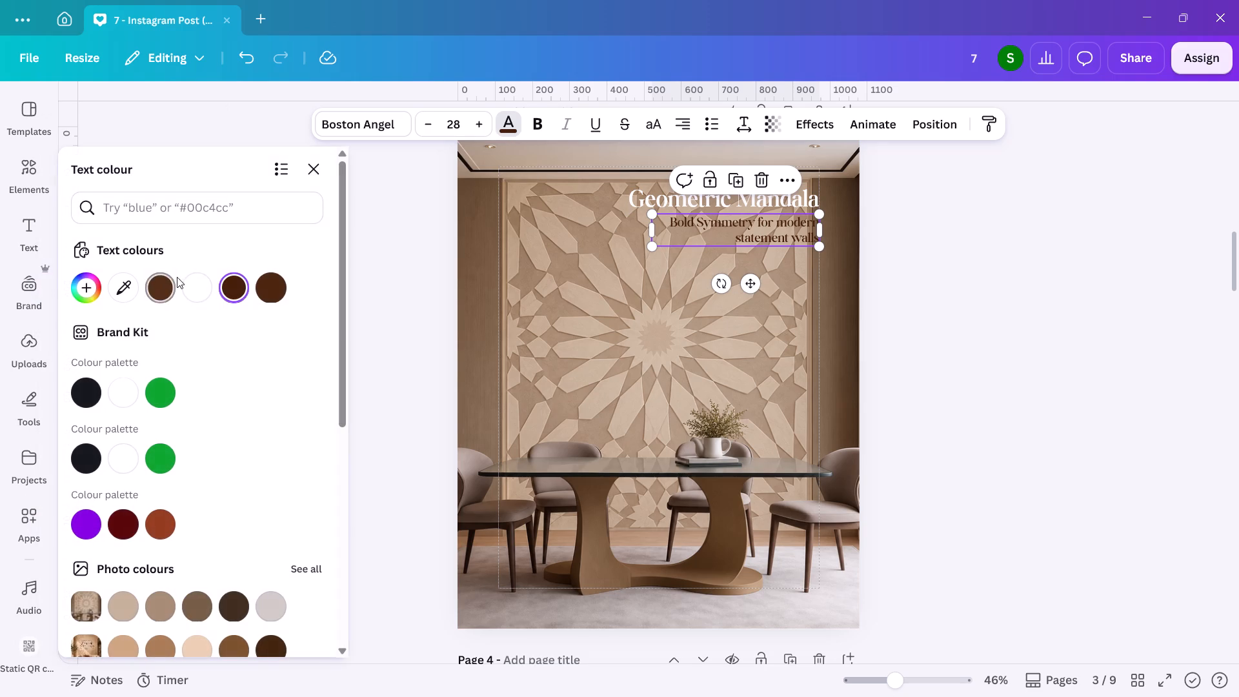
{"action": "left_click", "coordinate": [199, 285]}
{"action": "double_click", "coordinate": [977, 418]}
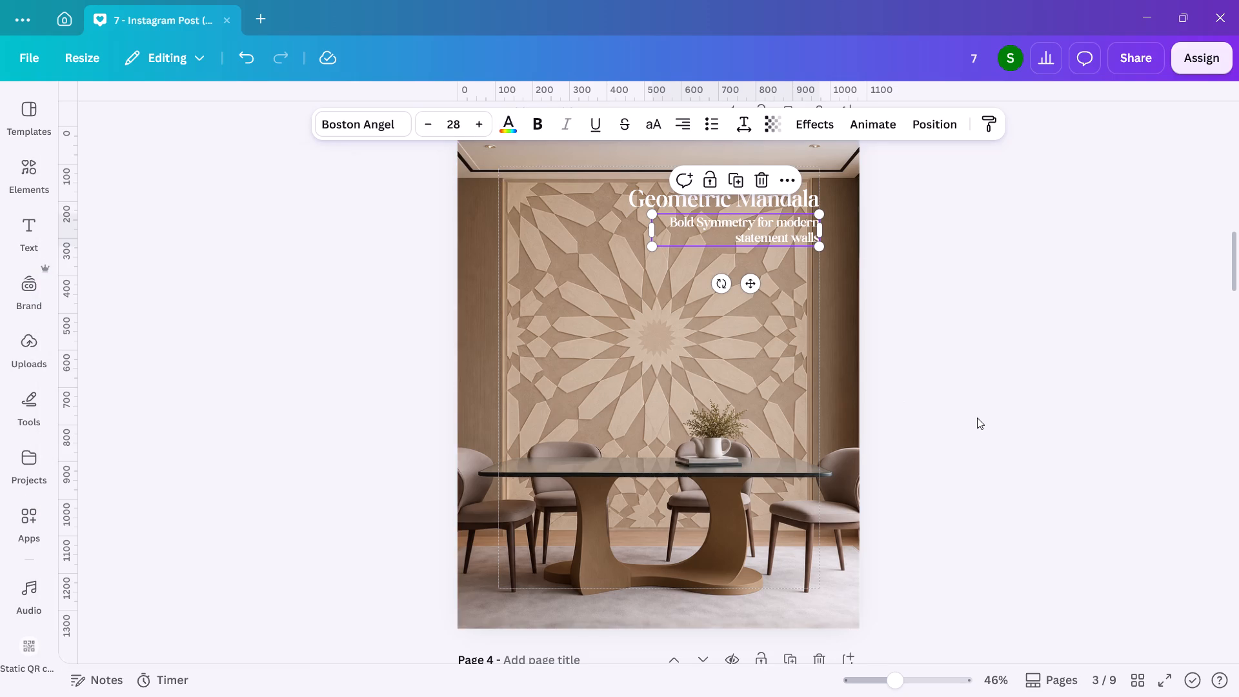
Duplicate the "Geometric Mandala" title and its subtitle together on page 3.
{"action": "scroll", "coordinate": [977, 418], "scroll_direction": "up", "scroll_amount": 2}
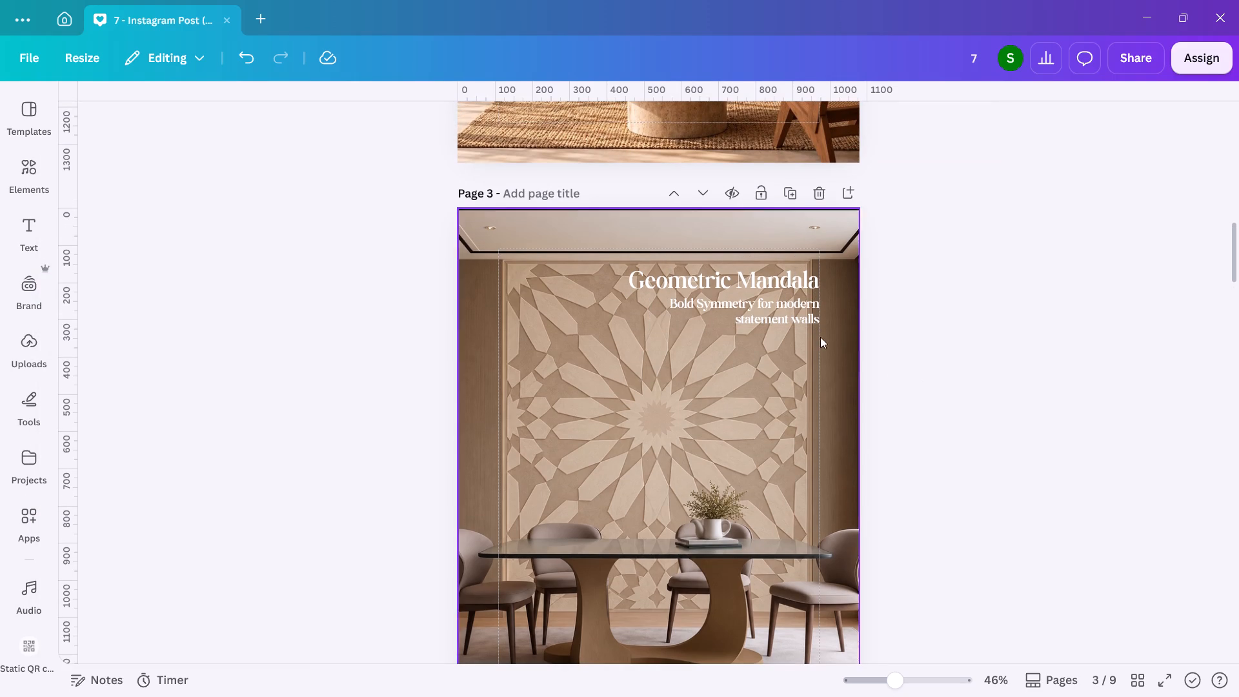
{"action": "scroll", "coordinate": [841, 436], "scroll_direction": "down", "scroll_amount": 1}
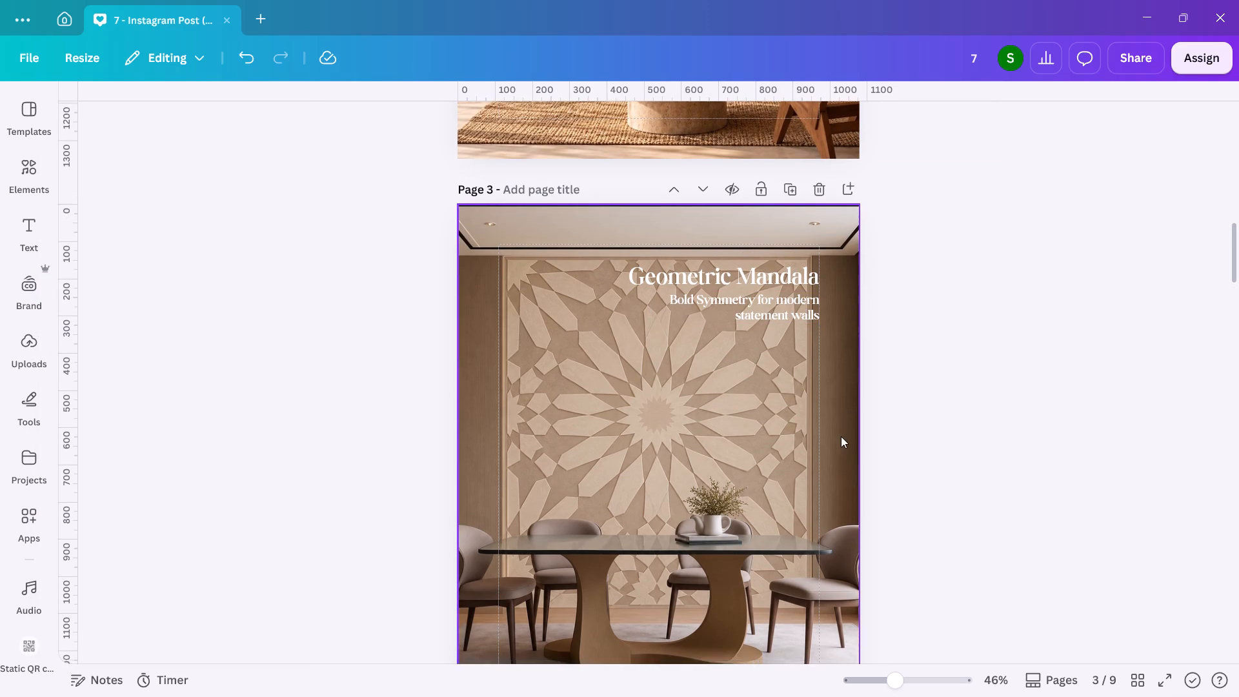
{"action": "scroll", "coordinate": [841, 436], "scroll_direction": "down", "scroll_amount": 1}
{"action": "scroll", "coordinate": [841, 436], "scroll_direction": "up", "scroll_amount": 4}
{"action": "left_click", "coordinate": [752, 291]}
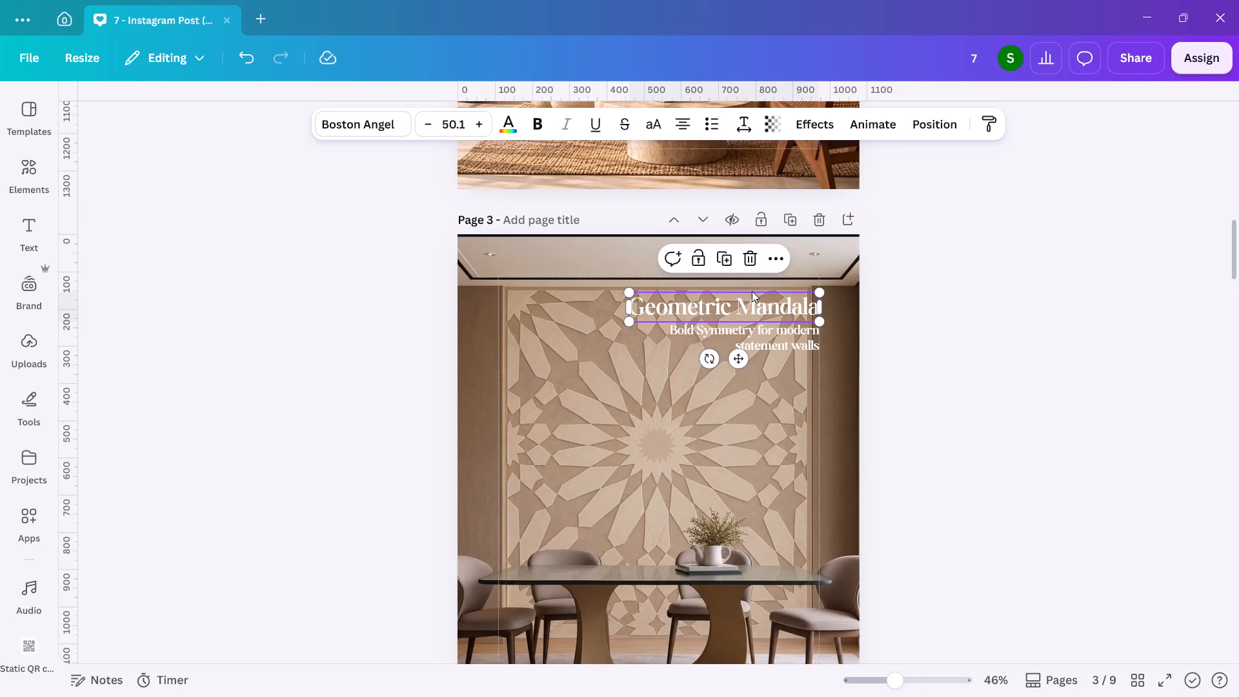
{"action": "left_click", "coordinate": [772, 334], "text": "shift"}
{"action": "key", "text": "ctrl+c"}
{"action": "scroll", "coordinate": [772, 334], "scroll_direction": "down", "scroll_amount": 2}
{"action": "left_click", "coordinate": [772, 334]}
{"action": "key", "text": "ctrl+v"}
{"action": "scroll", "coordinate": [772, 334], "scroll_direction": "up", "scroll_amount": 1}
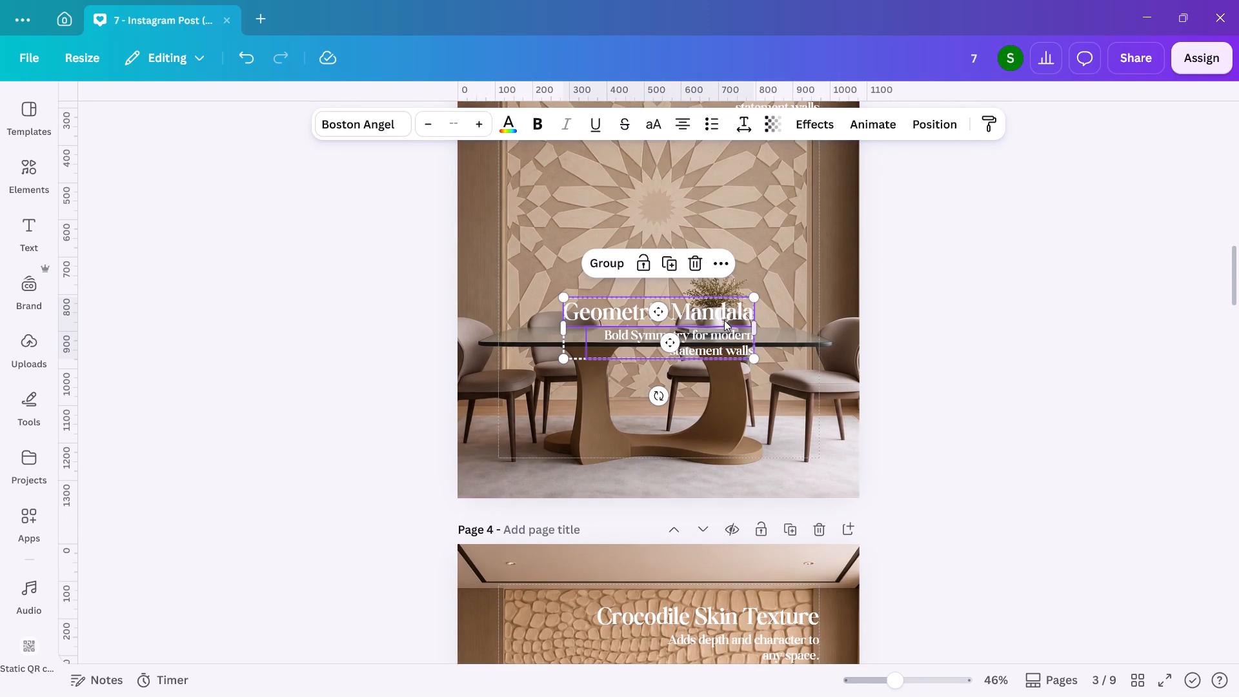
Position the copied title and subtitle mid-wall on page 3, flush with the right margin and about 500 px down the page.
{"action": "left_click_drag", "start_coordinate": [724, 320], "coordinate": [791, 278]}
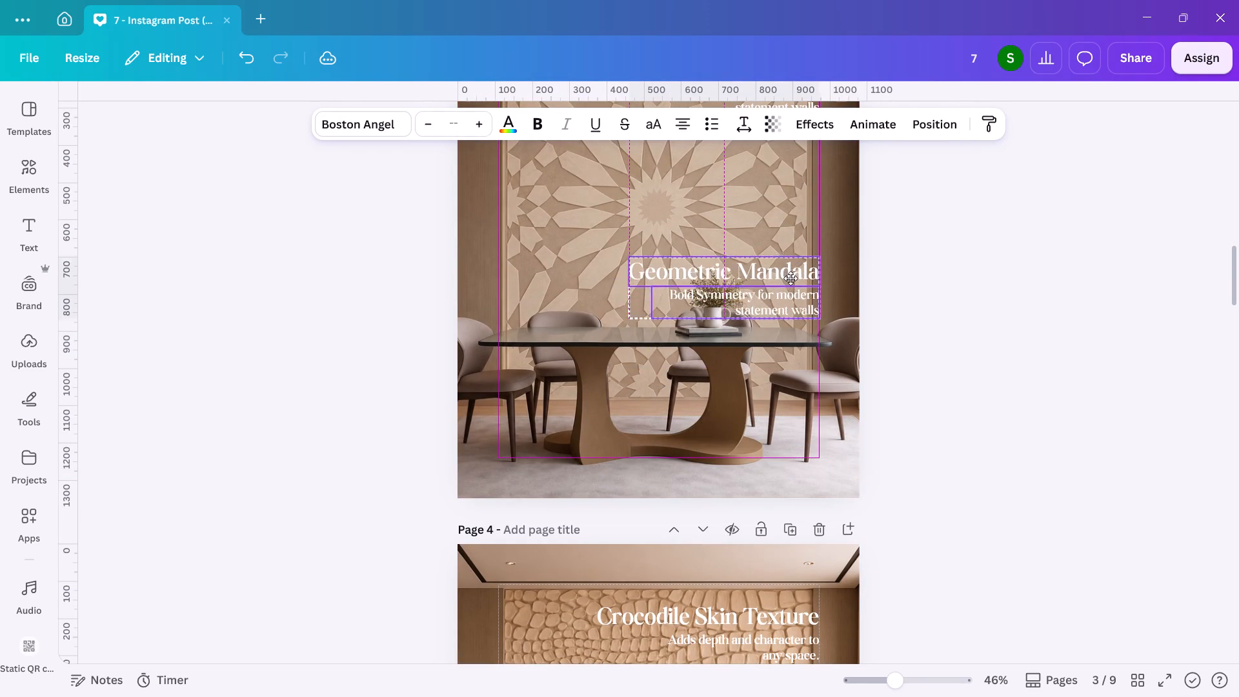
{"action": "left_click_drag", "start_coordinate": [791, 278], "coordinate": [785, 219]}
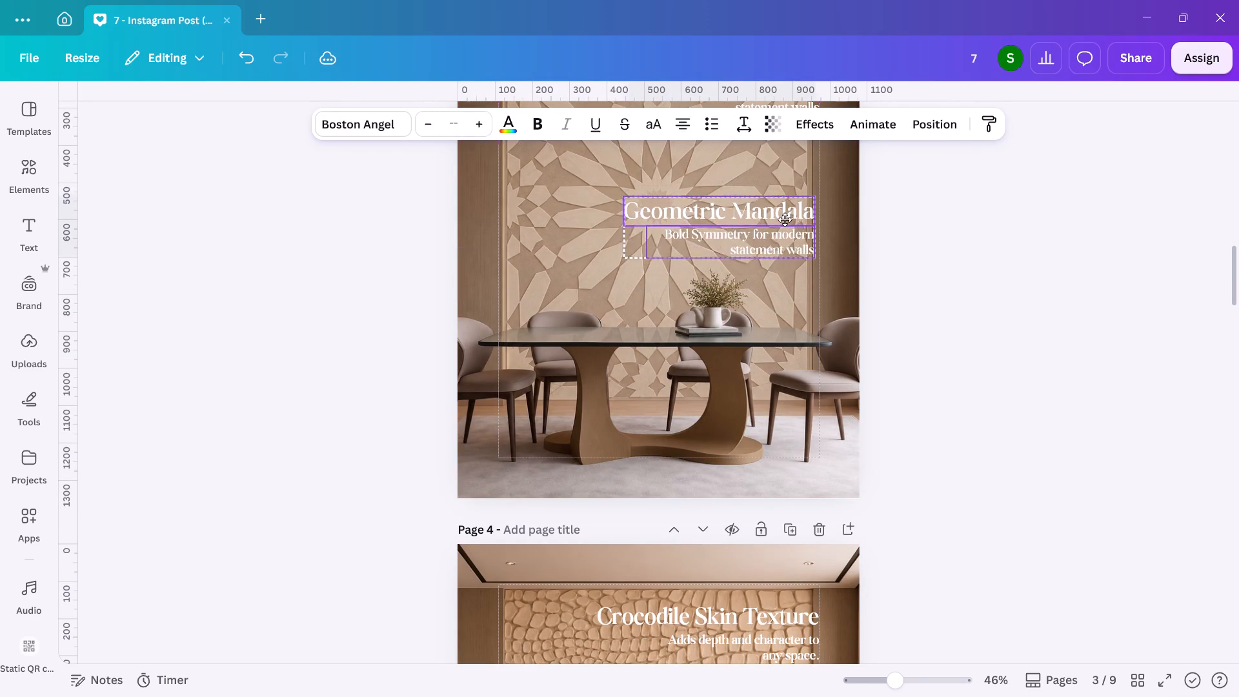
{"action": "left_click_drag", "start_coordinate": [785, 219], "coordinate": [785, 221]}
{"action": "scroll", "coordinate": [785, 221], "scroll_direction": "up", "scroll_amount": 1}
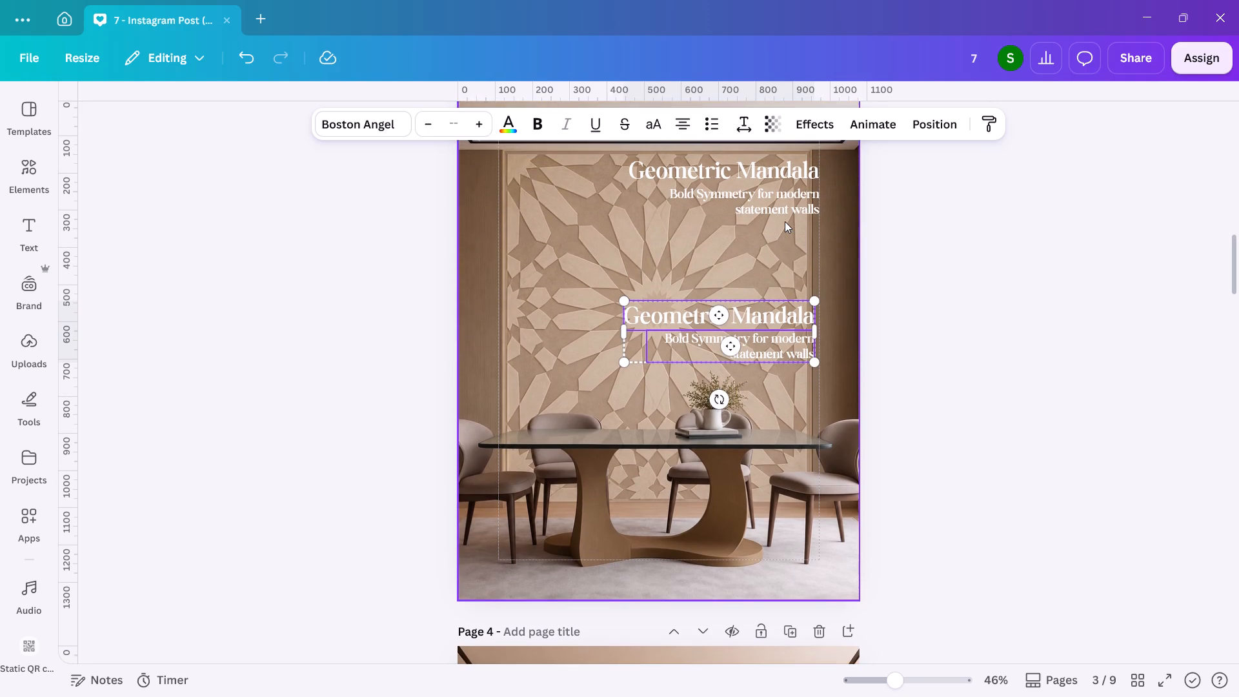
{"action": "scroll", "coordinate": [785, 221], "scroll_direction": "up", "scroll_amount": 1}
{"action": "left_click_drag", "start_coordinate": [794, 321], "coordinate": [798, 303]}
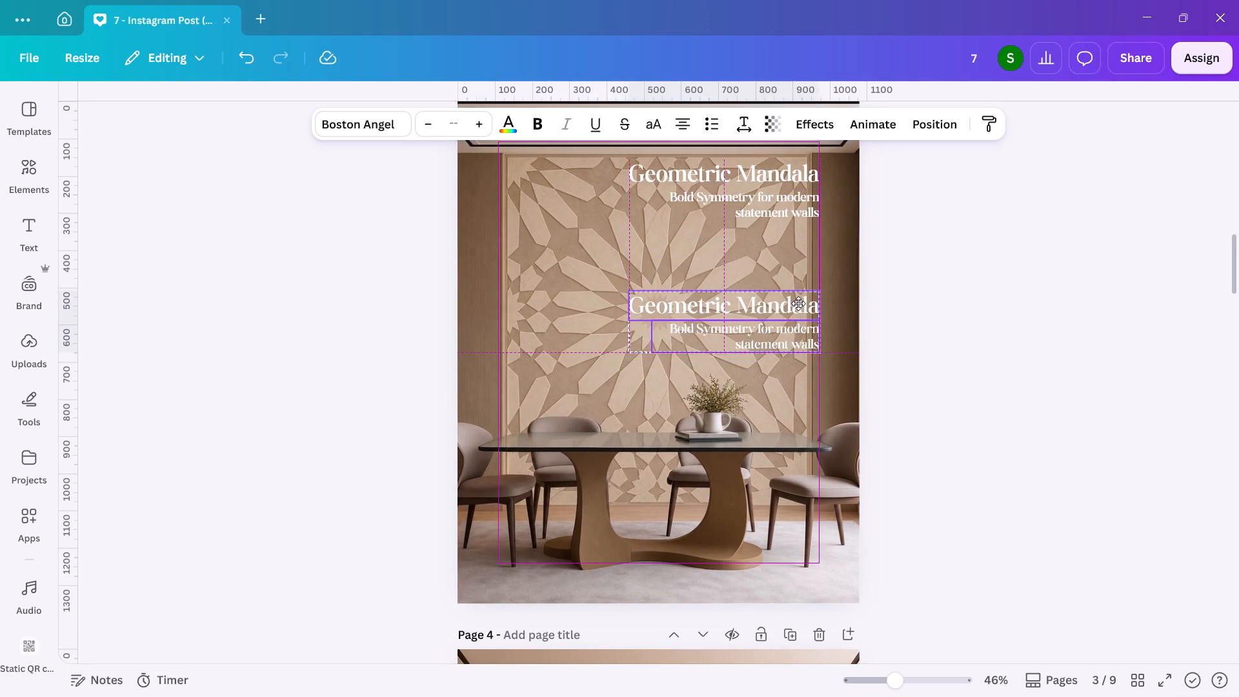
{"action": "left_click_drag", "start_coordinate": [798, 303], "coordinate": [800, 336]}
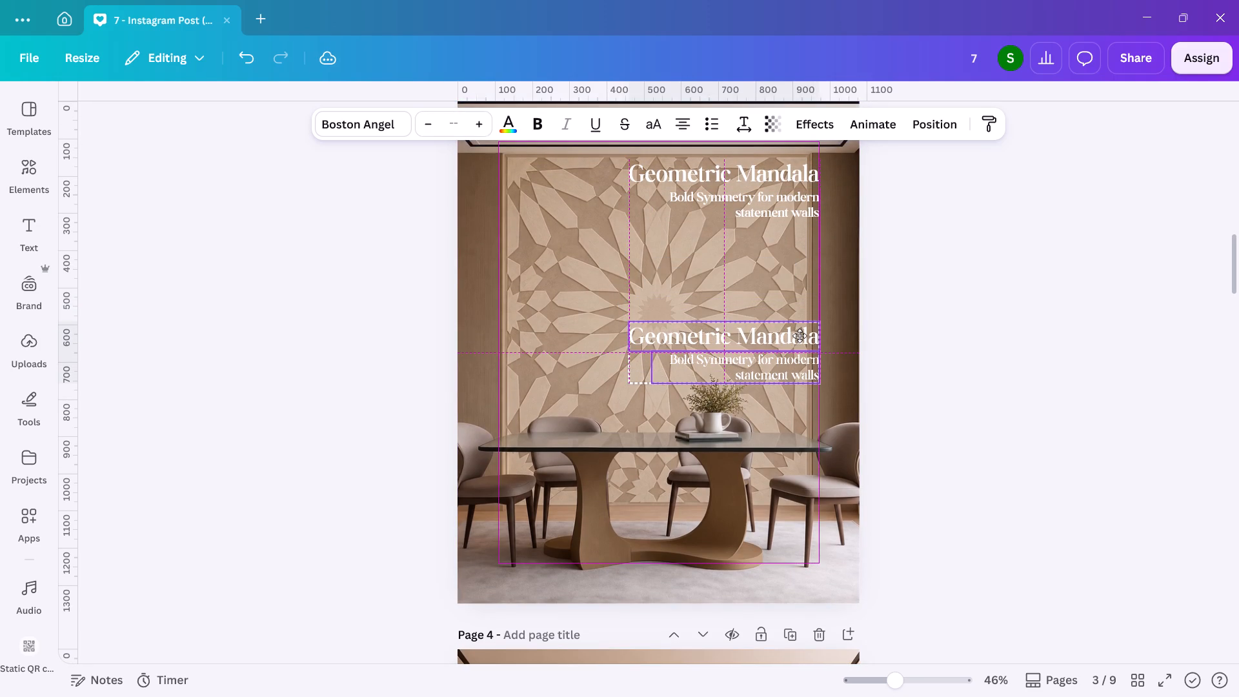
{"action": "left_click_drag", "start_coordinate": [800, 336], "coordinate": [801, 338]}
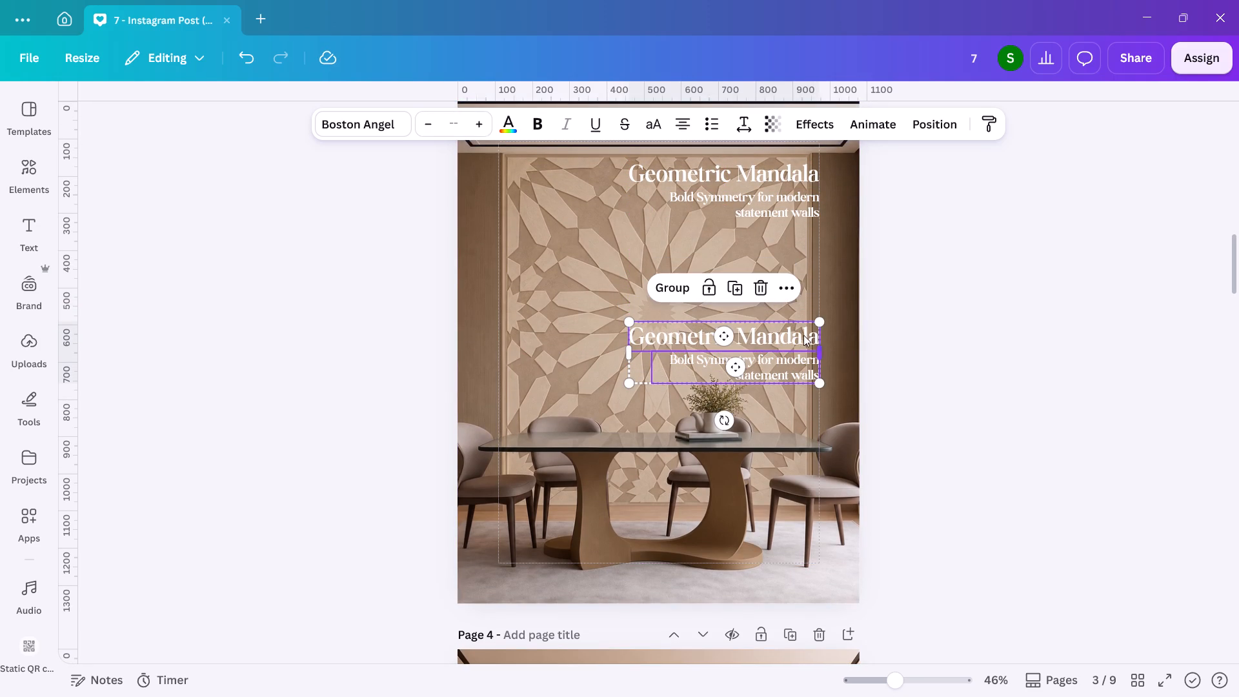
{"action": "left_click_drag", "start_coordinate": [792, 334], "coordinate": [796, 299]}
{"action": "double_click", "coordinate": [957, 386]}
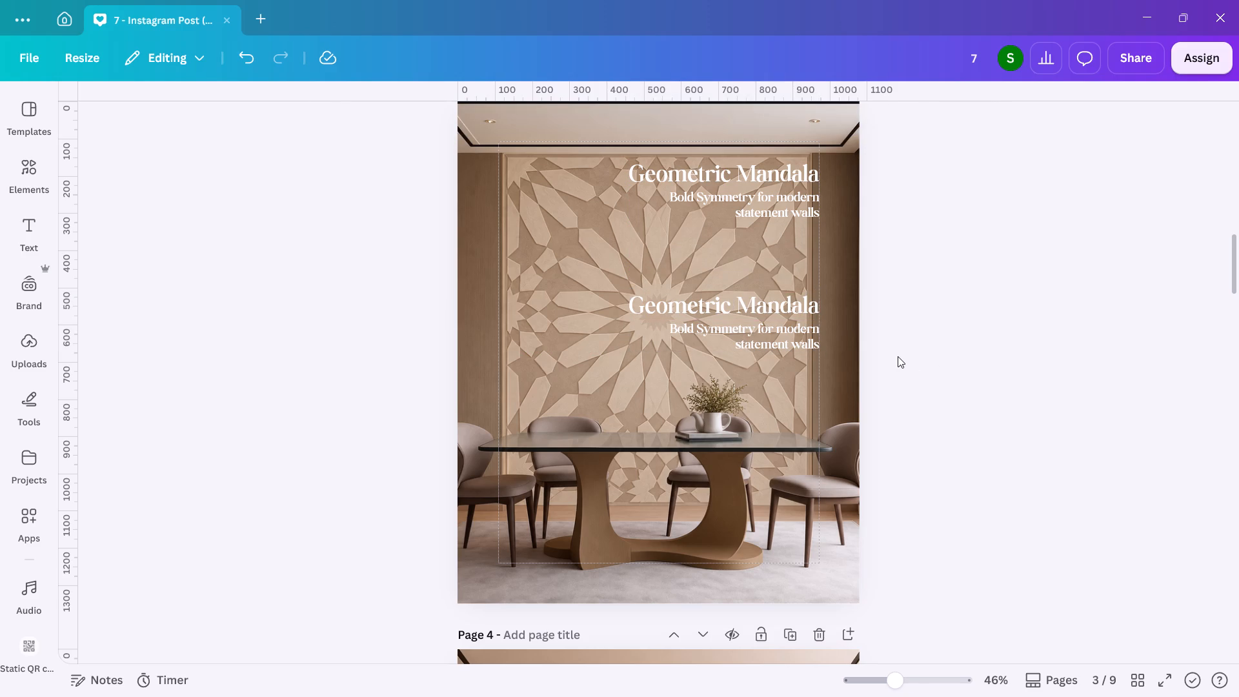
Group the lower "Geometric Mandala" title with its subtitle on page 3.
{"action": "left_click", "coordinate": [775, 330]}
{"action": "left_click", "coordinate": [767, 315], "text": "shift"}
{"action": "left_click", "coordinate": [673, 265]}
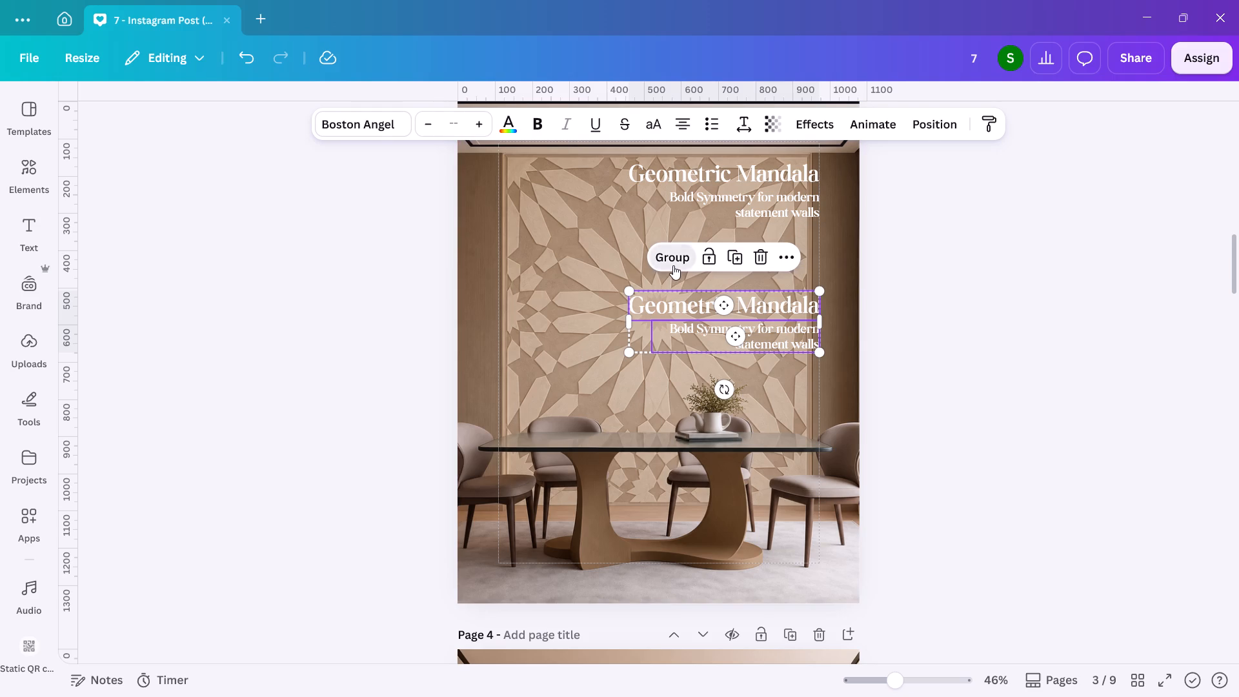
Ungroup the lower "Geometric Mandala" title and its subtitle on page 3.
{"action": "left_click", "coordinate": [775, 323]}
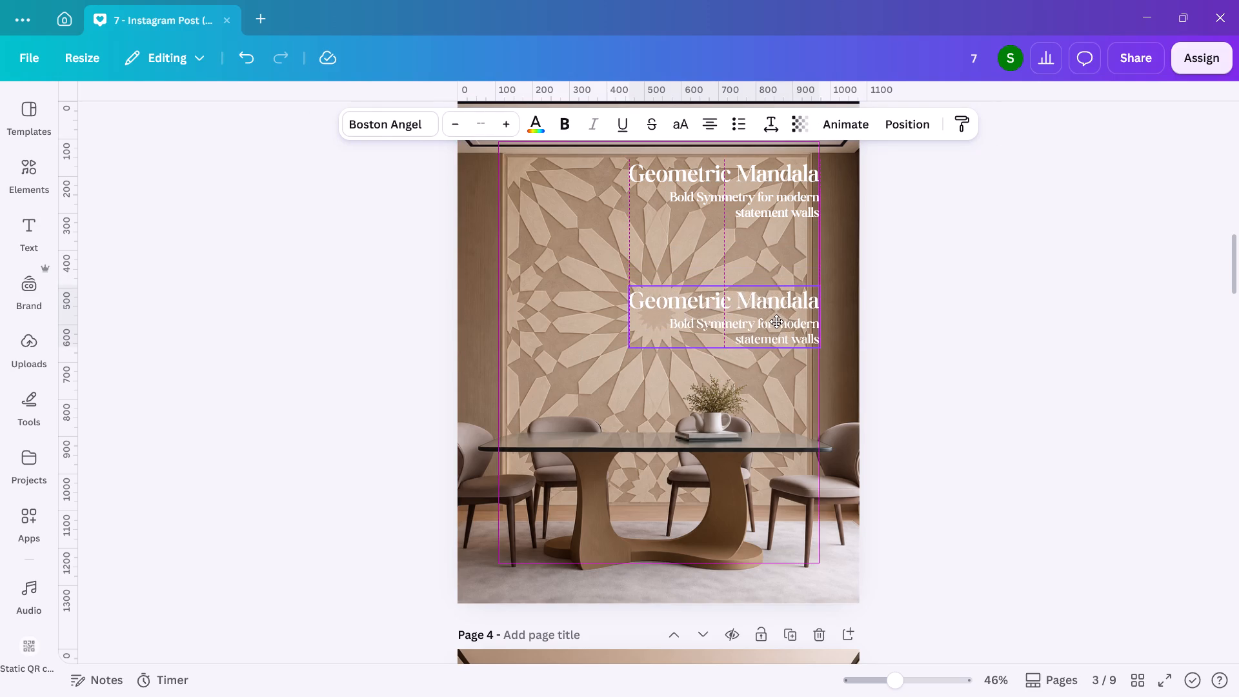
{"action": "double_click", "coordinate": [931, 385]}
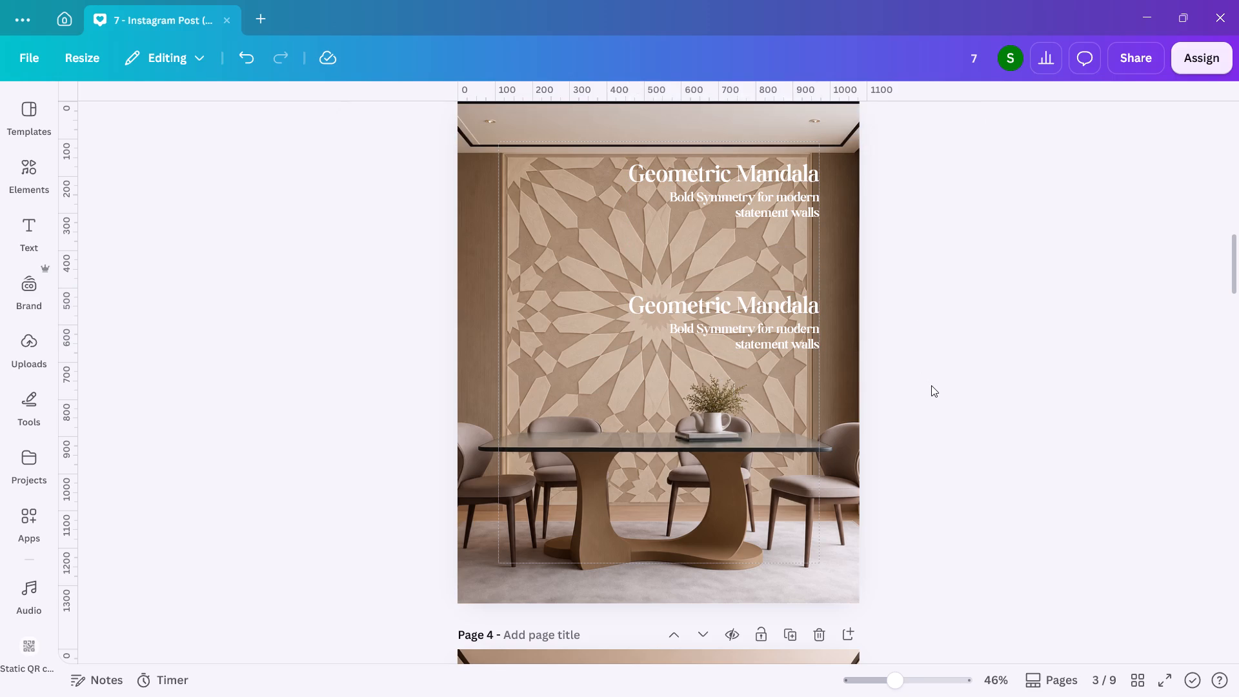
{"action": "left_click", "coordinate": [794, 334]}
{"action": "left_click", "coordinate": [661, 263]}
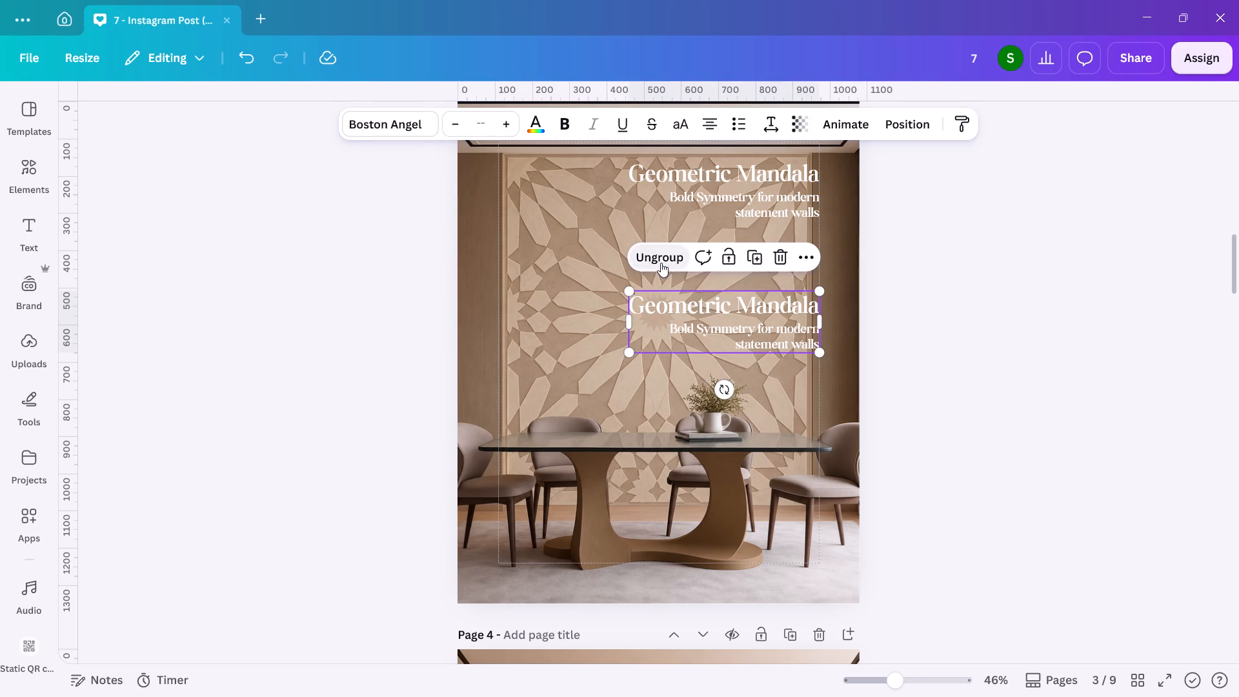
{"action": "double_click", "coordinate": [949, 435]}
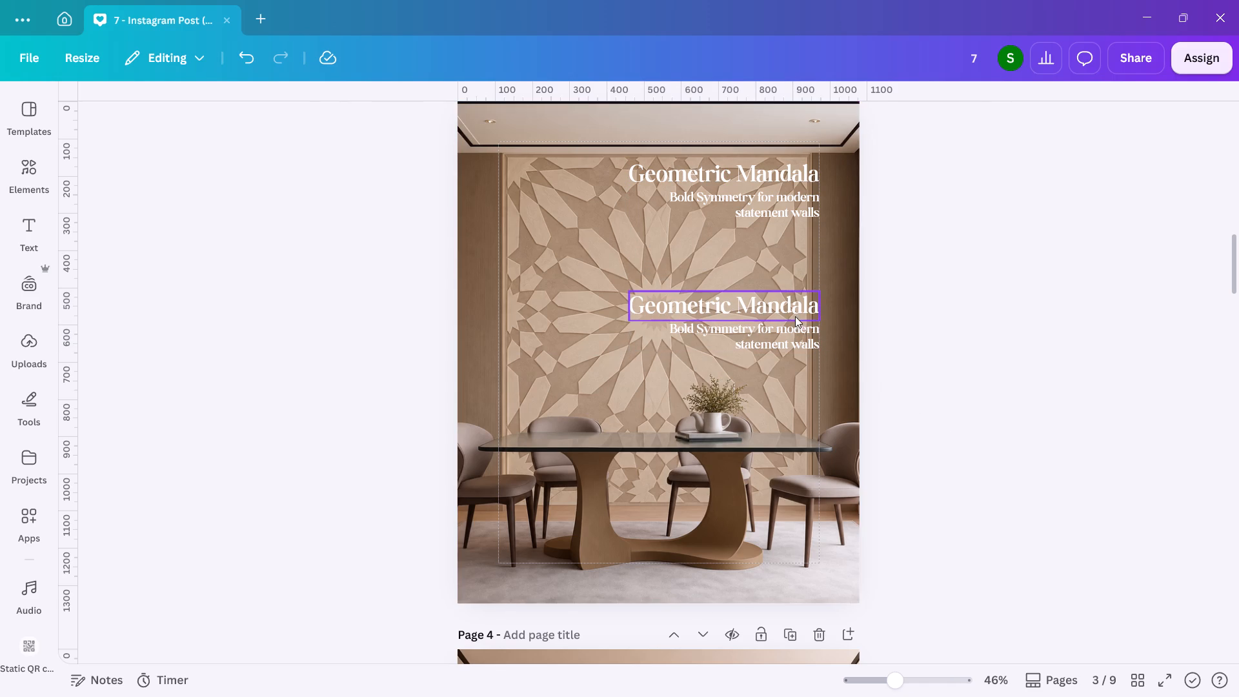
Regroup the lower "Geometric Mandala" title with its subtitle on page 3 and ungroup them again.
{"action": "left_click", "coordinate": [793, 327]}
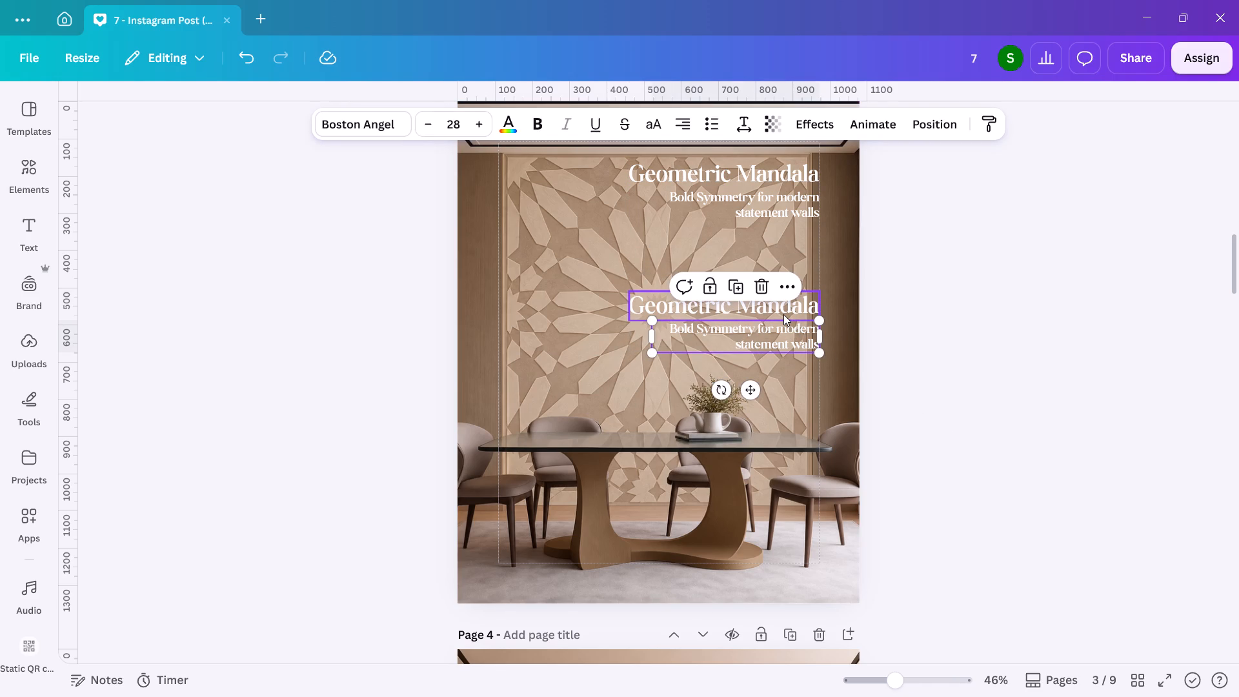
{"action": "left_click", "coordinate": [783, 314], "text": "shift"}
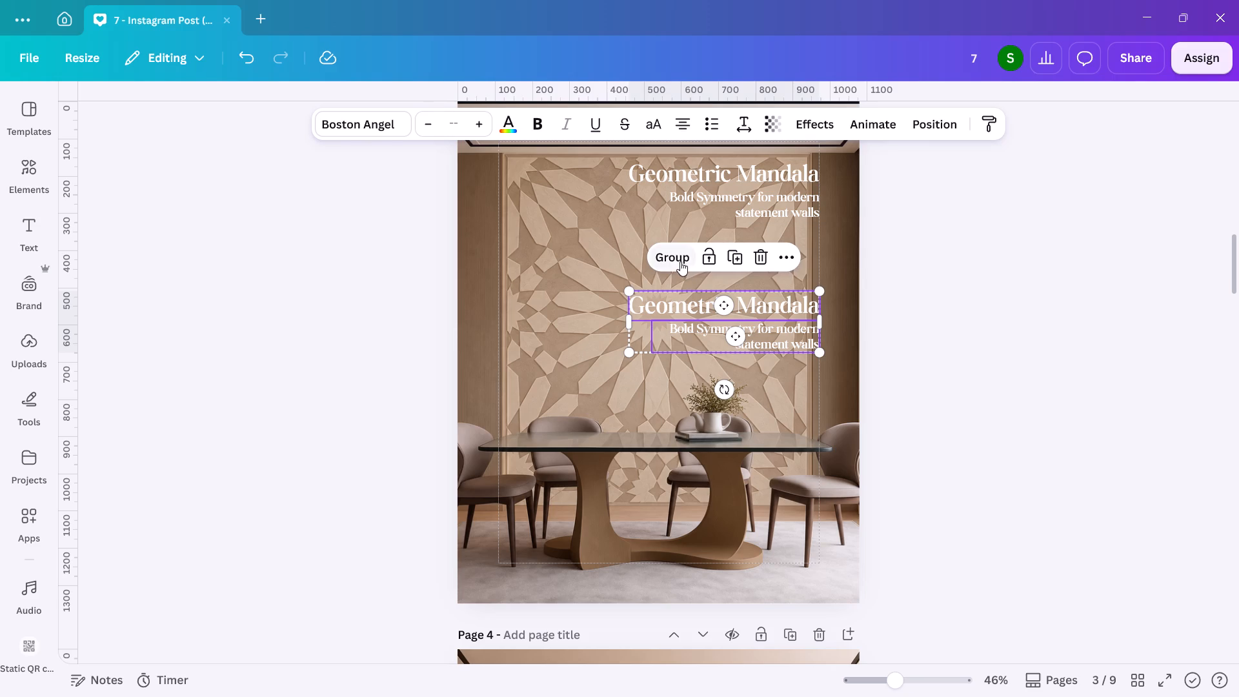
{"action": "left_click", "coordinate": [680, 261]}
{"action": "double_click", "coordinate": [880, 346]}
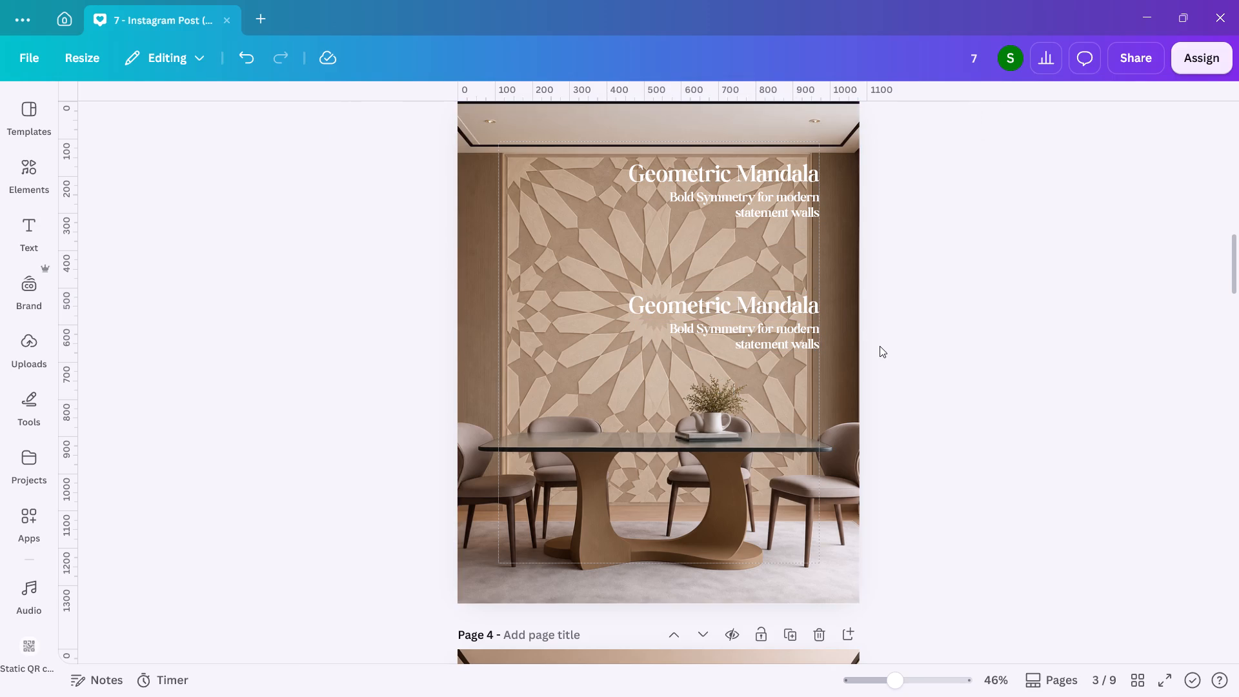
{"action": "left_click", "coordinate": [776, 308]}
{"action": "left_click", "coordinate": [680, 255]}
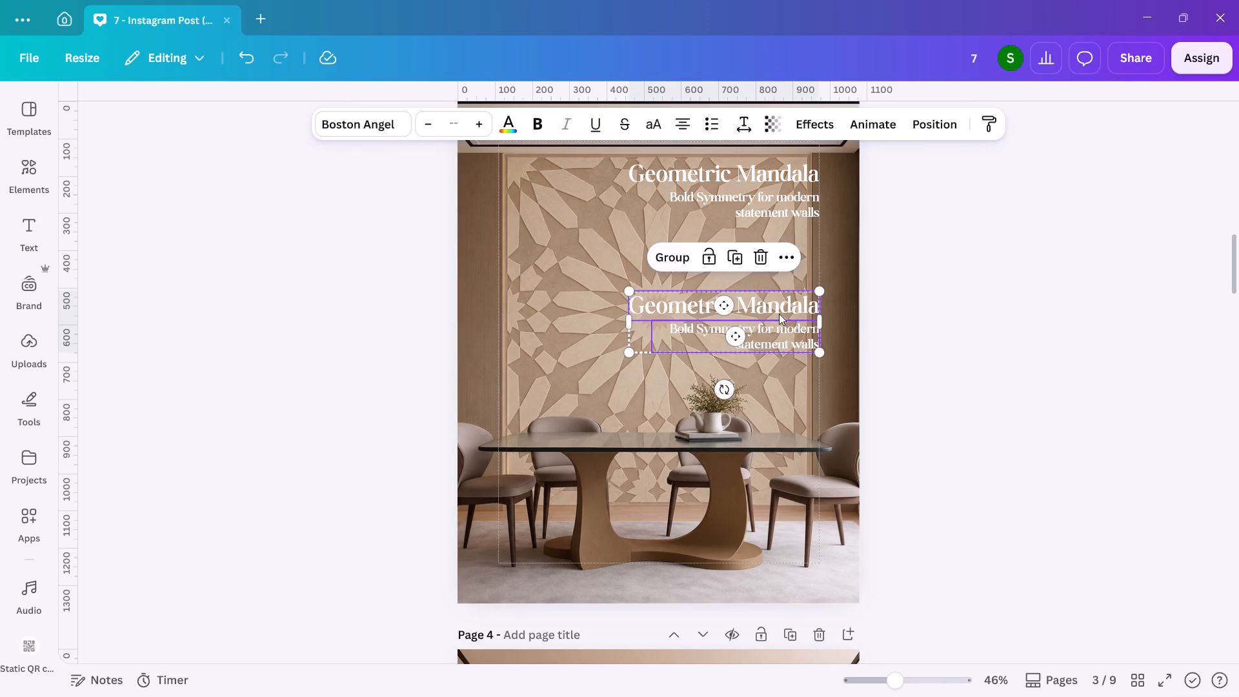
Add a full stop after "statement walls" in the lower subtitle on page 3.
{"action": "left_click", "coordinate": [792, 327]}
{"action": "double_click", "coordinate": [792, 327]}
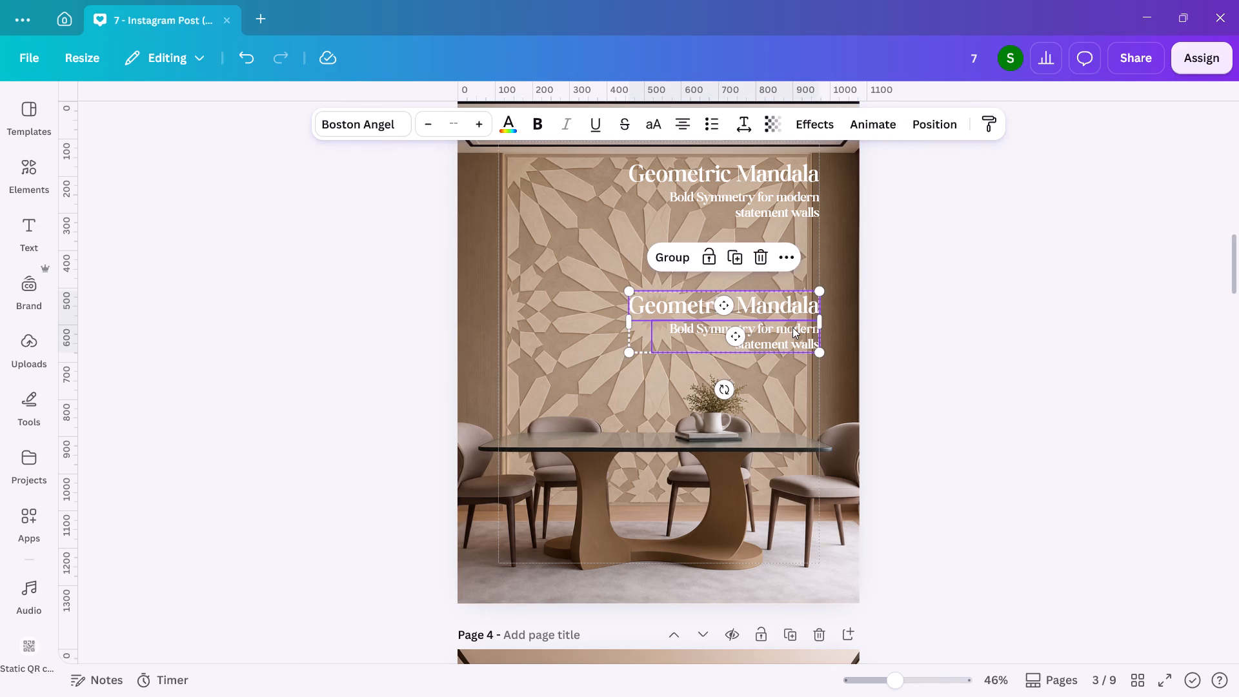
Add a full stop after "statement walls" in the lower subtitle on page 3.
{"action": "double_click", "coordinate": [792, 327]}
{"action": "left_click", "coordinate": [990, 383]}
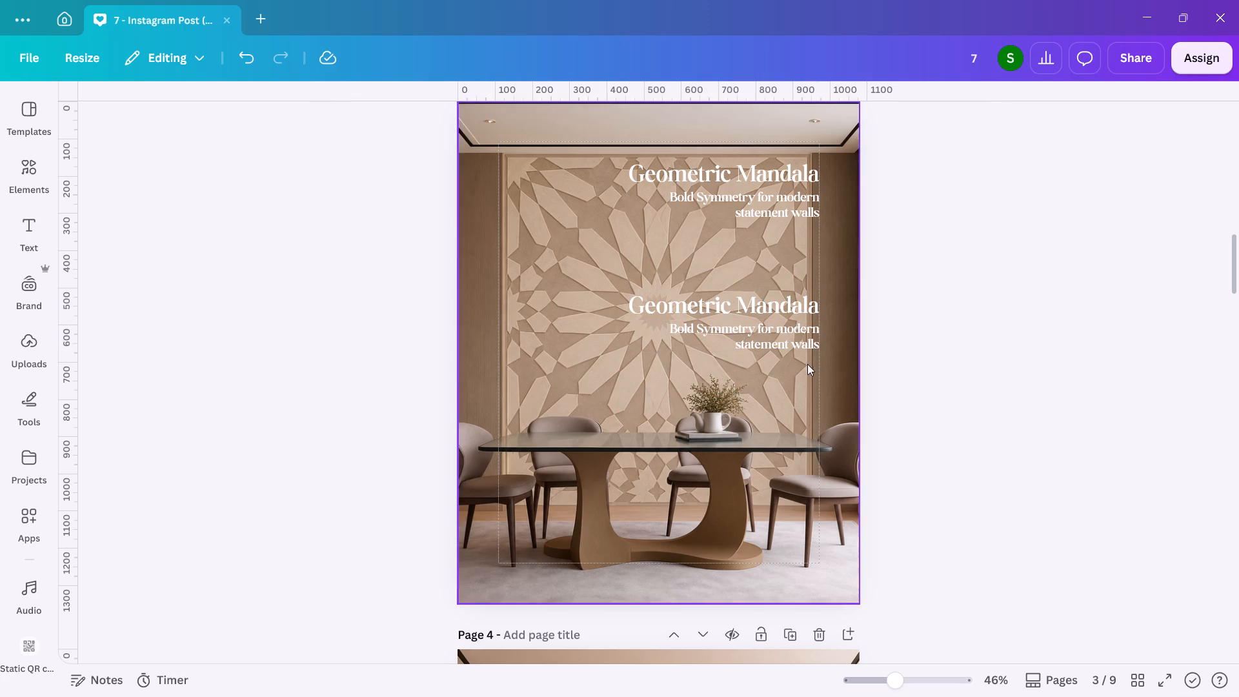
{"action": "double_click", "coordinate": [803, 348]}
{"action": "key", "text": "Right"}
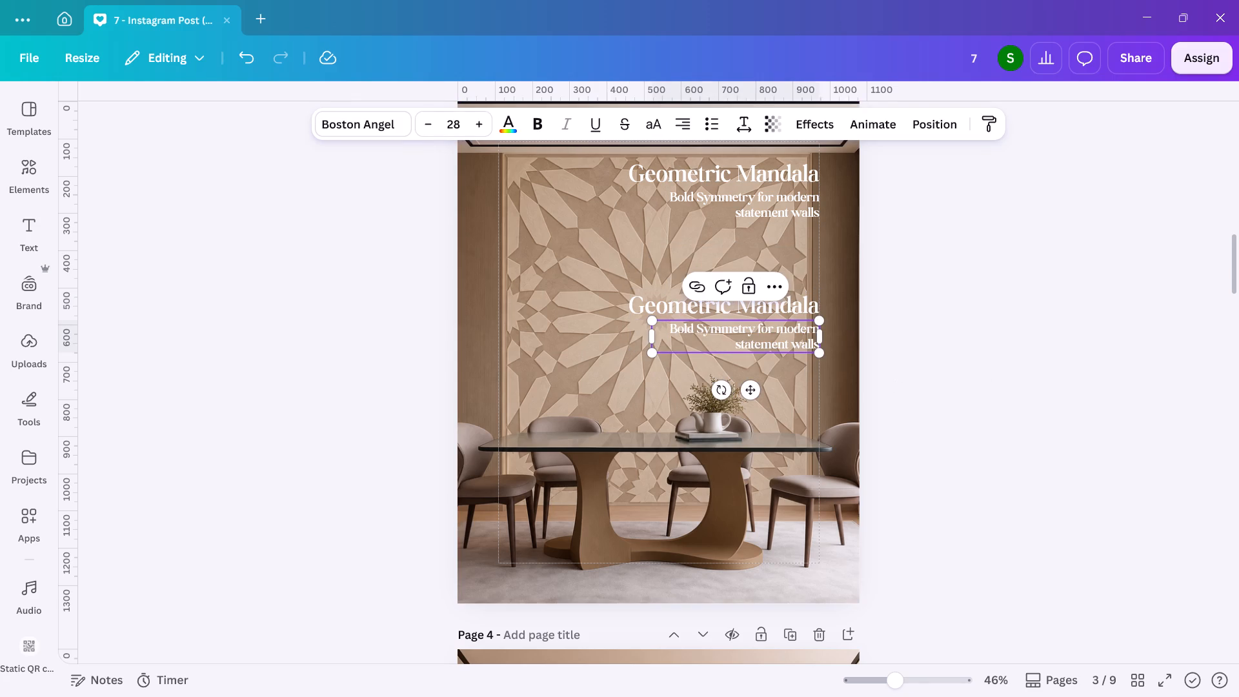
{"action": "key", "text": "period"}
{"action": "double_click", "coordinate": [952, 392]}
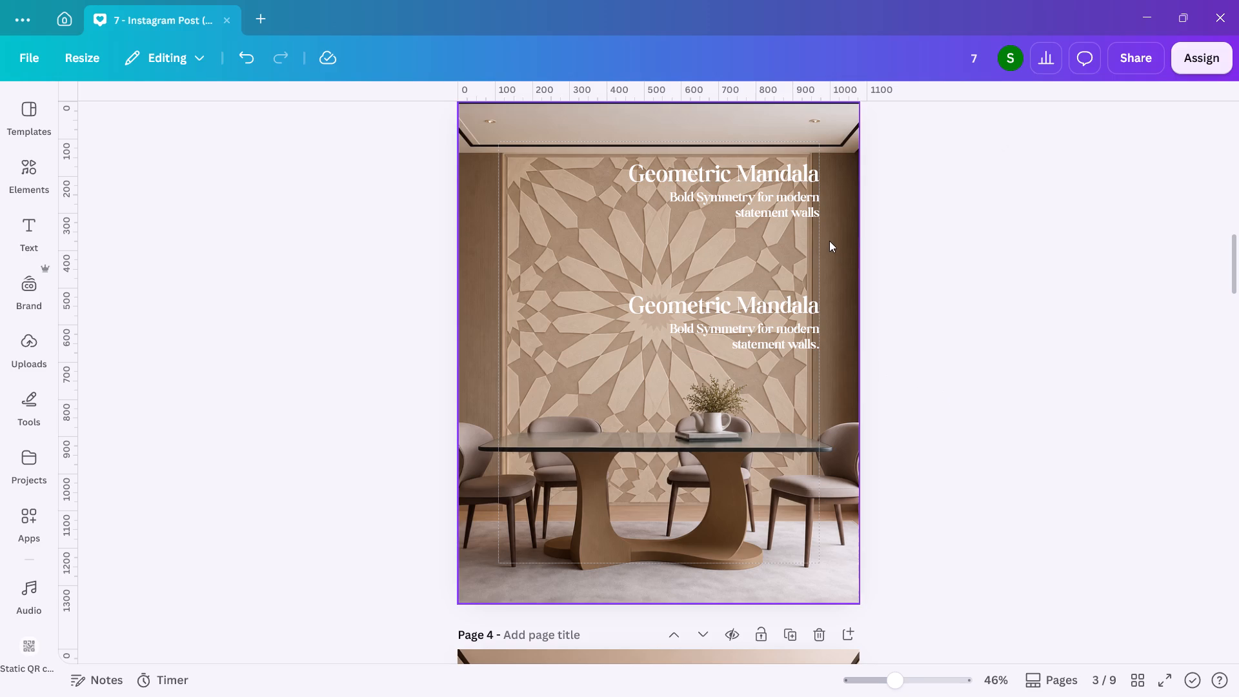
Move the upper "Geometric Mandala" title and its subtitle together to the upper-left part of the patterned wall on page 3.
{"action": "left_click", "coordinate": [797, 306]}
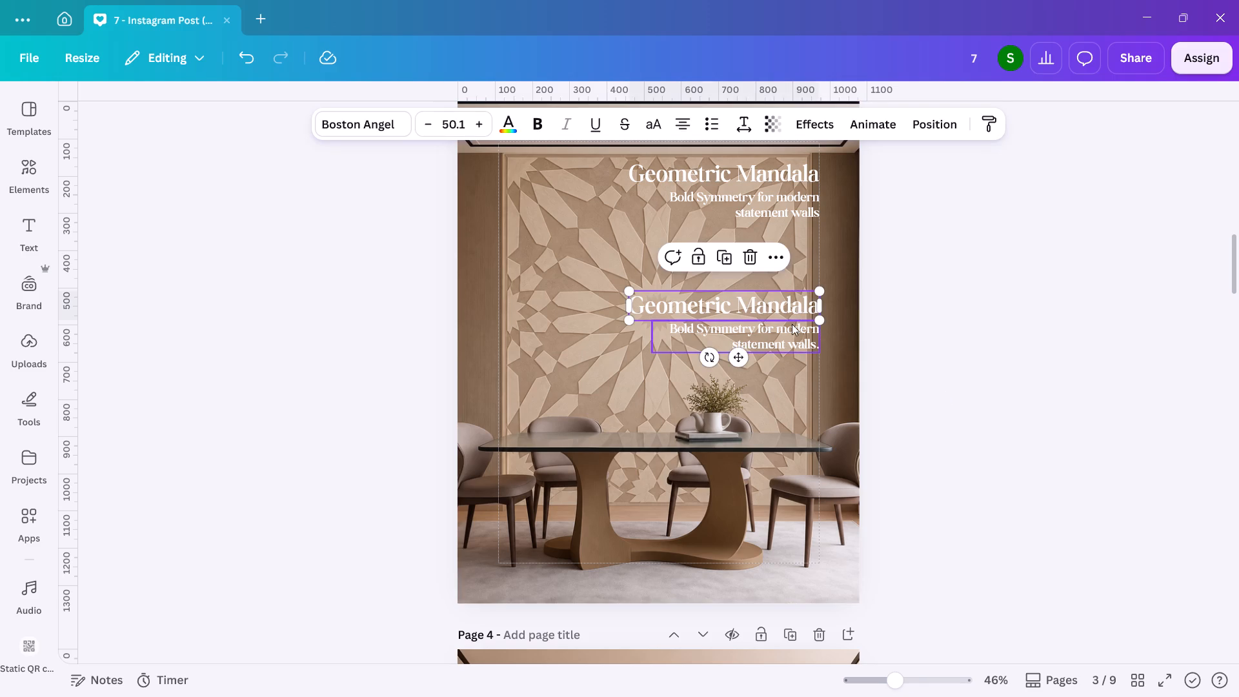
{"action": "left_click", "coordinate": [791, 332], "text": "shift"}
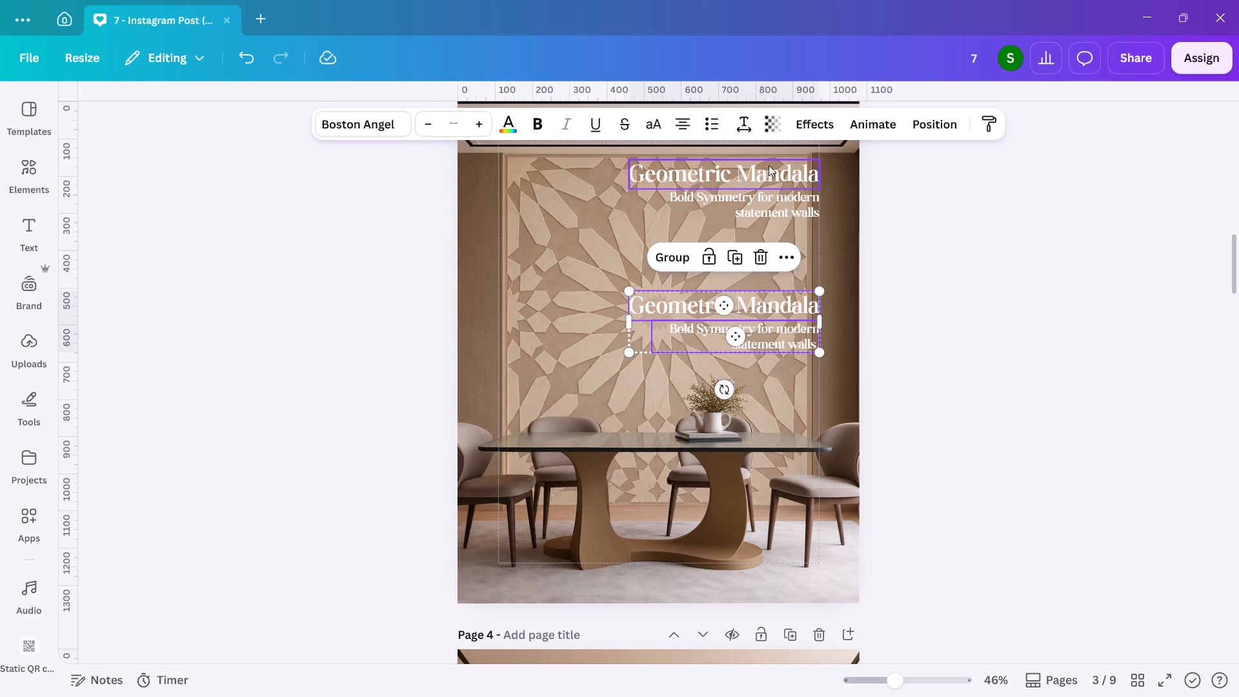
{"action": "left_click", "coordinate": [772, 174]}
{"action": "left_click", "coordinate": [810, 188], "text": "shift"}
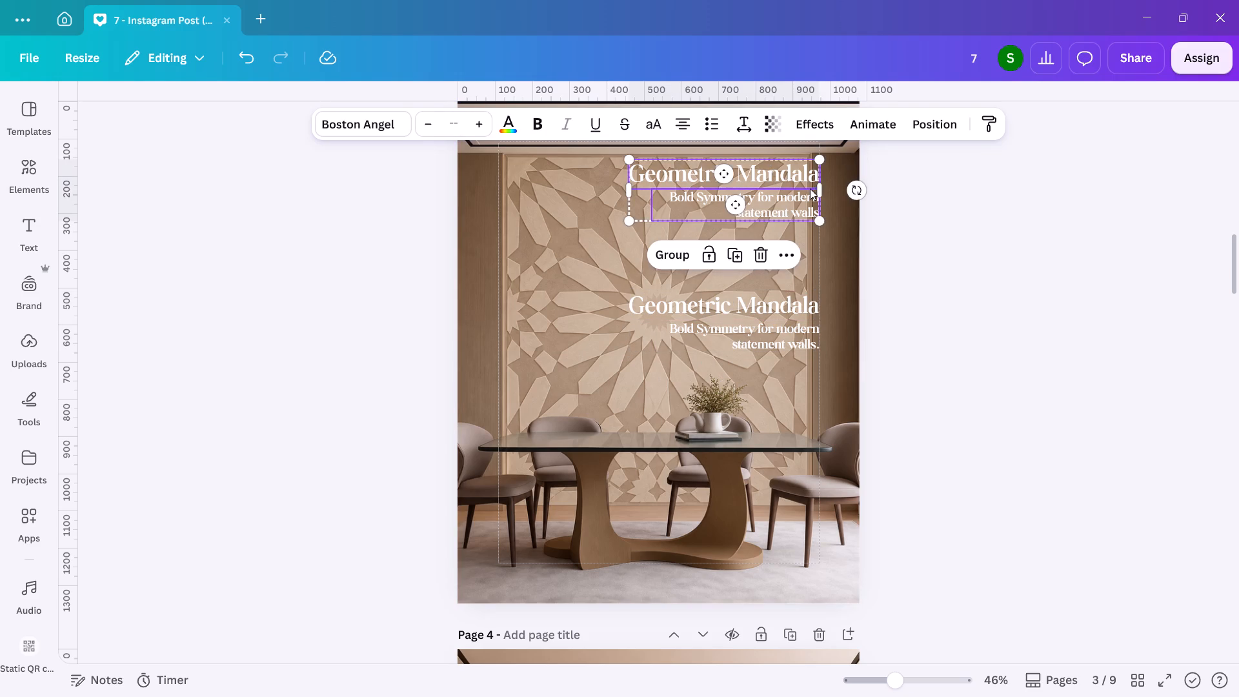
{"action": "left_click_drag", "start_coordinate": [799, 205], "coordinate": [736, 196]}
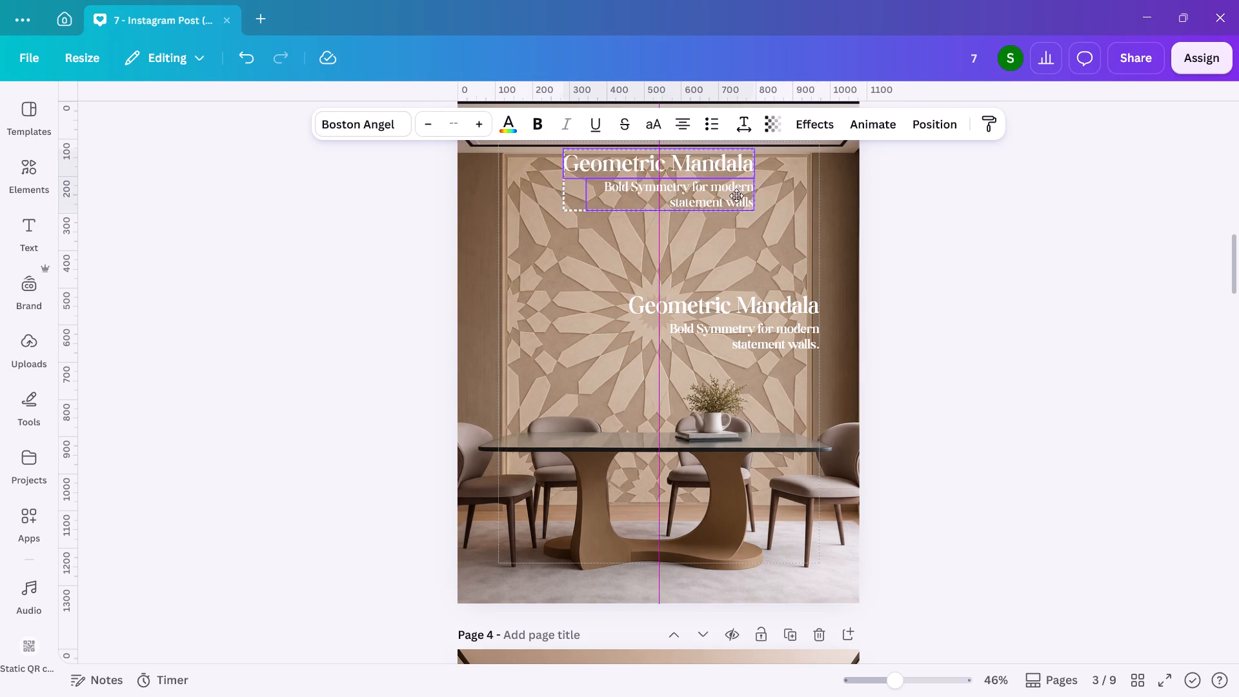
{"action": "left_click_drag", "start_coordinate": [736, 196], "coordinate": [738, 197]}
{"action": "key", "text": "ctrl+z"}
{"action": "left_click_drag", "start_coordinate": [701, 177], "coordinate": [584, 175]}
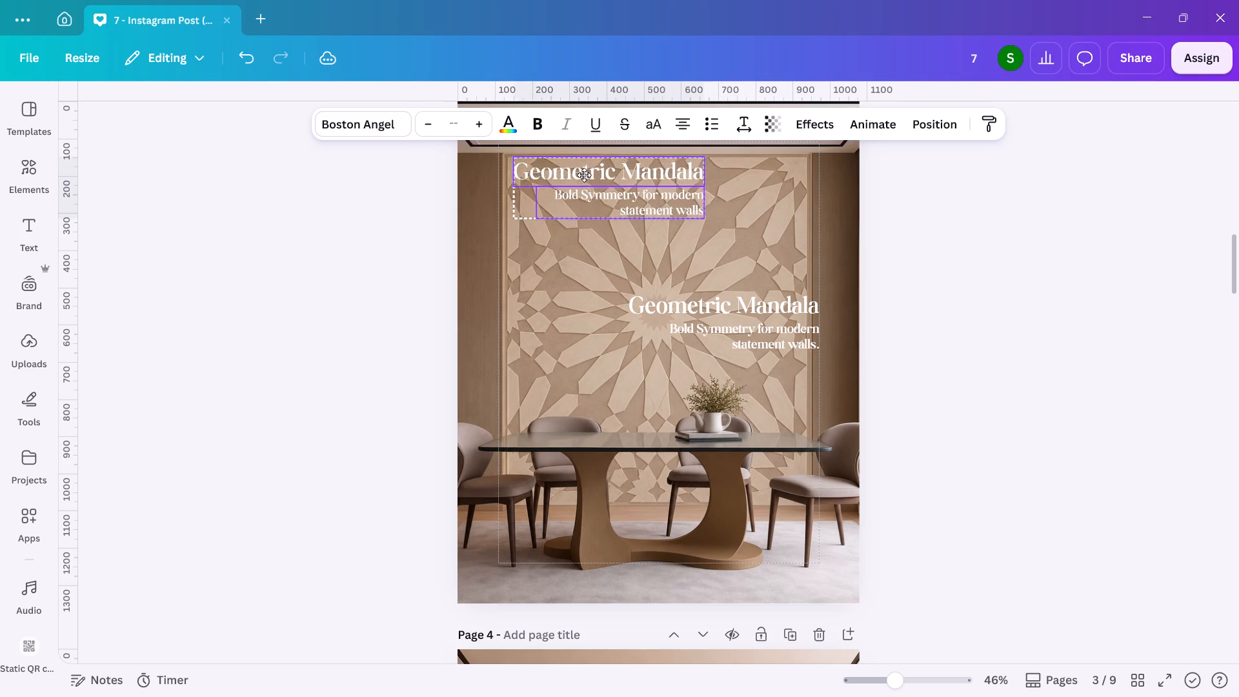
Move the upper title and subtitle on page 3 flush with the page's left margin, about 170 px down the page.
{"action": "left_click_drag", "start_coordinate": [584, 175], "coordinate": [573, 182]}
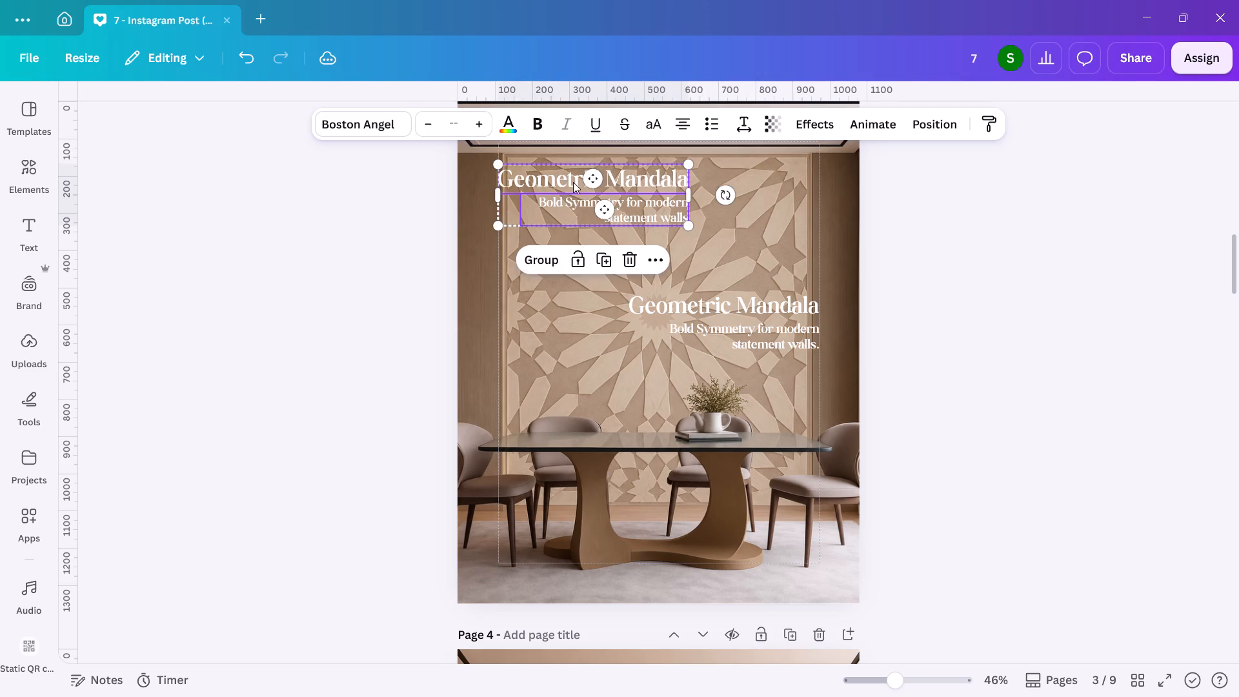
Set the alignment of the upper title and subtitle on page 3 to justified.
{"action": "left_click", "coordinate": [679, 132]}
{"action": "left_click", "coordinate": [679, 132]}
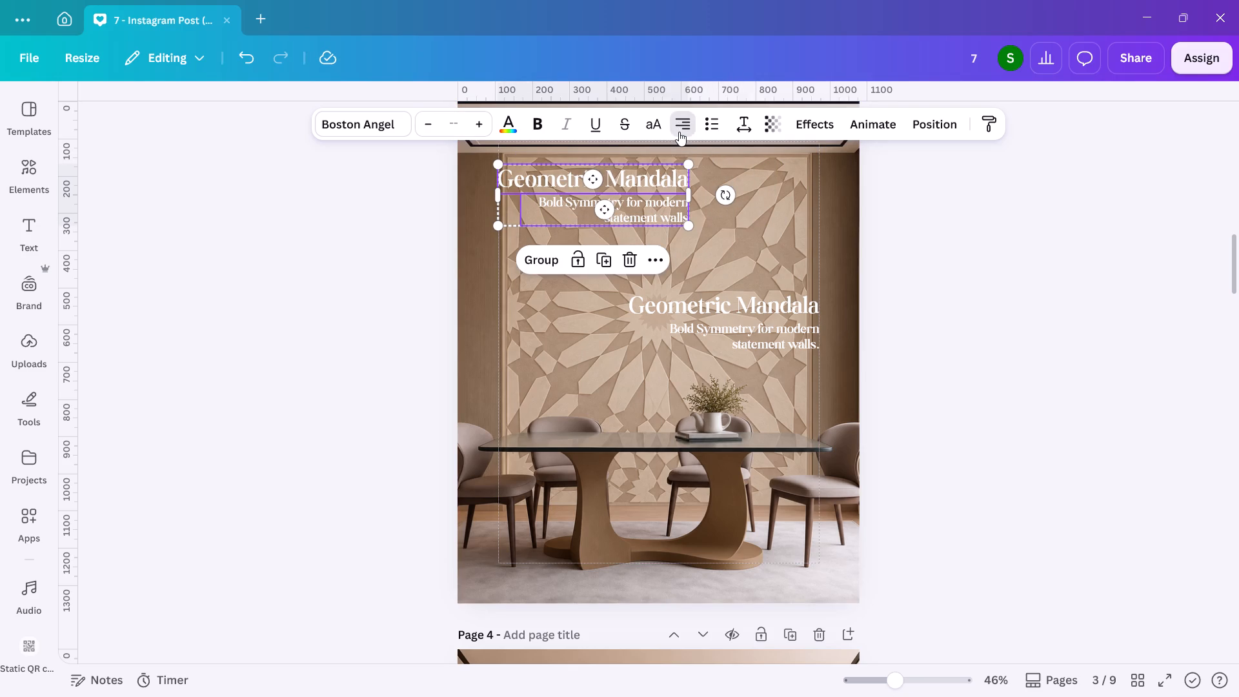
{"action": "double_click", "coordinate": [924, 311]}
Shift the upper subtitle on page 3 to the page's left margin, level with the start of its title.
{"action": "left_click_drag", "start_coordinate": [596, 206], "coordinate": [587, 206]}
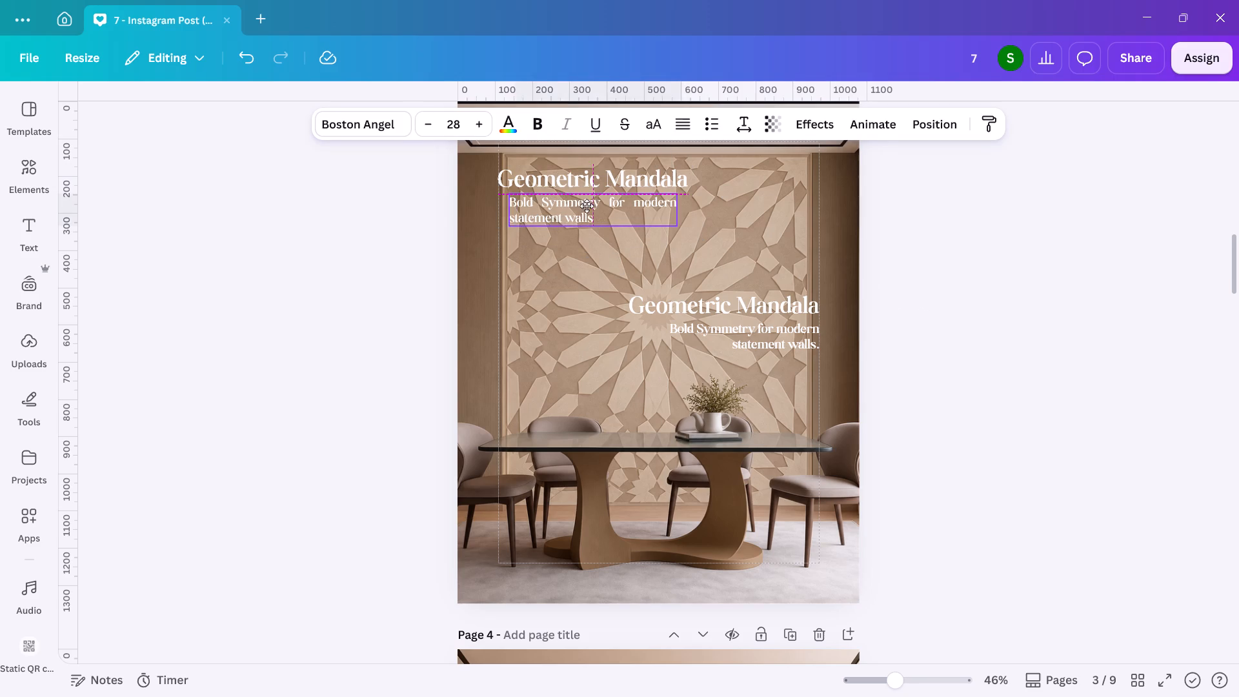
{"action": "left_click_drag", "start_coordinate": [587, 206], "coordinate": [576, 206]}
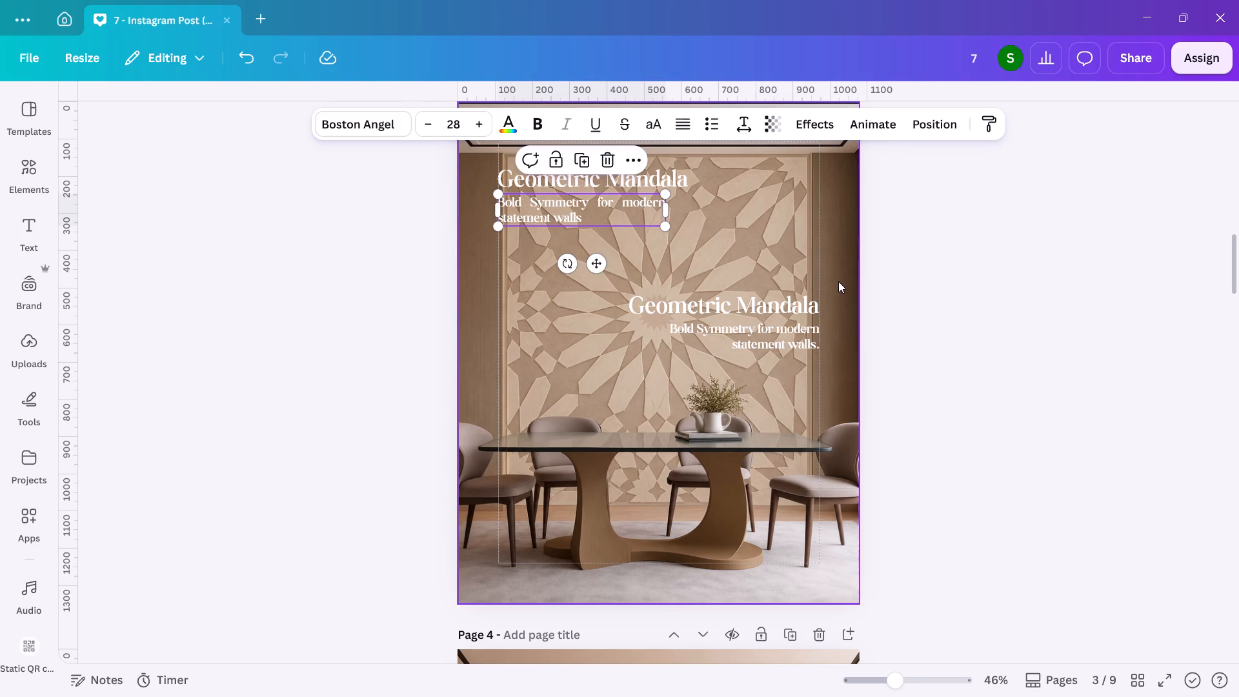
{"action": "double_click", "coordinate": [914, 312]}
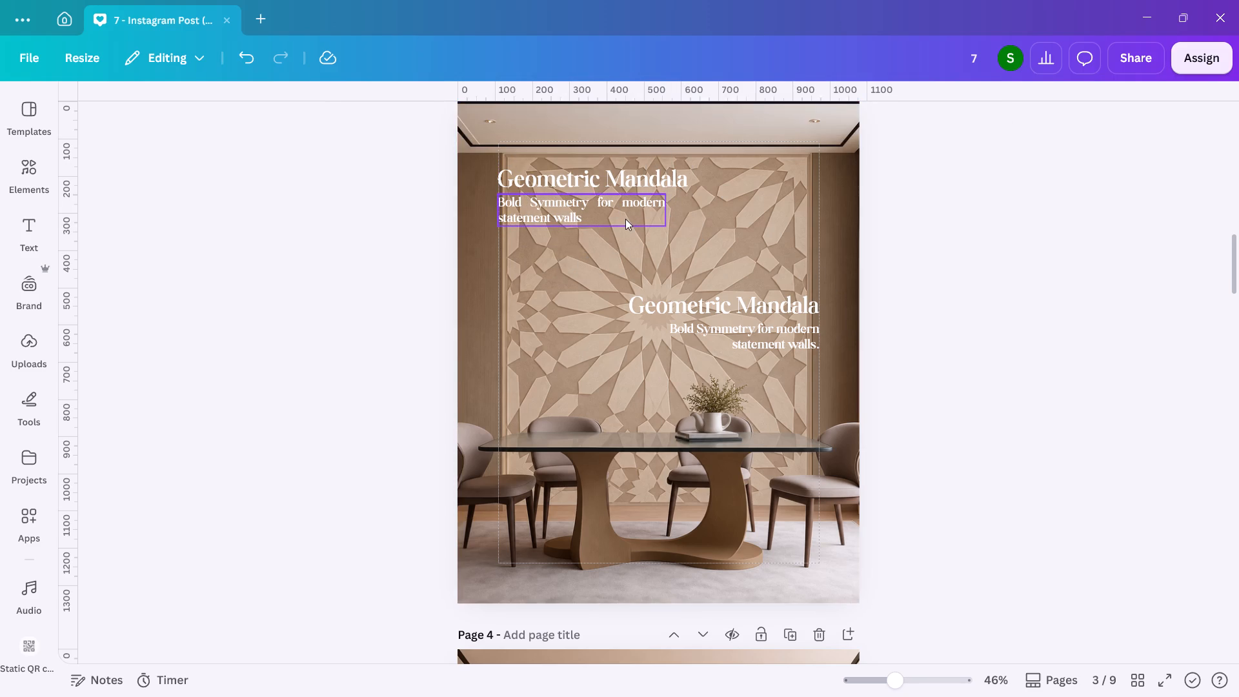
Add a full stop after "statement walls" in the upper subtitle on page 3.
{"action": "double_click", "coordinate": [625, 219]}
{"action": "key", "text": "period"}
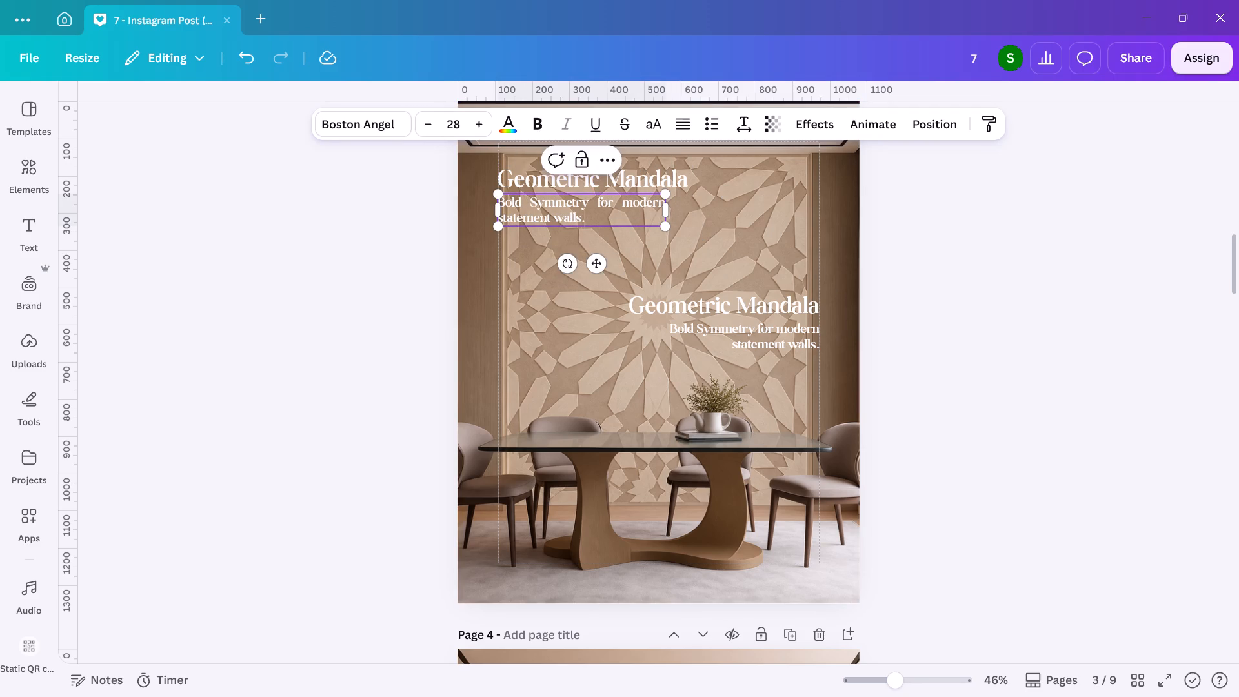
{"action": "double_click", "coordinate": [958, 347]}
Open the text colour options for the lower "Geometric Mandala" title on page 3.
{"action": "scroll", "coordinate": [958, 347], "scroll_direction": "up", "scroll_amount": 1}
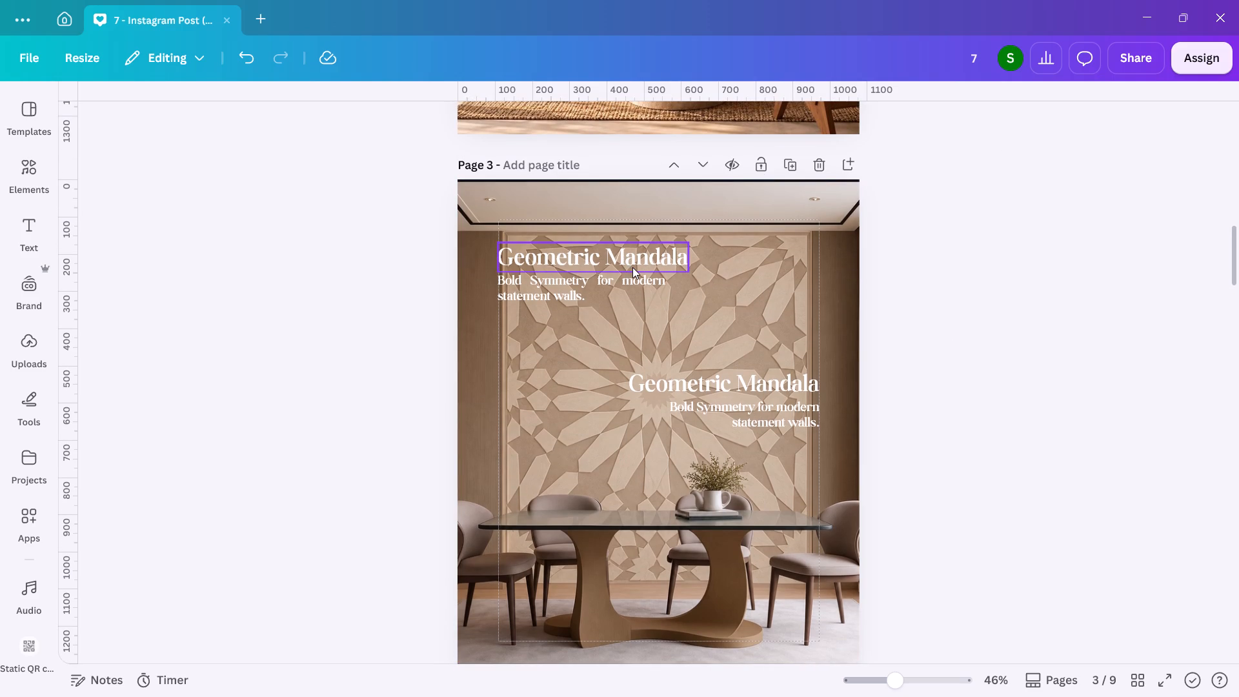
{"action": "left_click", "coordinate": [716, 372]}
{"action": "left_click", "coordinate": [512, 126]}
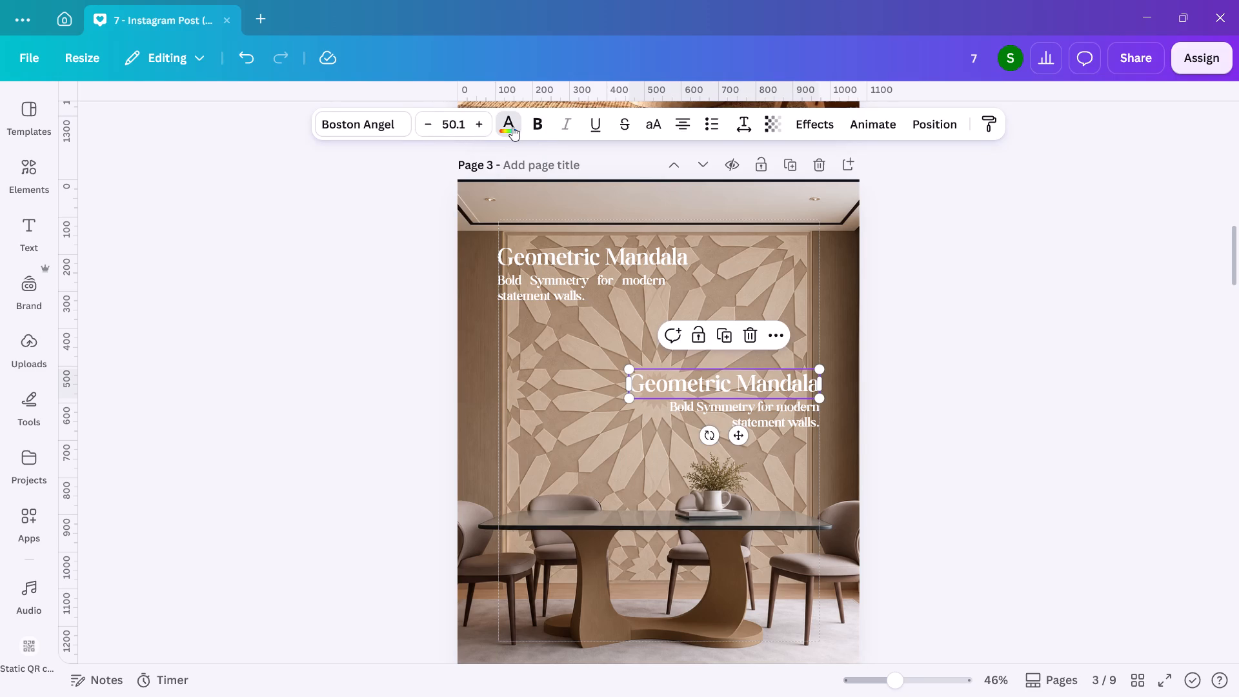
Recolour the lower "Geometric Mandala" title on page 3 dark brown.
{"action": "left_click", "coordinate": [155, 301]}
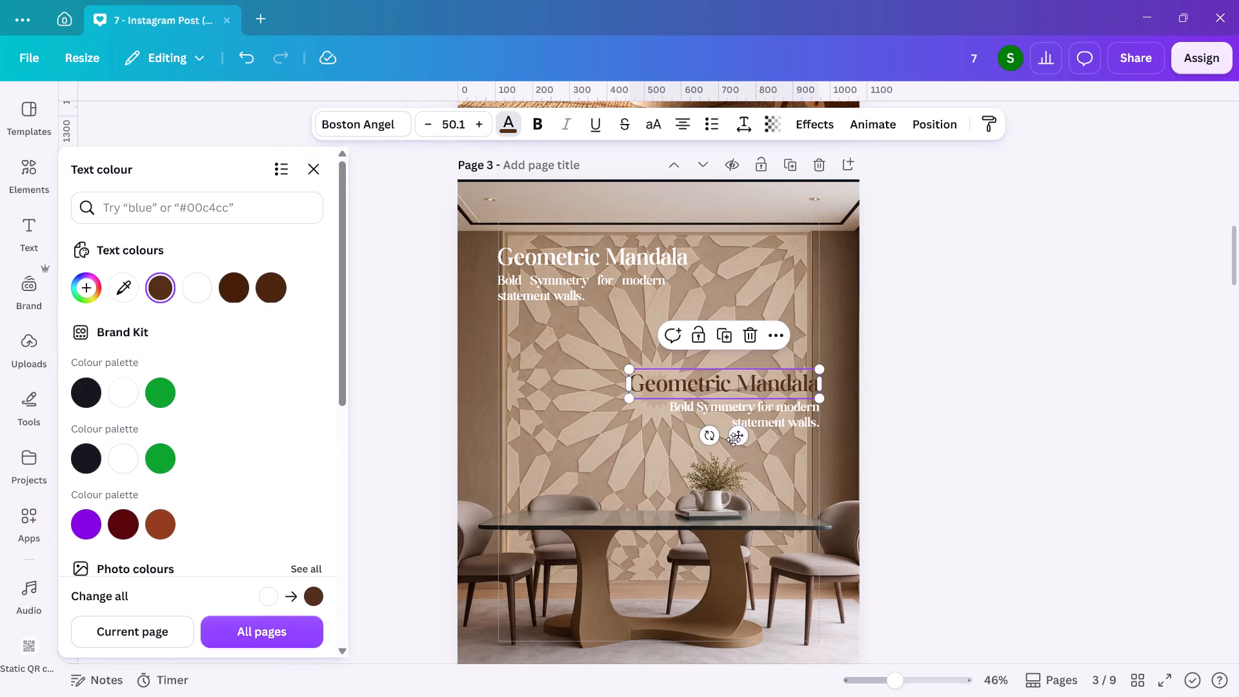
{"action": "double_click", "coordinate": [908, 470]}
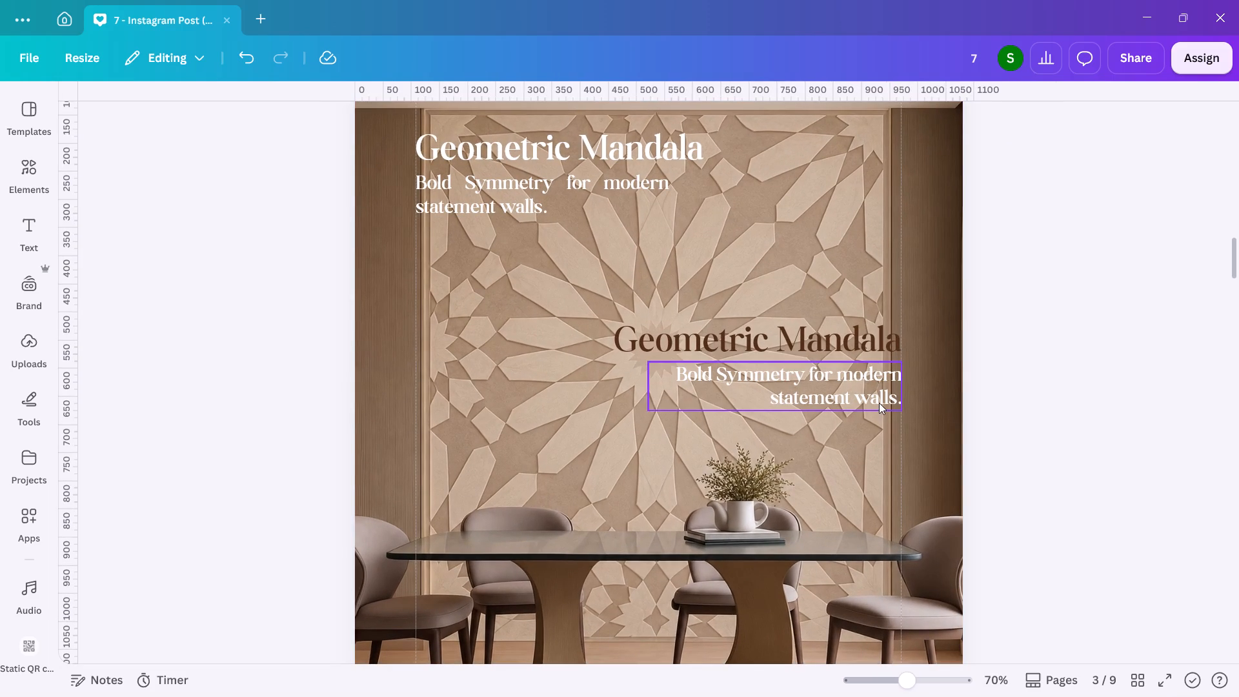
Shift the lower title and its subtitle on page 3 together slightly left, just inside the page's right margin.
{"action": "left_click", "coordinate": [879, 403]}
{"action": "left_click", "coordinate": [867, 345], "text": "shift"}
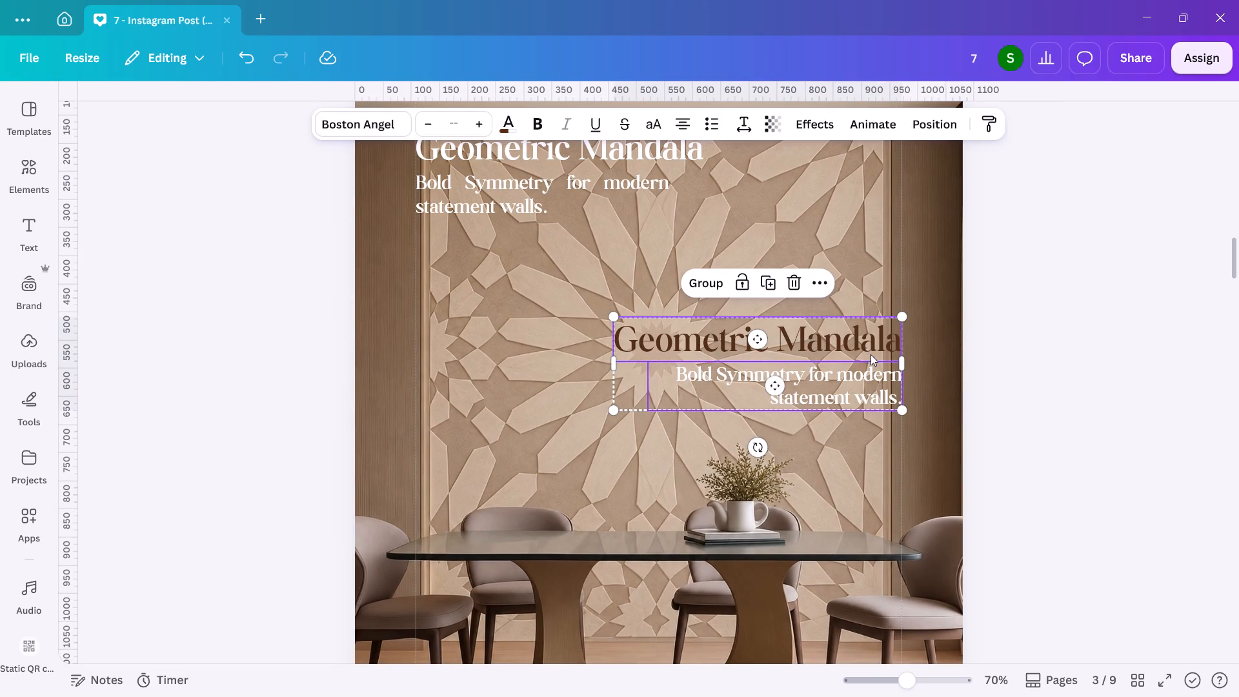
{"action": "left_click_drag", "start_coordinate": [869, 345], "coordinate": [858, 341]}
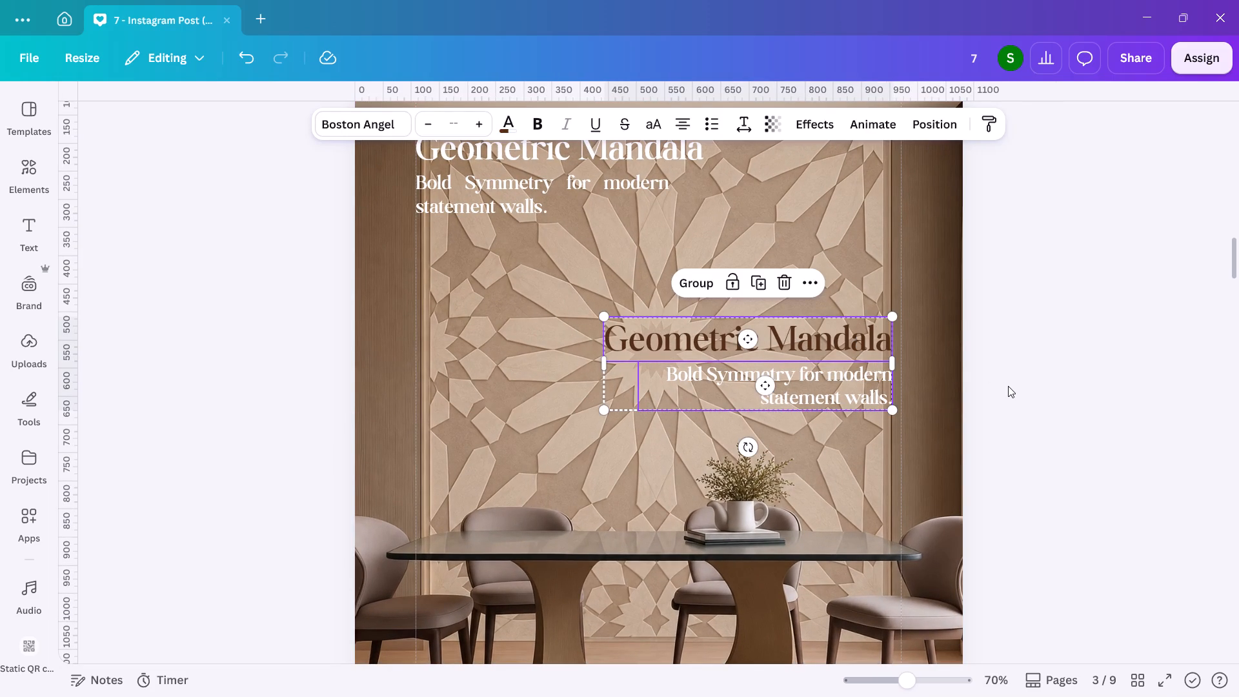
{"action": "double_click", "coordinate": [1008, 386]}
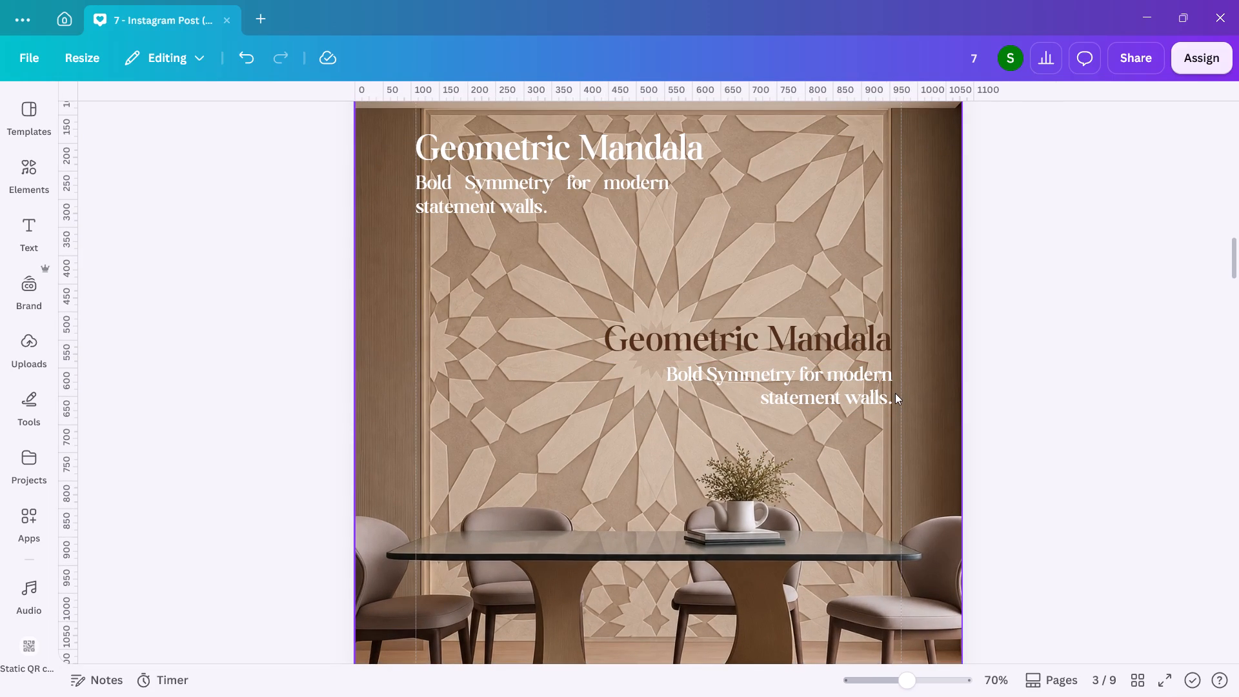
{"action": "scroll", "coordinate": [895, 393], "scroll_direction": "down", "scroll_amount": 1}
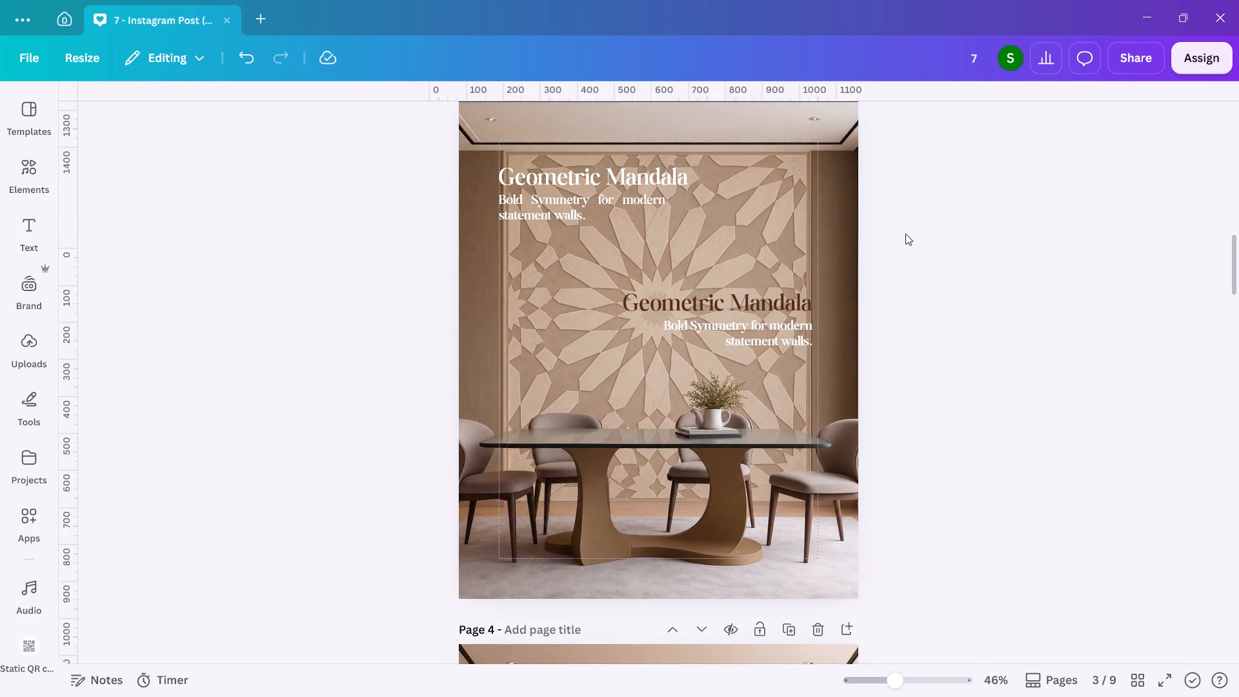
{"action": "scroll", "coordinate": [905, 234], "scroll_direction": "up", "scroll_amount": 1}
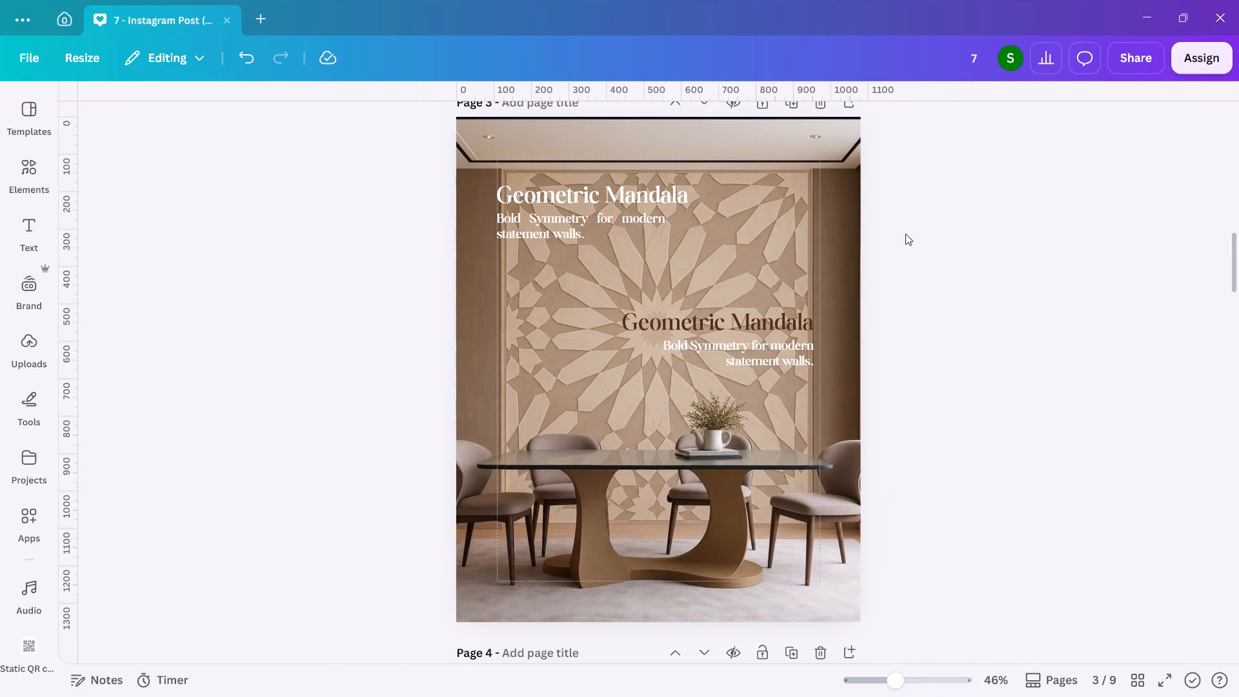
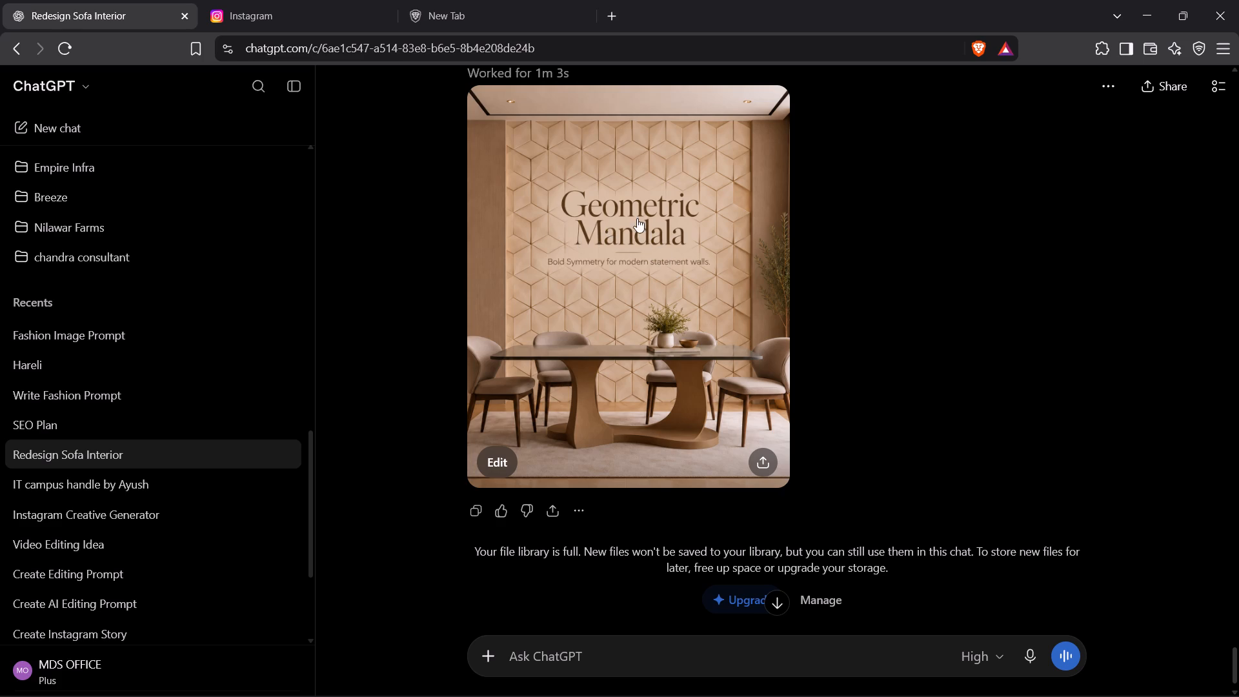
Bring up the reference Instagram carousel "5 Textures Every Designer Should Know" in Brave.
{"action": "left_click", "coordinate": [374, 0]}
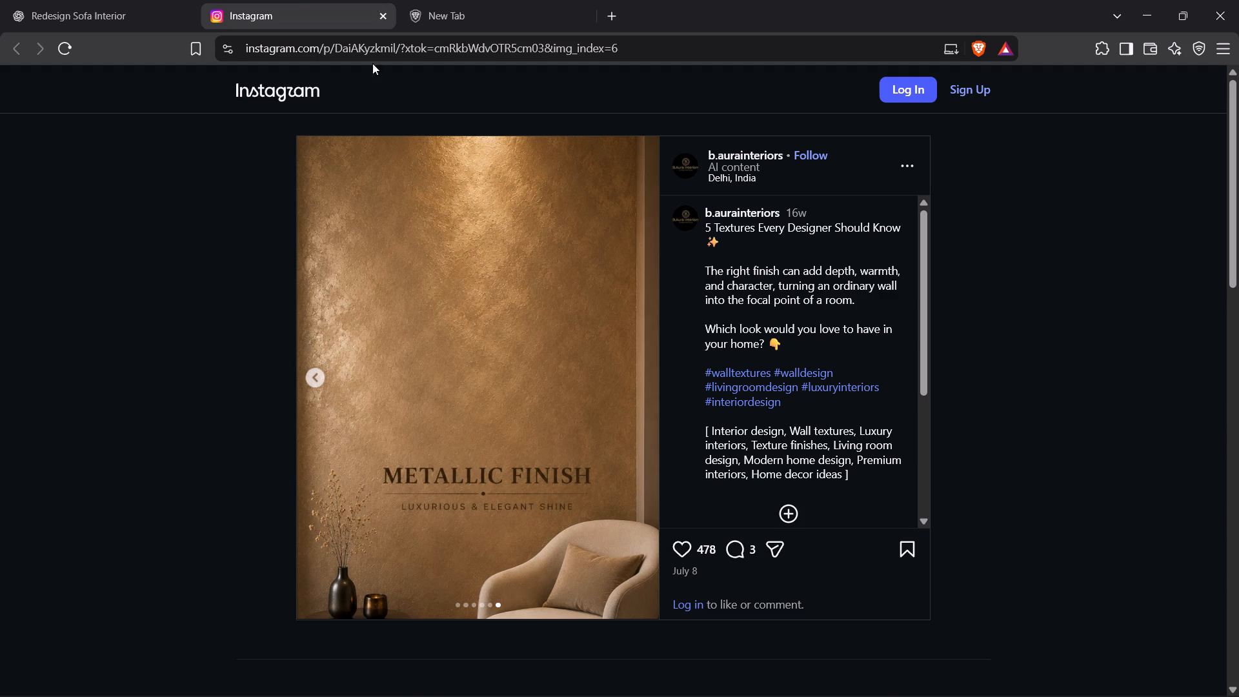
{"action": "key", "text": "alt+Tab"}
{"action": "key", "text": "alt+Tab"}
{"action": "key", "text": "alt+Tab"}
{"action": "key", "text": "alt+Tab"}
{"action": "key", "text": "alt+Tab"}
{"action": "key", "text": "alt+Tab"}
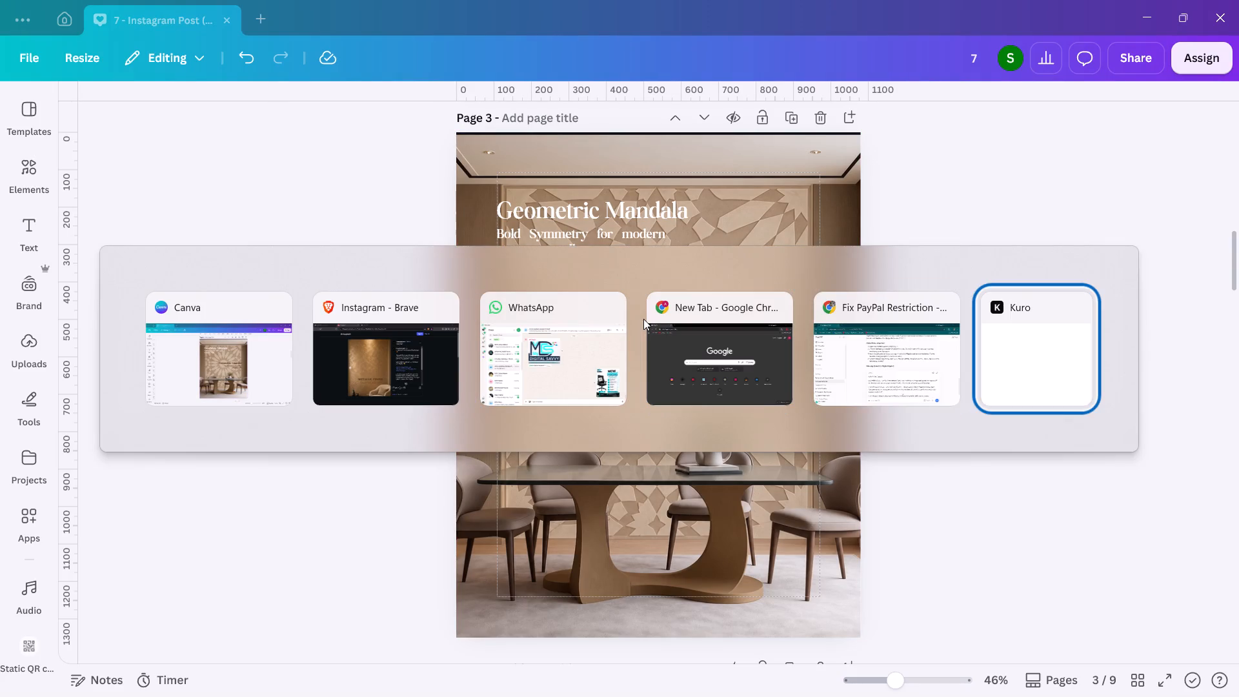
{"action": "key", "text": "alt+Tab"}
{"action": "key", "text": "alt+Tab"}
{"action": "key", "text": "alt+Tab"}
{"action": "key", "text": "alt+Tab"}
{"action": "key", "text": "alt+Tab"}
{"action": "key", "text": "alt+Tab"}
{"action": "key", "text": "alt+Tab"}
{"action": "key", "text": "alt+Tab"}
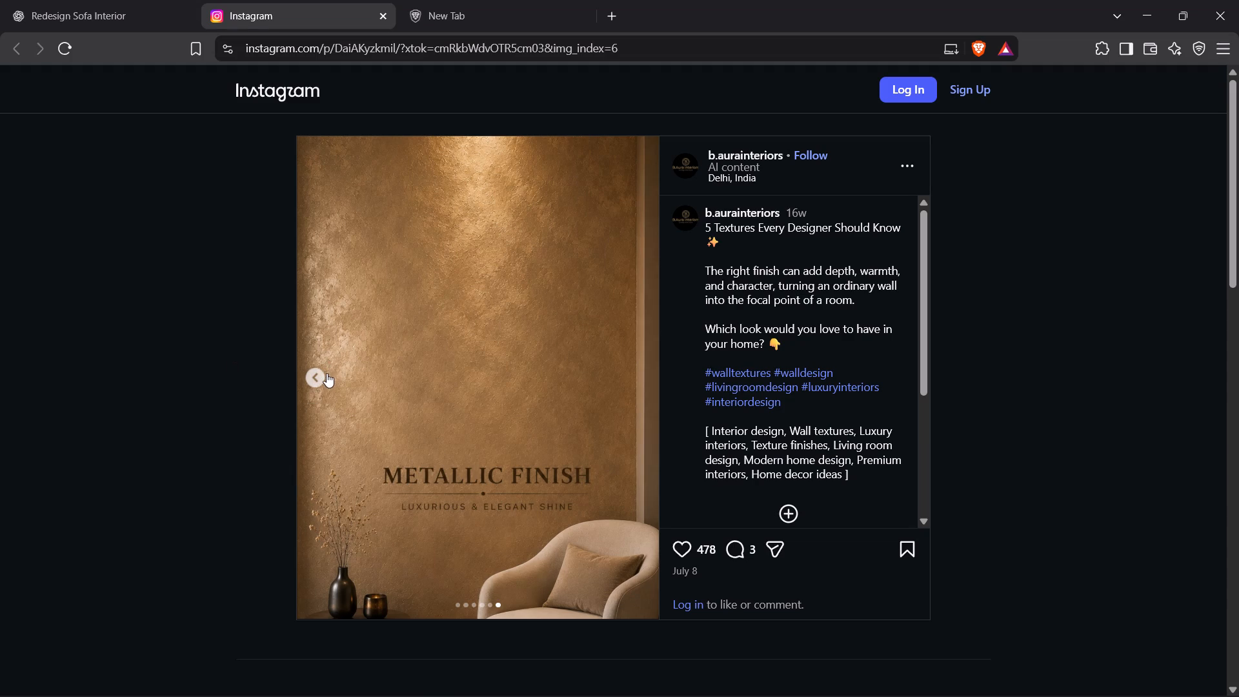
Page back and forth through the reference carousel's slides, examining the placement, colour and styling of the finish titles and subtitles.
{"action": "left_click", "coordinate": [317, 376]}
{"action": "left_click", "coordinate": [317, 376]}
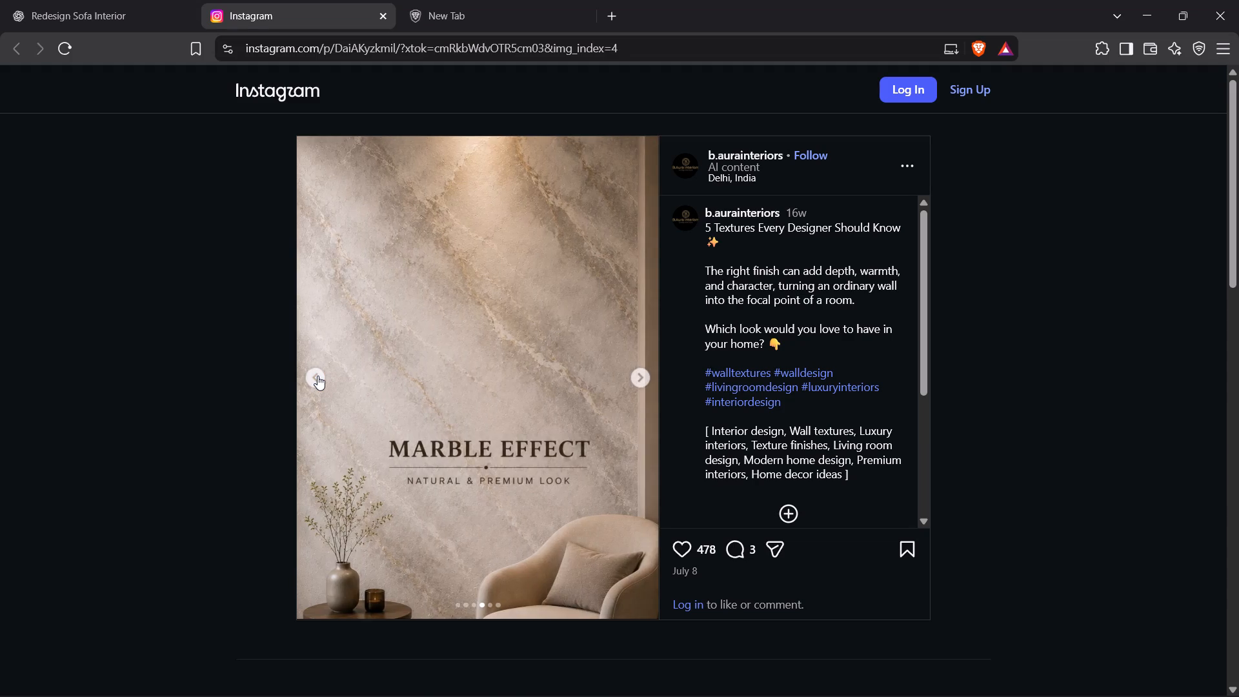
{"action": "left_click", "coordinate": [317, 376]}
{"action": "left_click", "coordinate": [317, 376]}
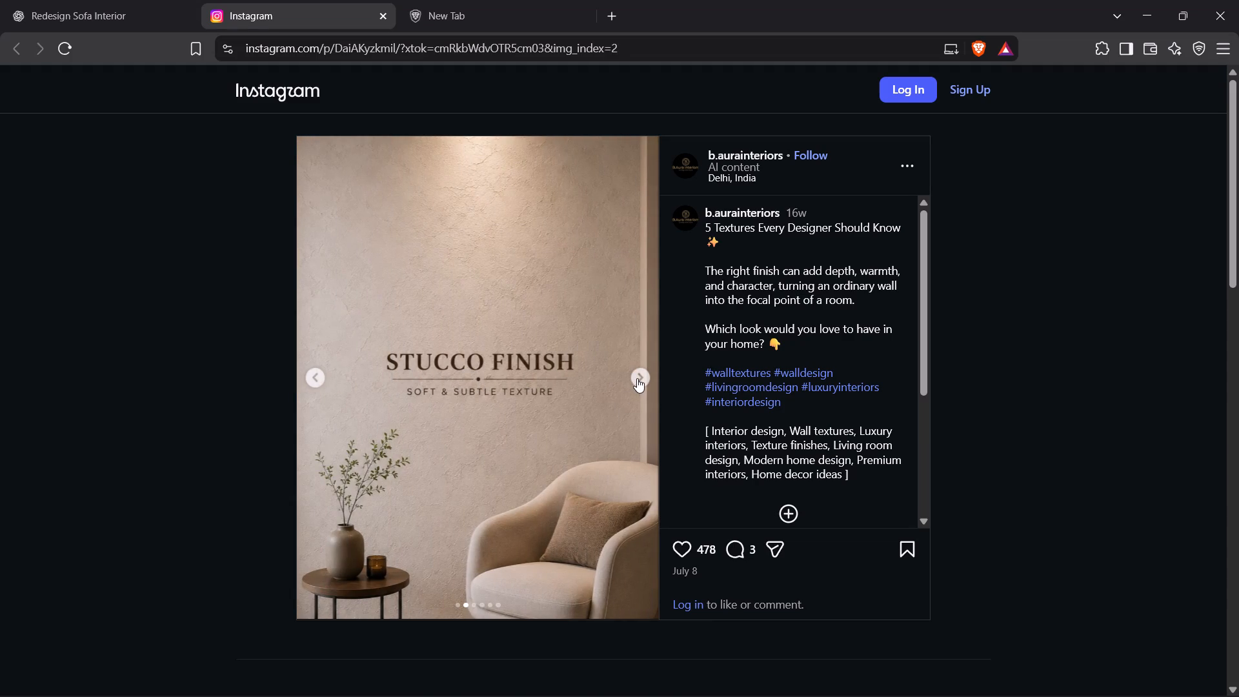
{"action": "left_click", "coordinate": [314, 378]}
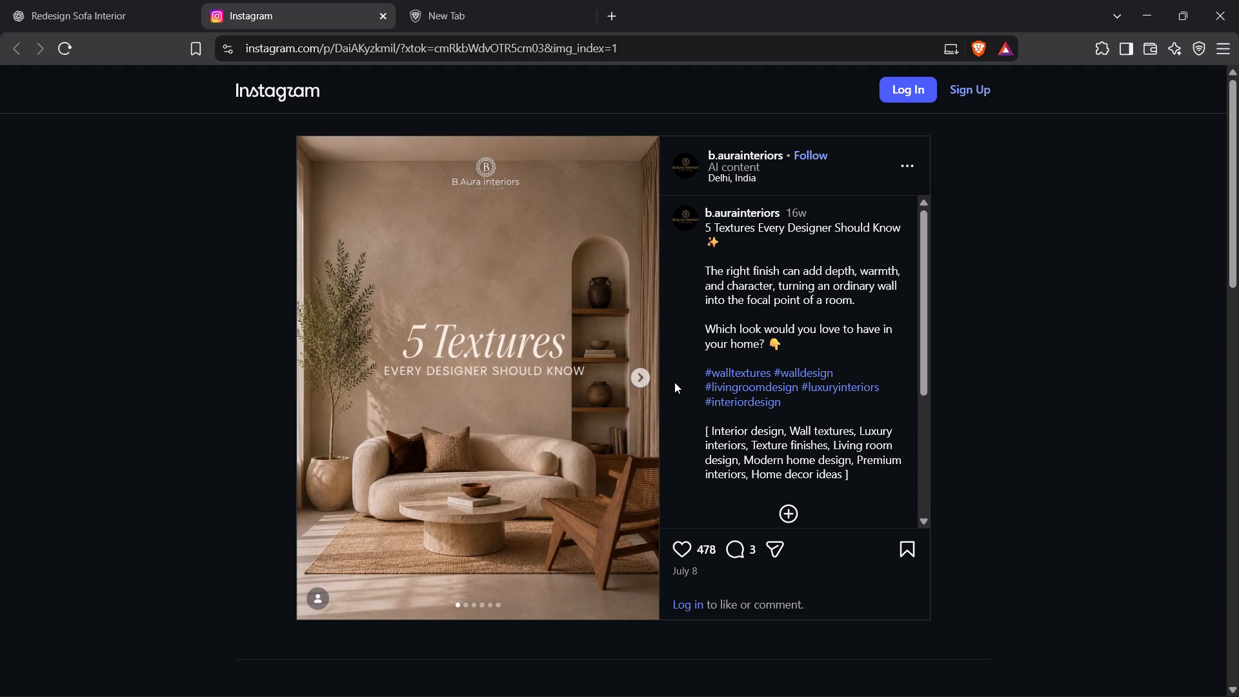
{"action": "left_click", "coordinate": [649, 380]}
{"action": "left_click", "coordinate": [649, 380]}
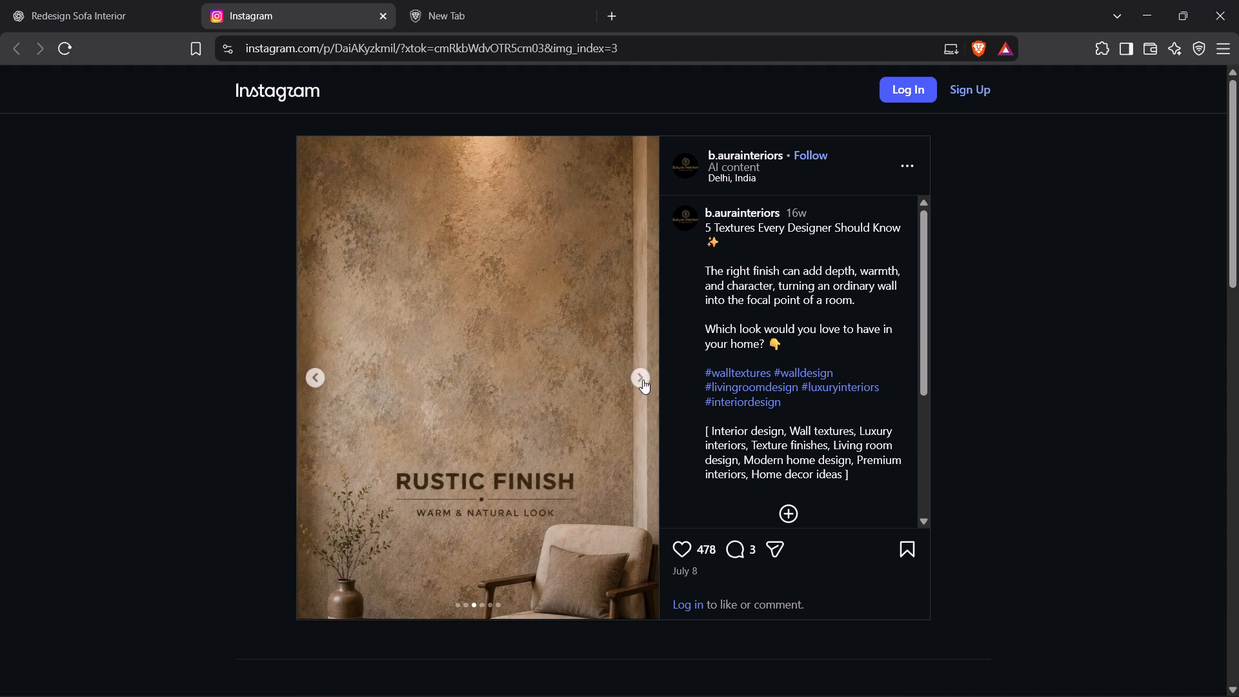
{"action": "left_click", "coordinate": [643, 379]}
{"action": "left_click", "coordinate": [643, 379]}
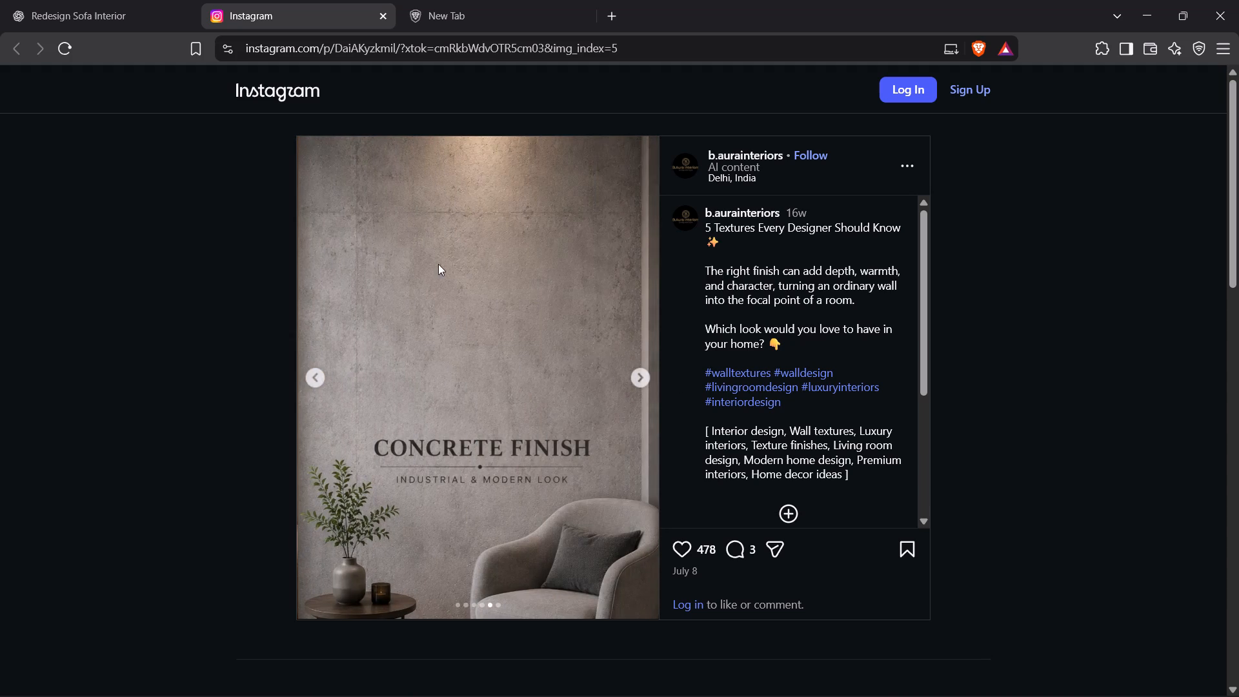
{"action": "left_click", "coordinate": [640, 378]}
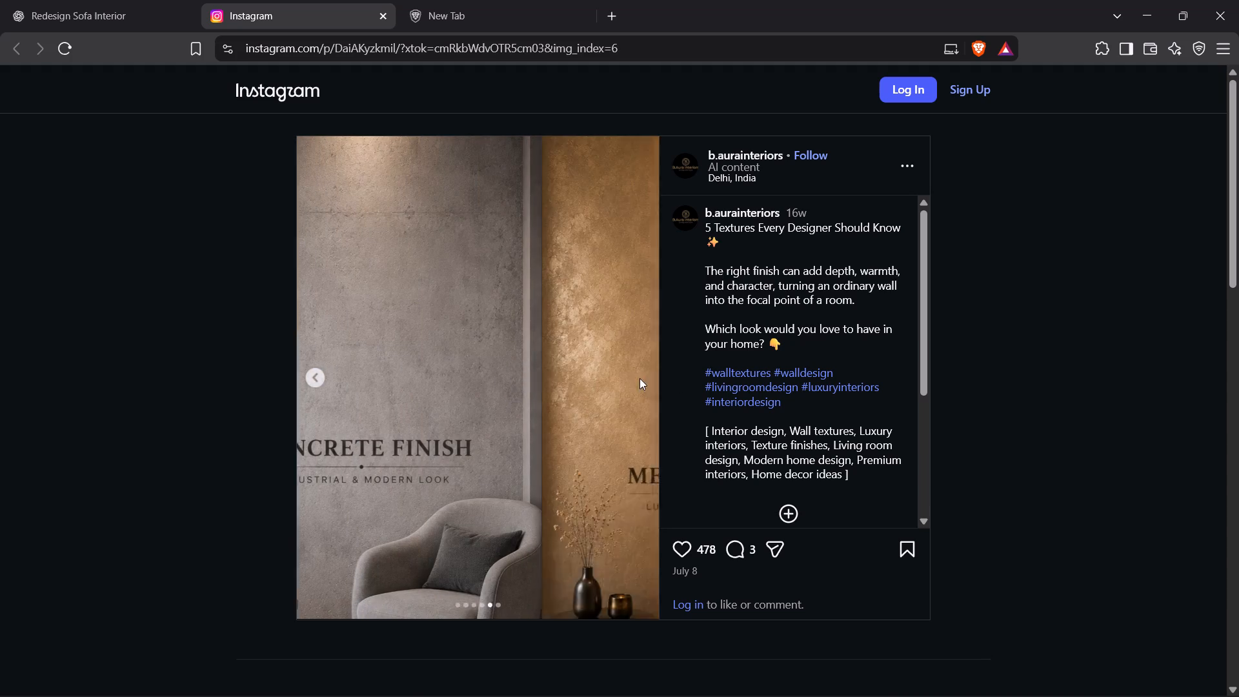
{"action": "left_click", "coordinate": [317, 365]}
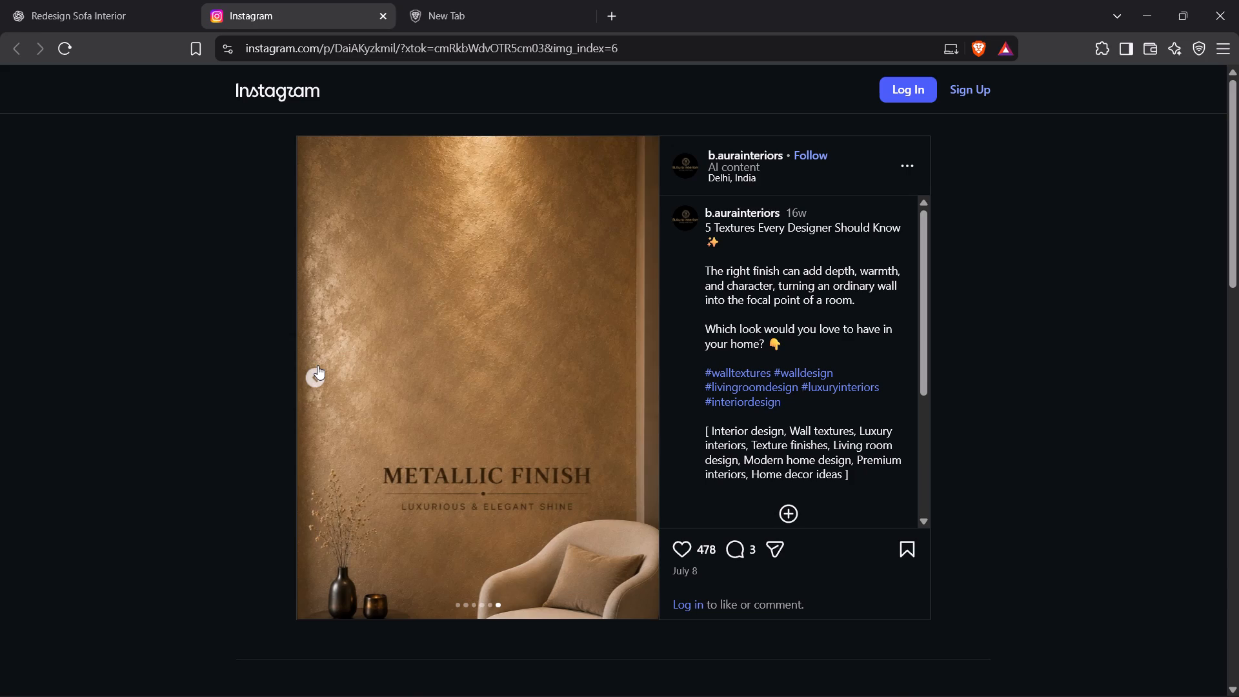
{"action": "left_click", "coordinate": [320, 371]}
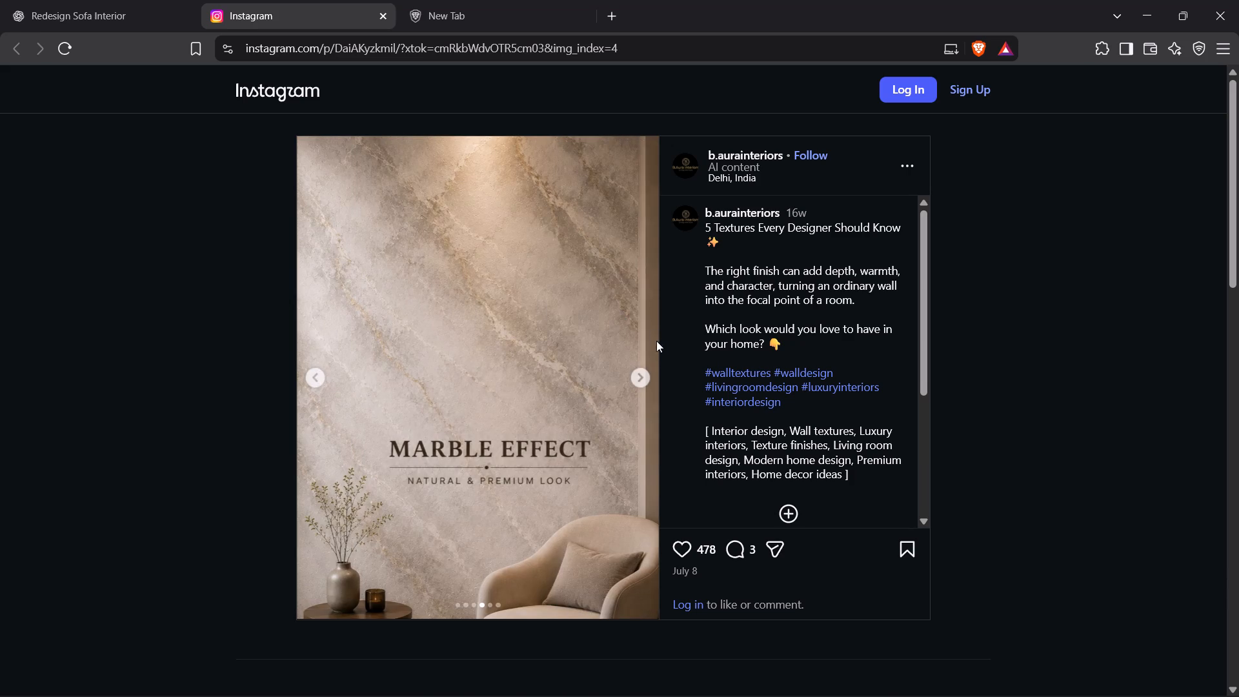
{"action": "left_click", "coordinate": [647, 374]}
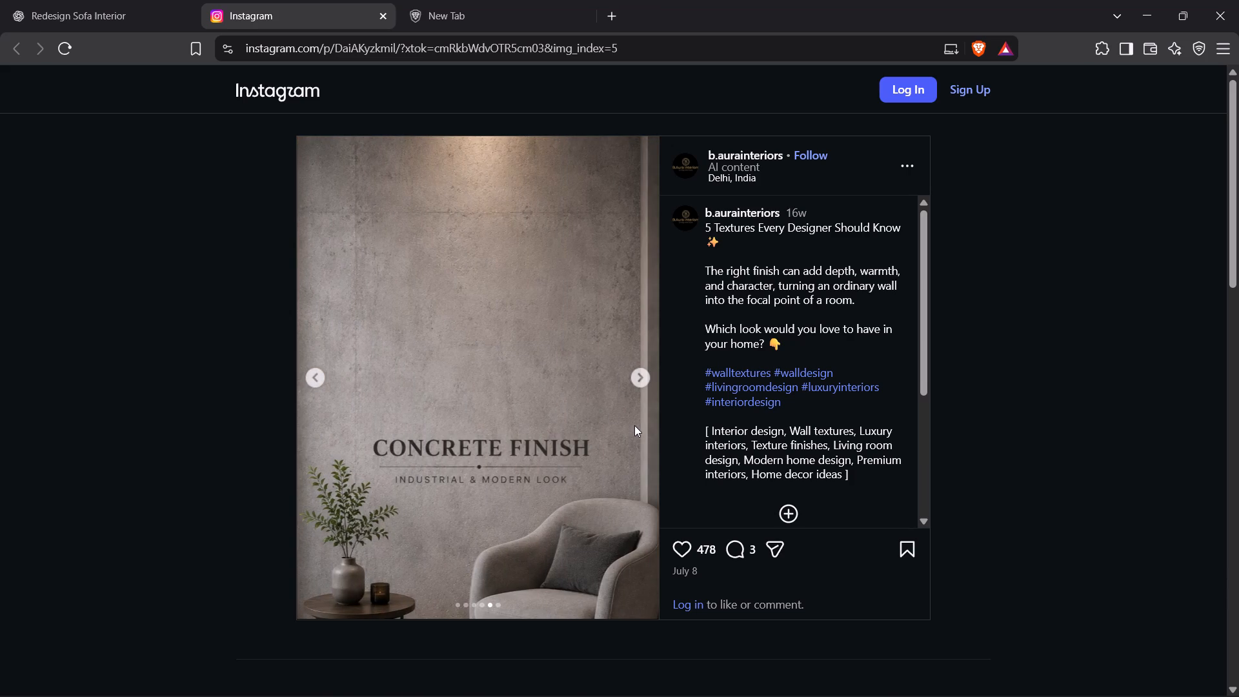
Switch to Canva and try a Glow text effect on the dark "Geometric Mandala" title and its subtitle on page 3.
{"action": "key", "text": "alt+Tab"}
{"action": "left_click", "coordinate": [710, 332]}
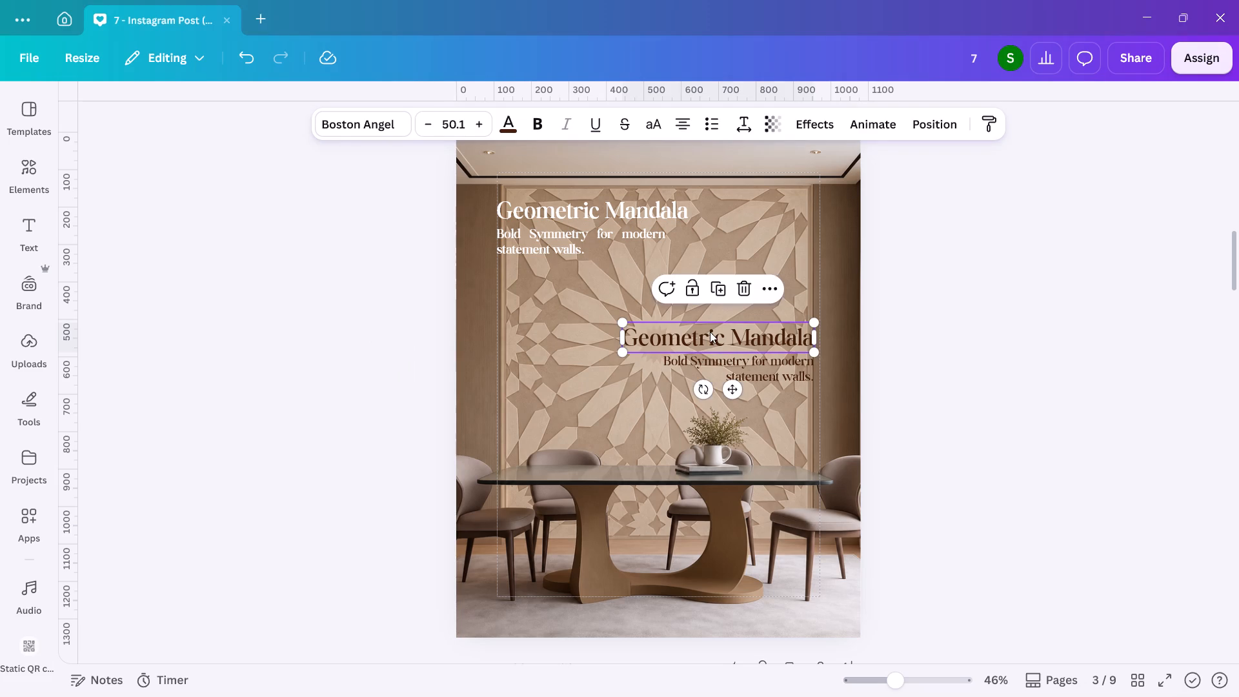
{"action": "left_click", "coordinate": [756, 376], "text": "shift"}
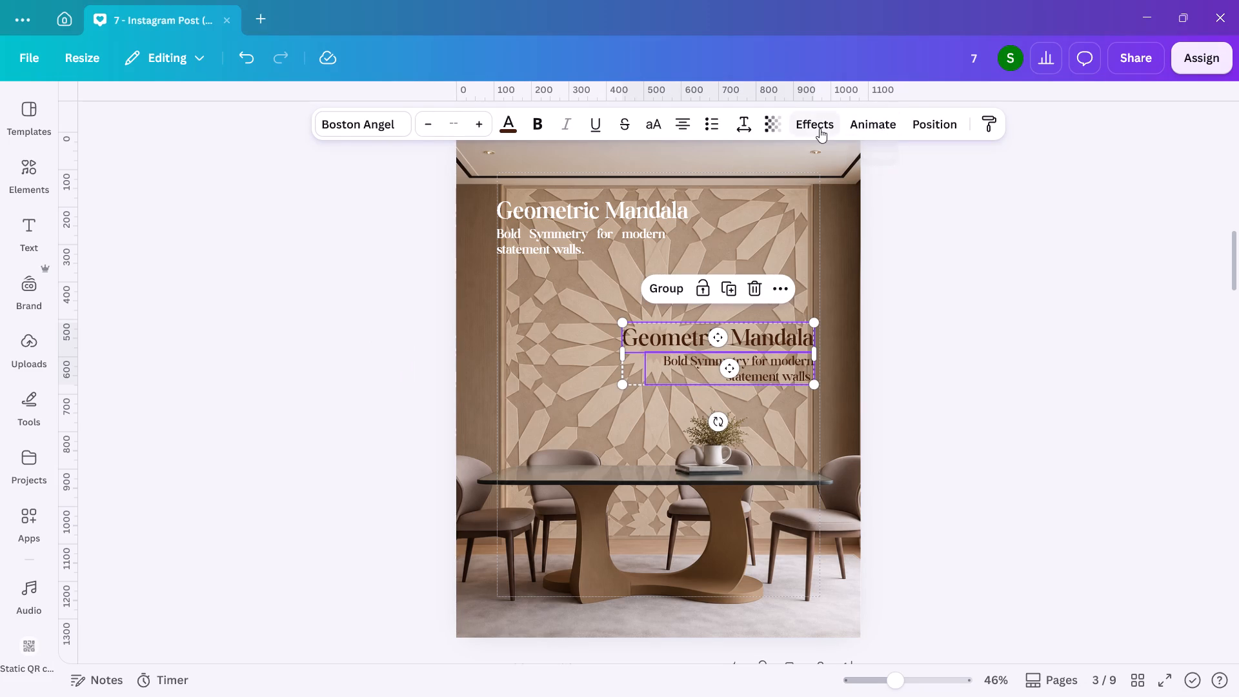
{"action": "left_click", "coordinate": [820, 128]}
{"action": "left_click", "coordinate": [212, 248]}
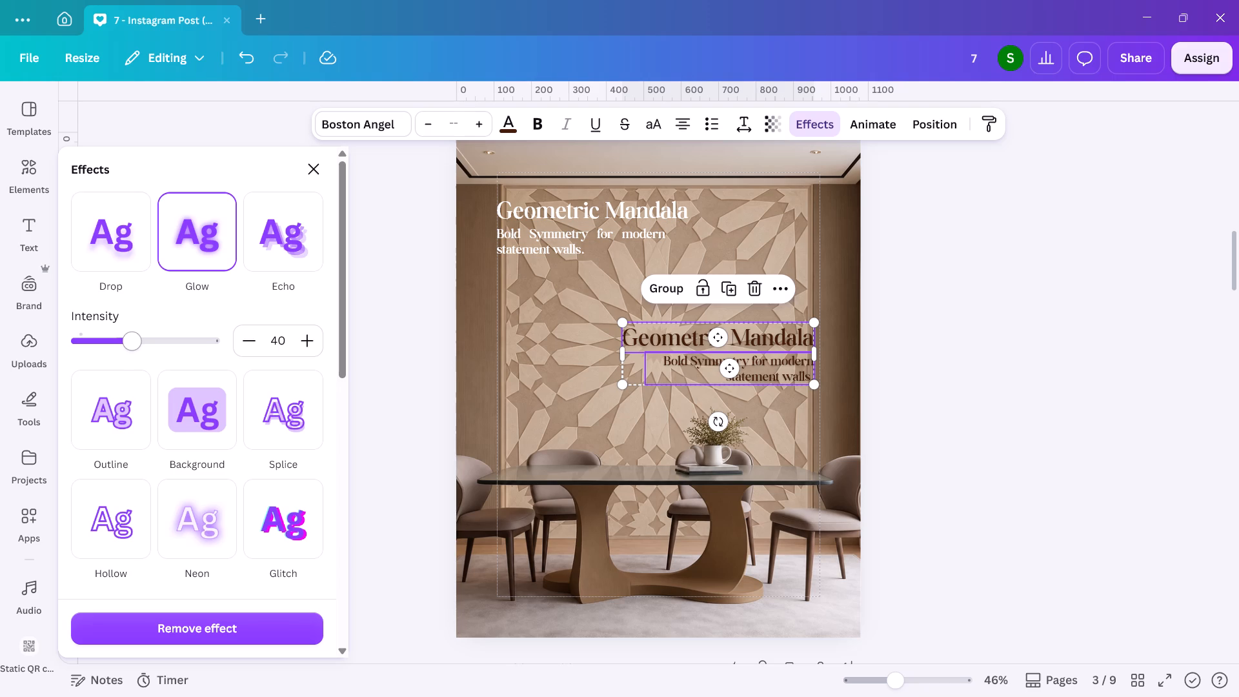
{"action": "scroll", "coordinate": [143, 350], "scroll_direction": "down", "scroll_amount": 1}
{"action": "scroll", "coordinate": [143, 350], "scroll_direction": "up", "scroll_amount": 2}
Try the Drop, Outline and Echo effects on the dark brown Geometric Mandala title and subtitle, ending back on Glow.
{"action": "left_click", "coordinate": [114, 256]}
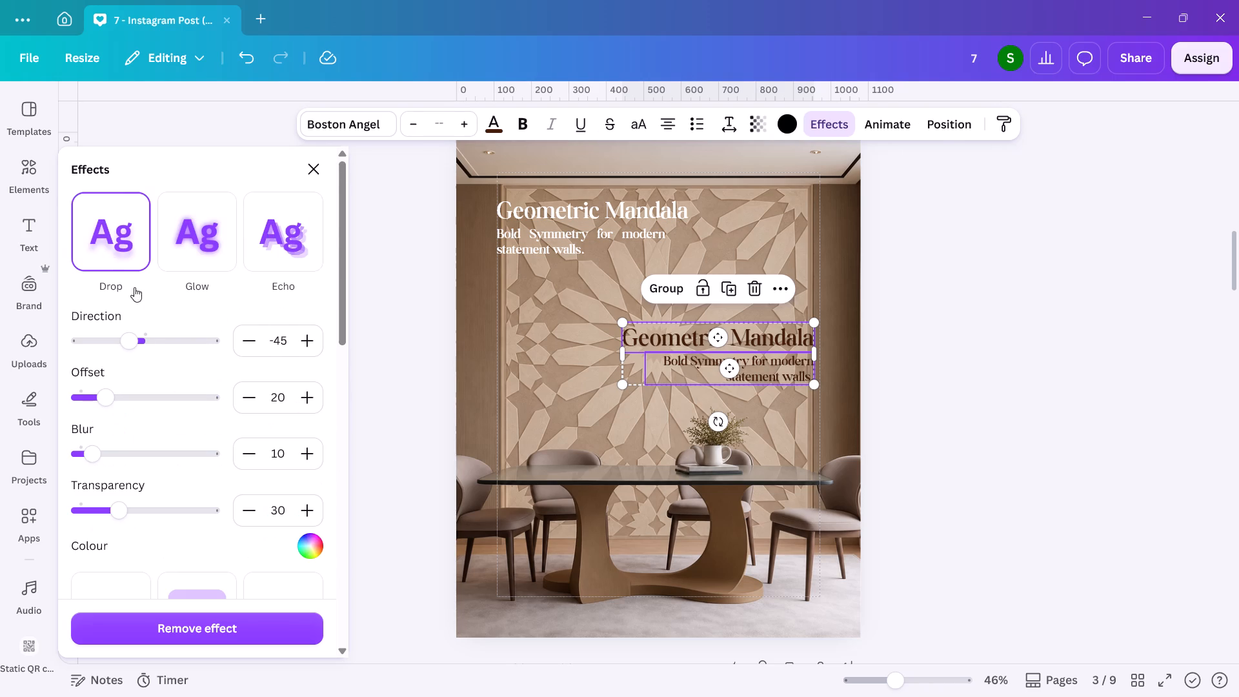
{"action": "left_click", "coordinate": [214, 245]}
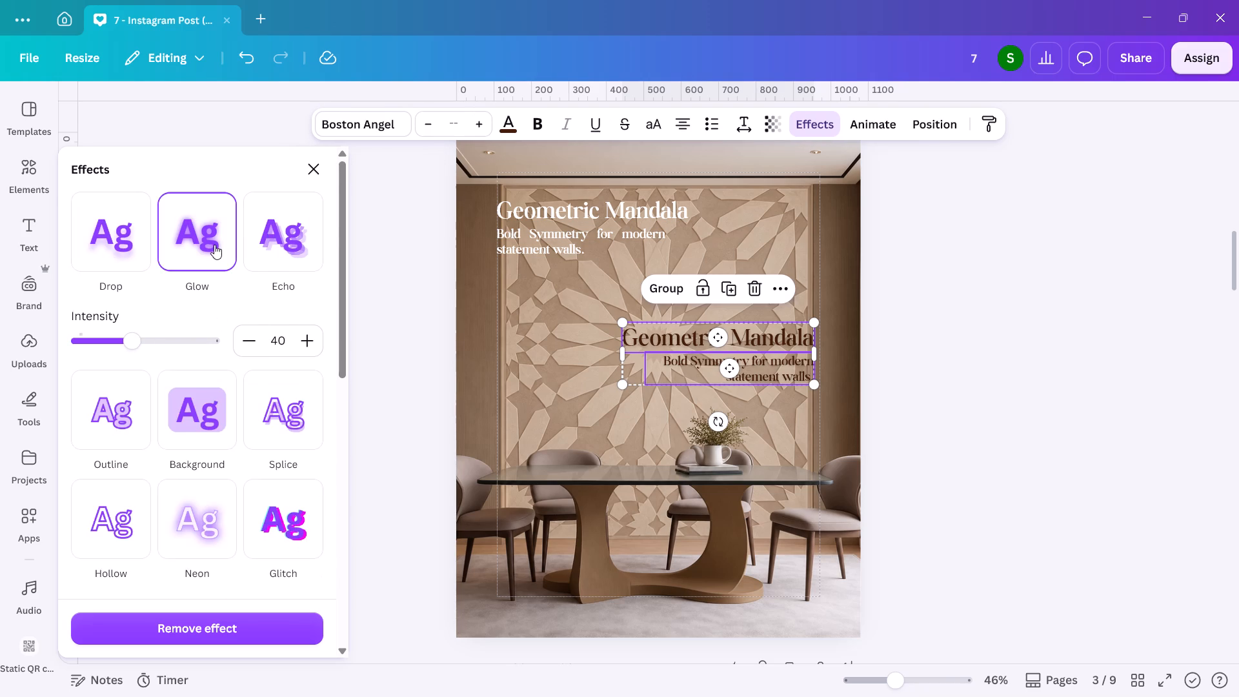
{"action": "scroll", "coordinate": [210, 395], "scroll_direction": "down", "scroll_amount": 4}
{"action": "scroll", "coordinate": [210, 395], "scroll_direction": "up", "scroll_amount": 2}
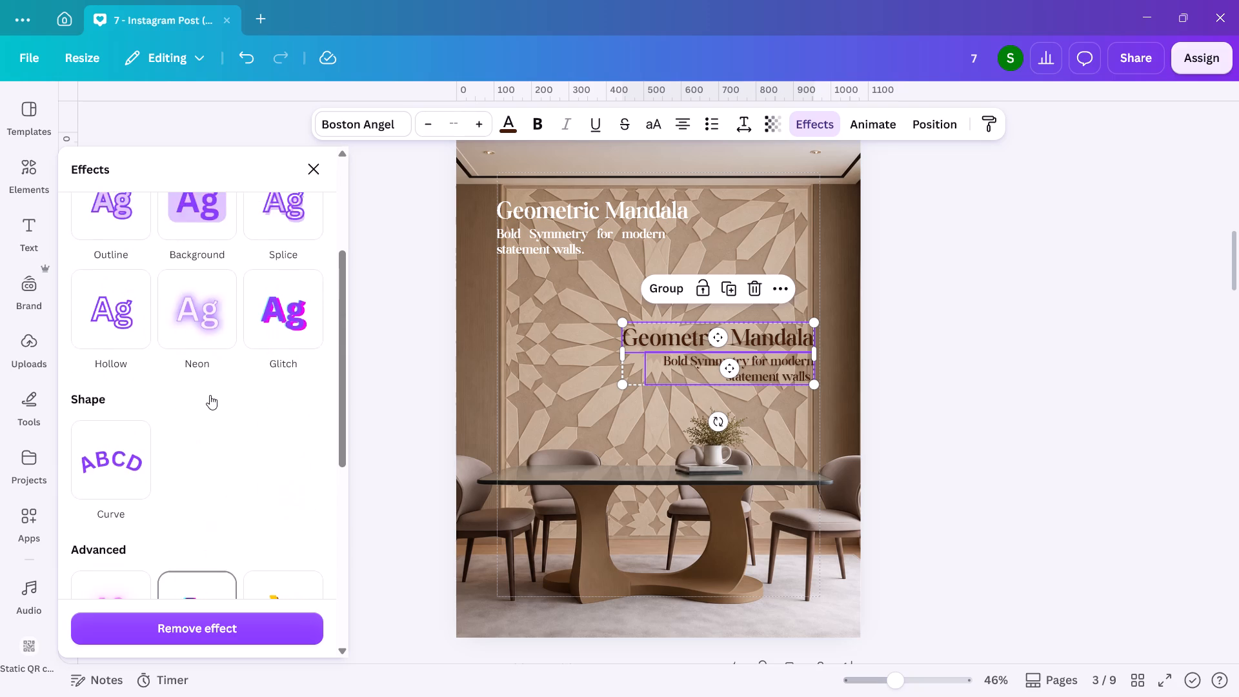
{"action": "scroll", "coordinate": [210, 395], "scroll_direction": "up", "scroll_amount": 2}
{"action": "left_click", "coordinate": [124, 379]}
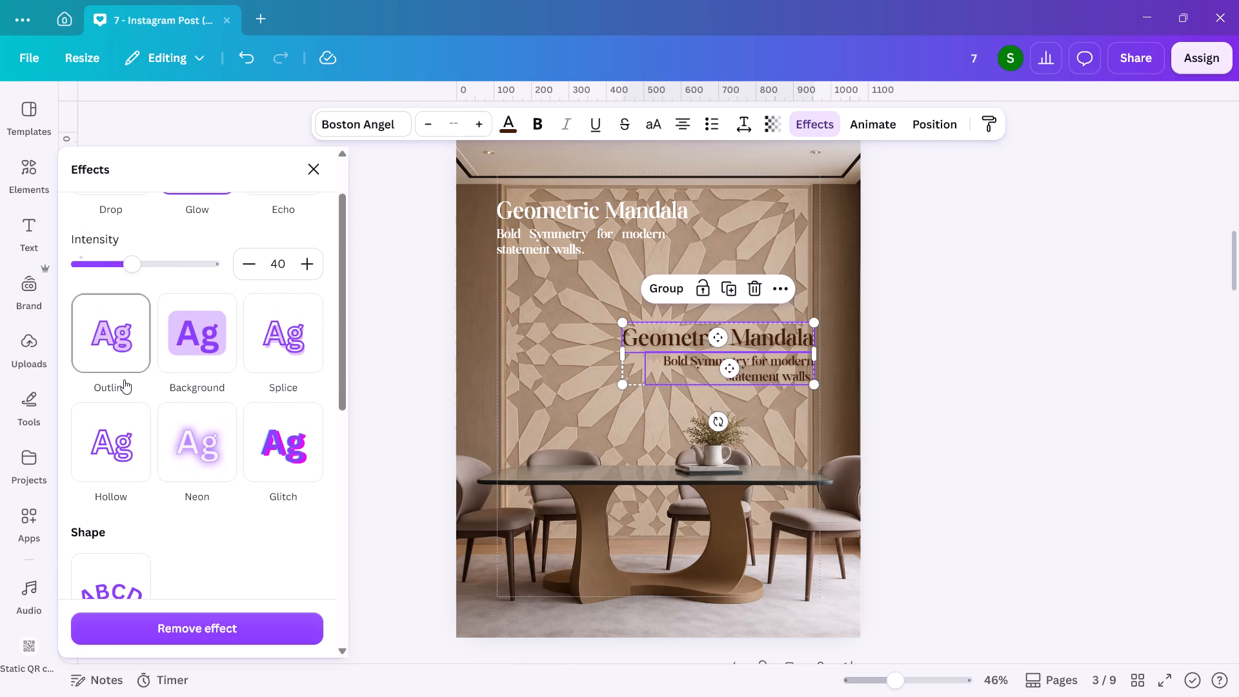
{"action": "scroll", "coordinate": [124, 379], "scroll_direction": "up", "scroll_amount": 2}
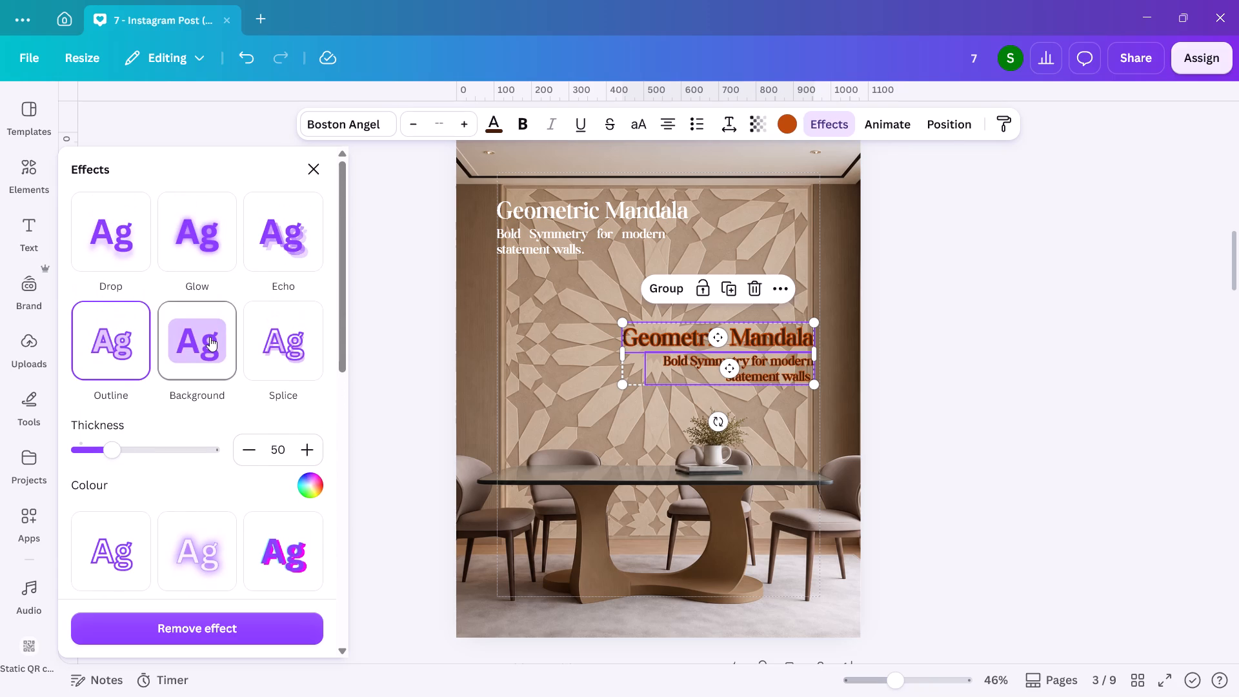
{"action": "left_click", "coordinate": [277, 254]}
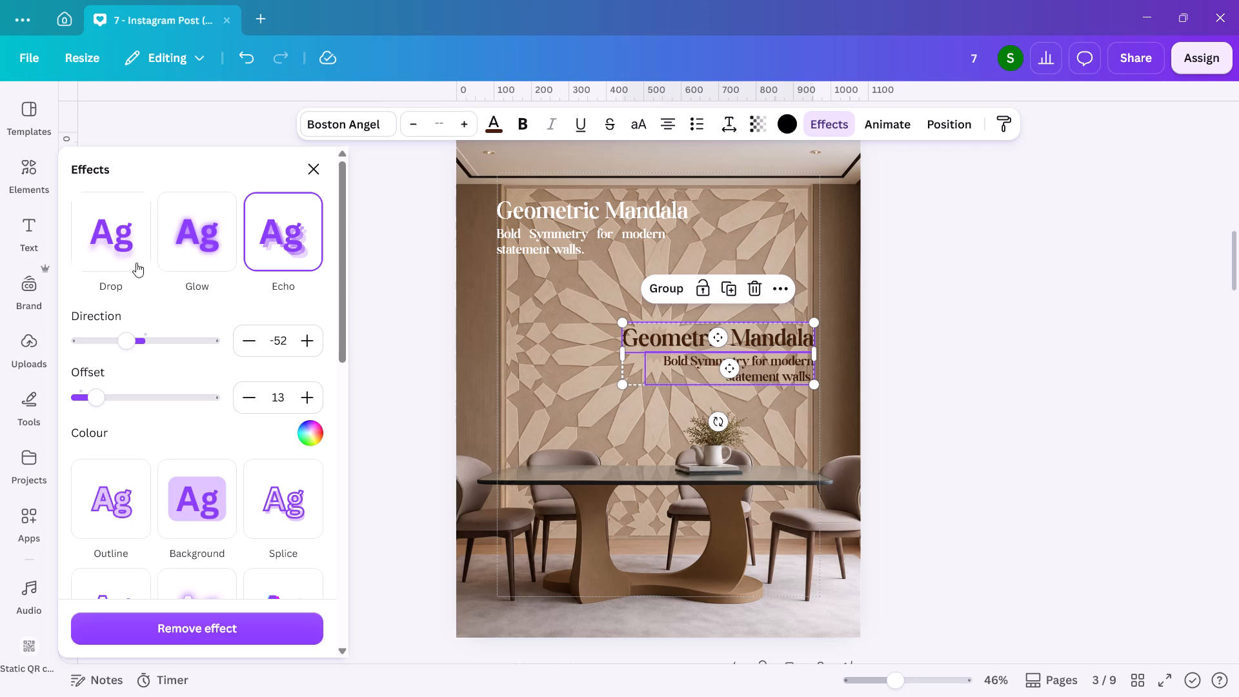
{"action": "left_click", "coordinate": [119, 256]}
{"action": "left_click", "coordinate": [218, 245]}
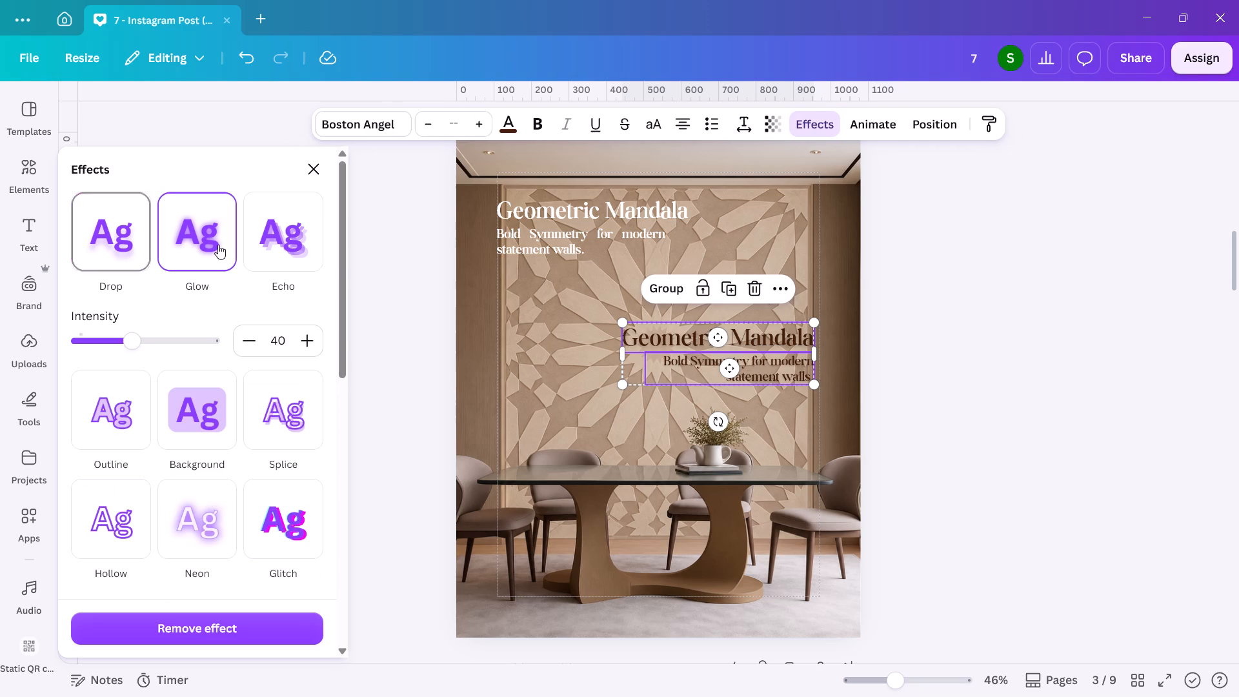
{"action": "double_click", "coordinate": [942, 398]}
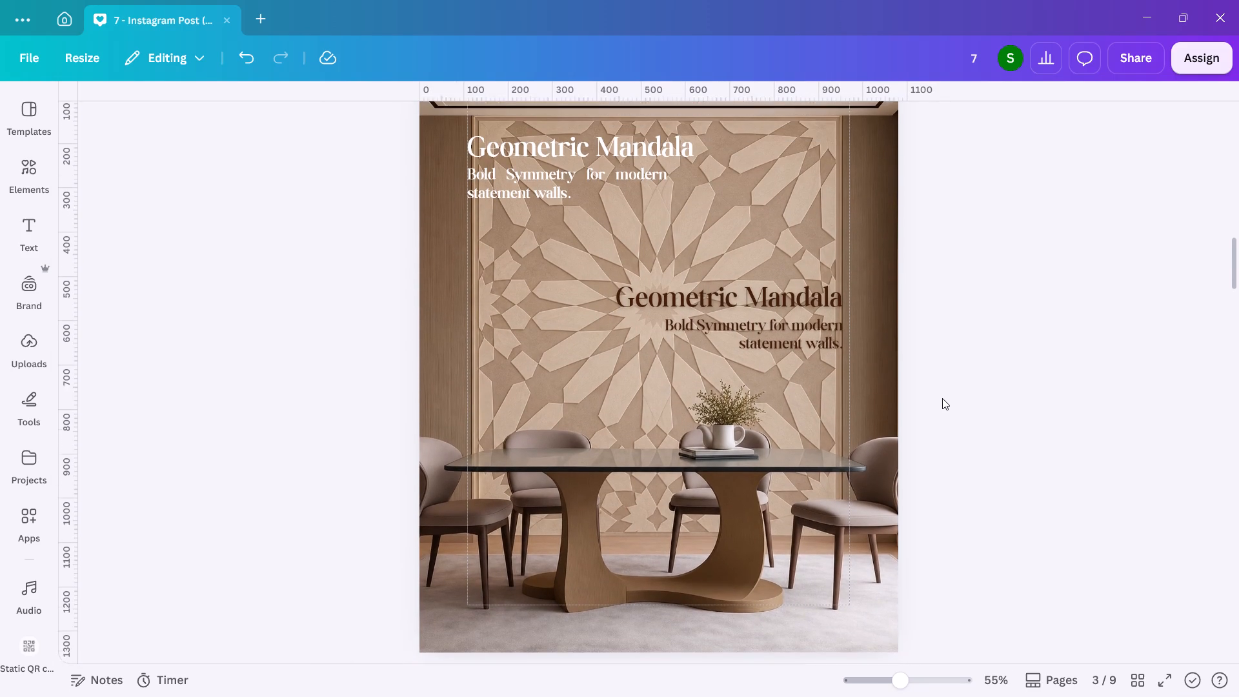
Move the dark brown Geometric Mandala title and subtitle together up the wall until the title is about level with the white subtitle.
{"action": "scroll", "coordinate": [942, 398], "scroll_direction": "down", "scroll_amount": 1}
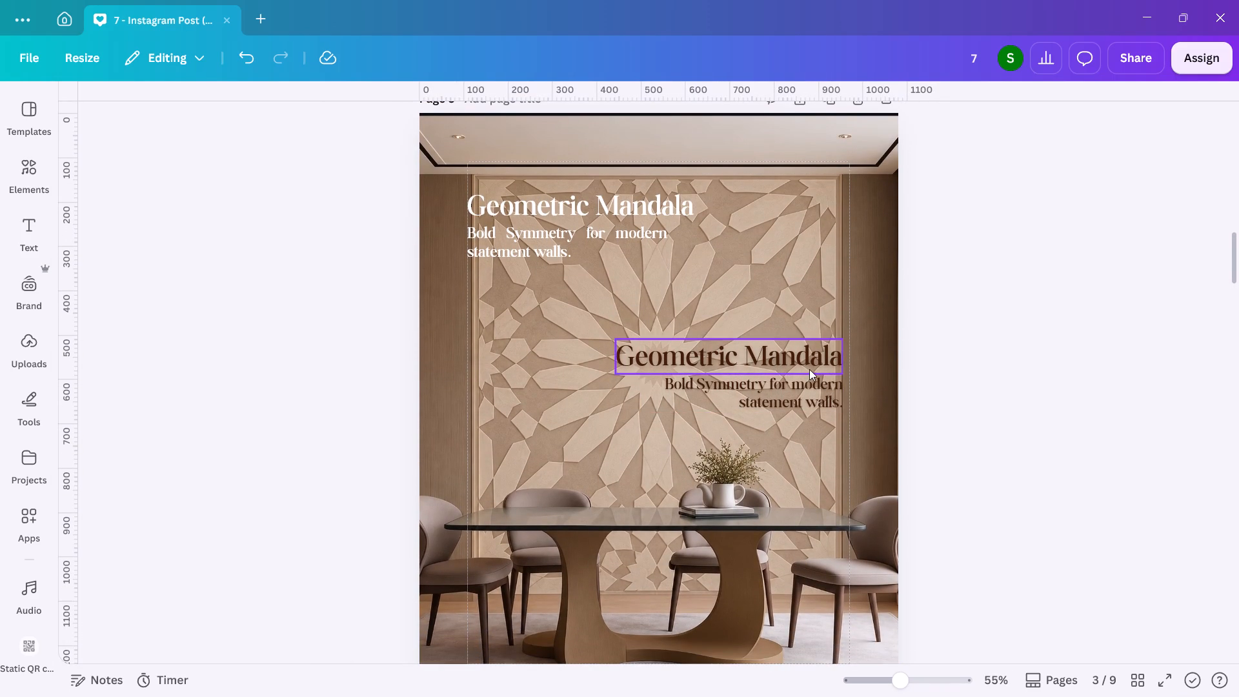
{"action": "left_click", "coordinate": [809, 369]}
{"action": "left_click", "coordinate": [816, 389], "text": "shift"}
{"action": "left_click_drag", "start_coordinate": [808, 356], "coordinate": [796, 294]}
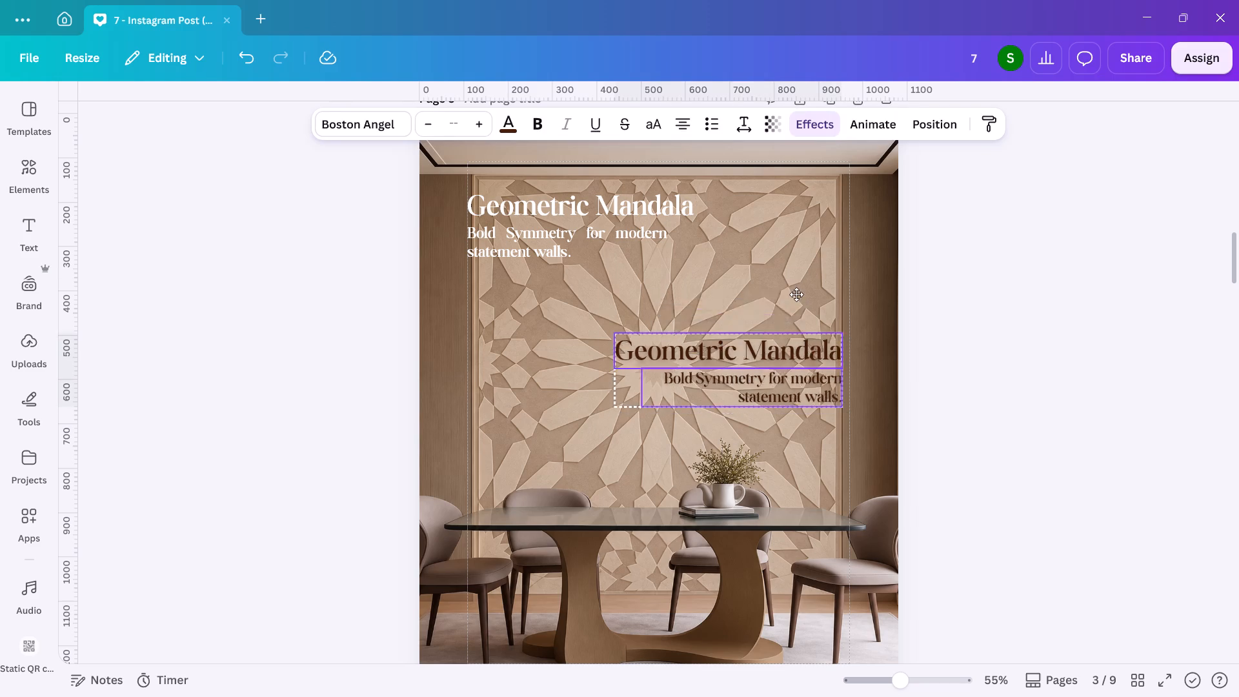
{"action": "left_click_drag", "start_coordinate": [796, 294], "coordinate": [805, 260]}
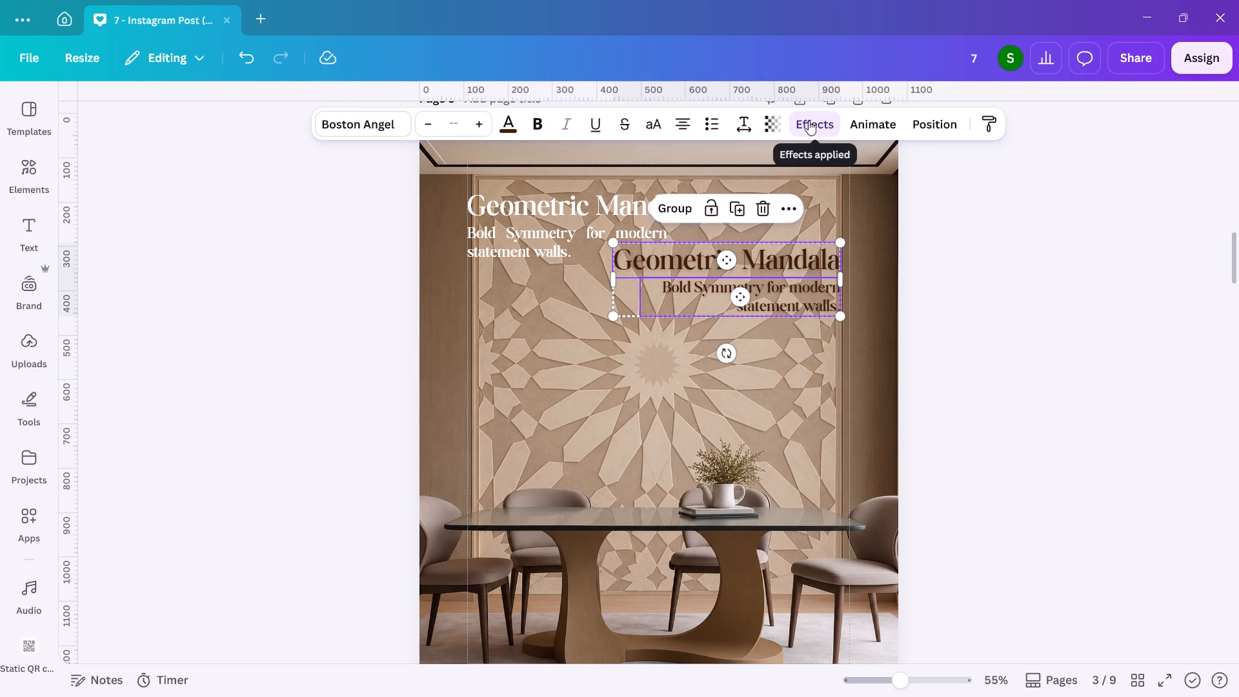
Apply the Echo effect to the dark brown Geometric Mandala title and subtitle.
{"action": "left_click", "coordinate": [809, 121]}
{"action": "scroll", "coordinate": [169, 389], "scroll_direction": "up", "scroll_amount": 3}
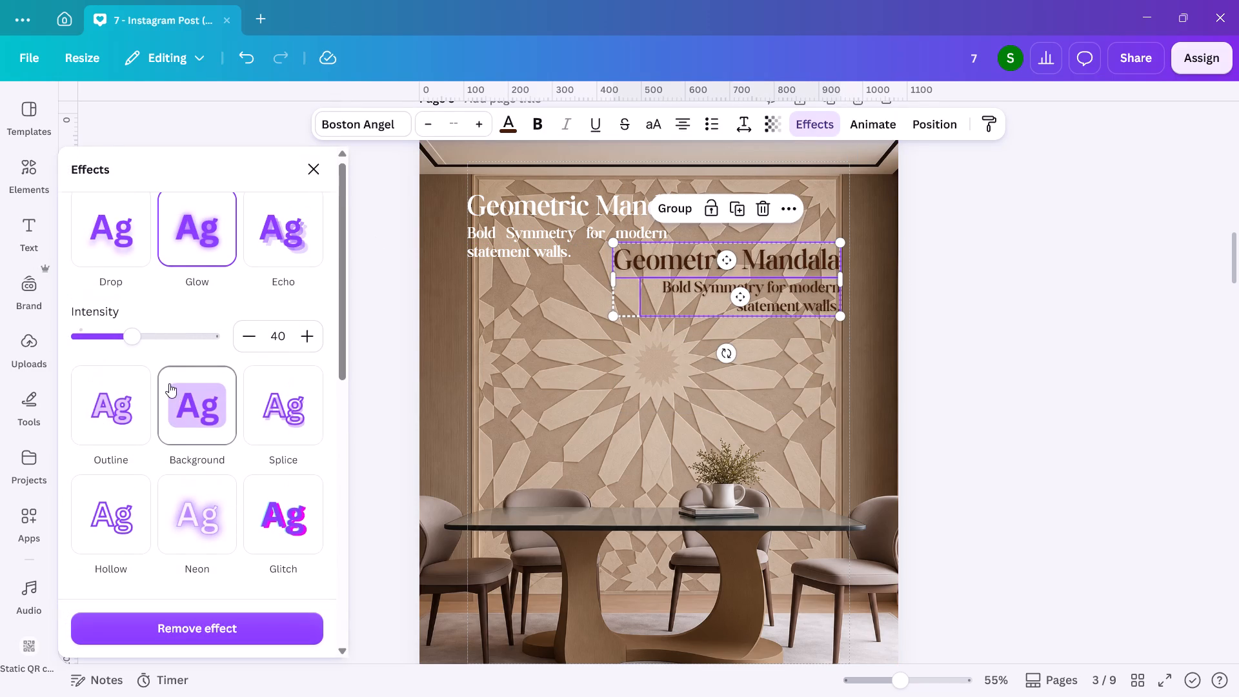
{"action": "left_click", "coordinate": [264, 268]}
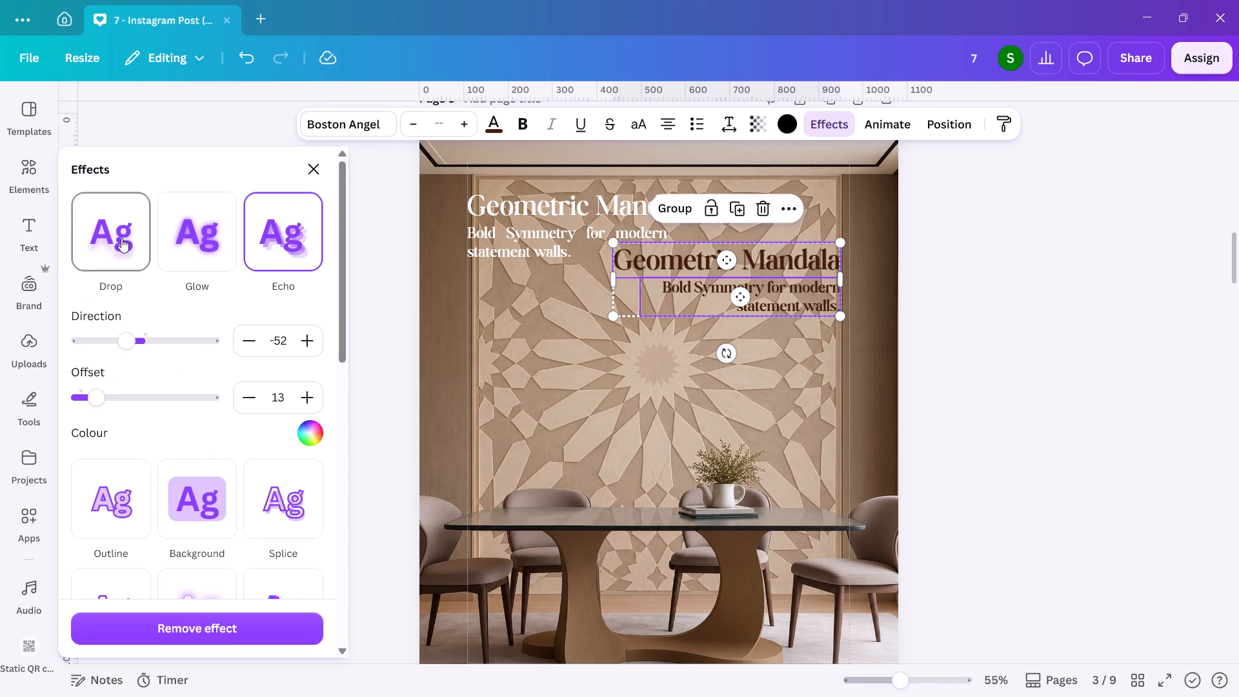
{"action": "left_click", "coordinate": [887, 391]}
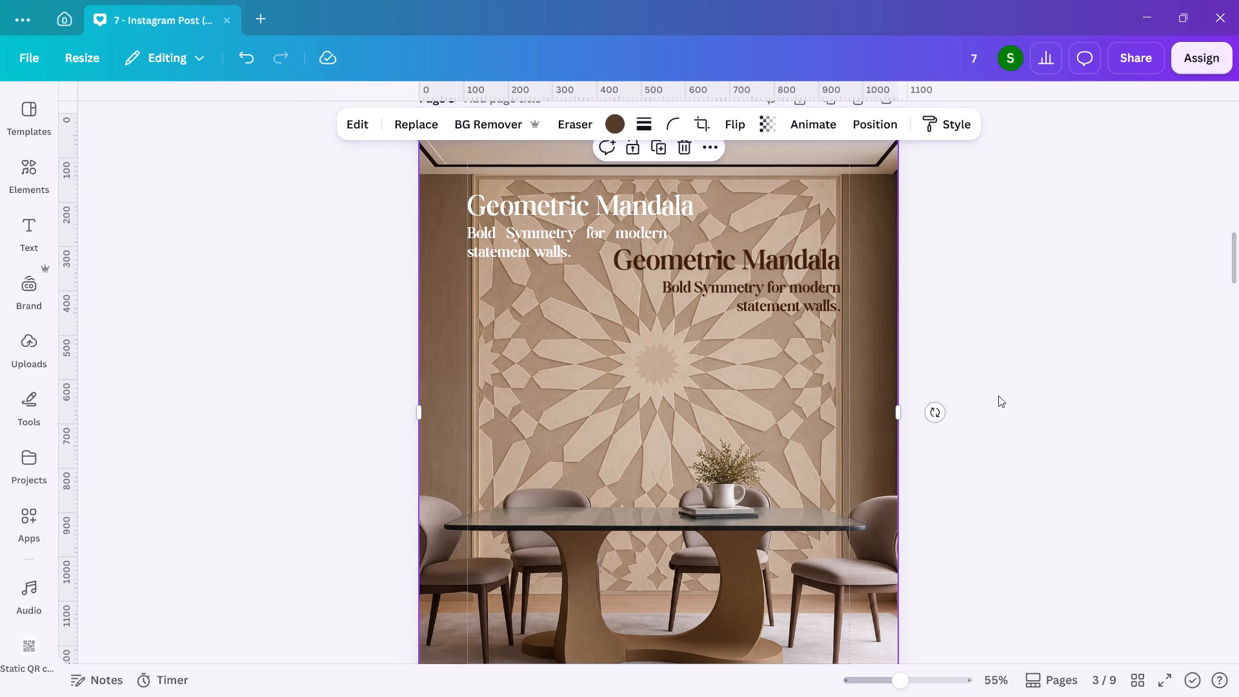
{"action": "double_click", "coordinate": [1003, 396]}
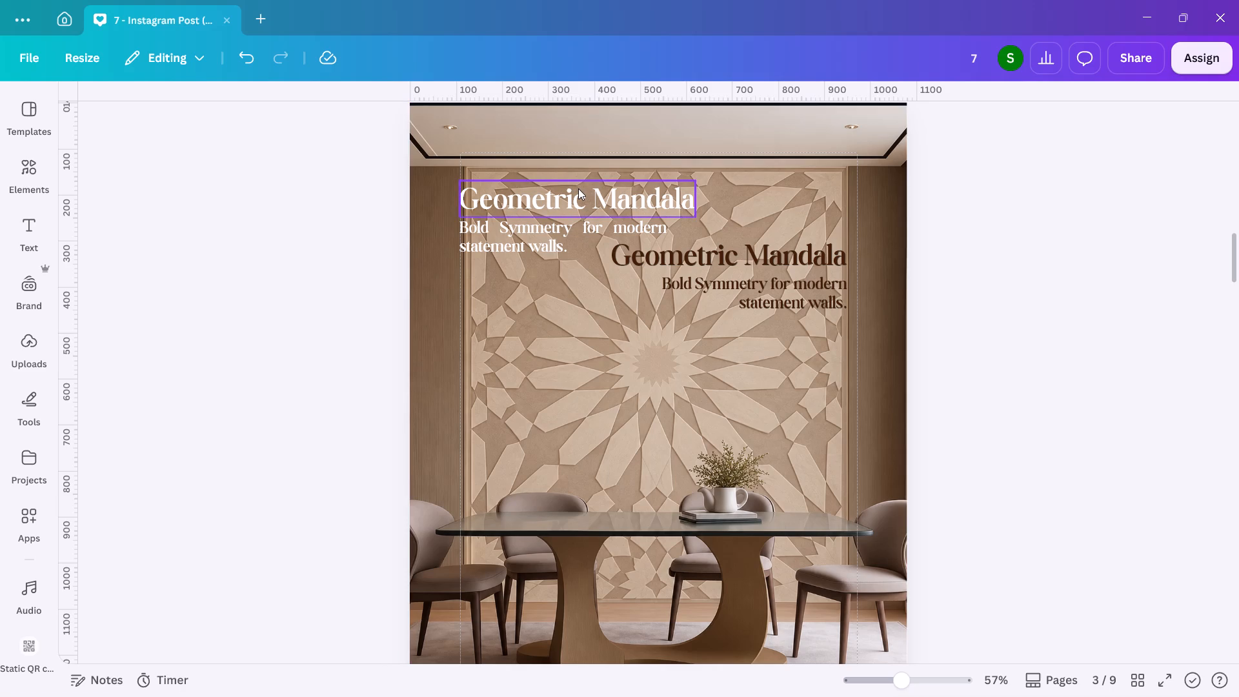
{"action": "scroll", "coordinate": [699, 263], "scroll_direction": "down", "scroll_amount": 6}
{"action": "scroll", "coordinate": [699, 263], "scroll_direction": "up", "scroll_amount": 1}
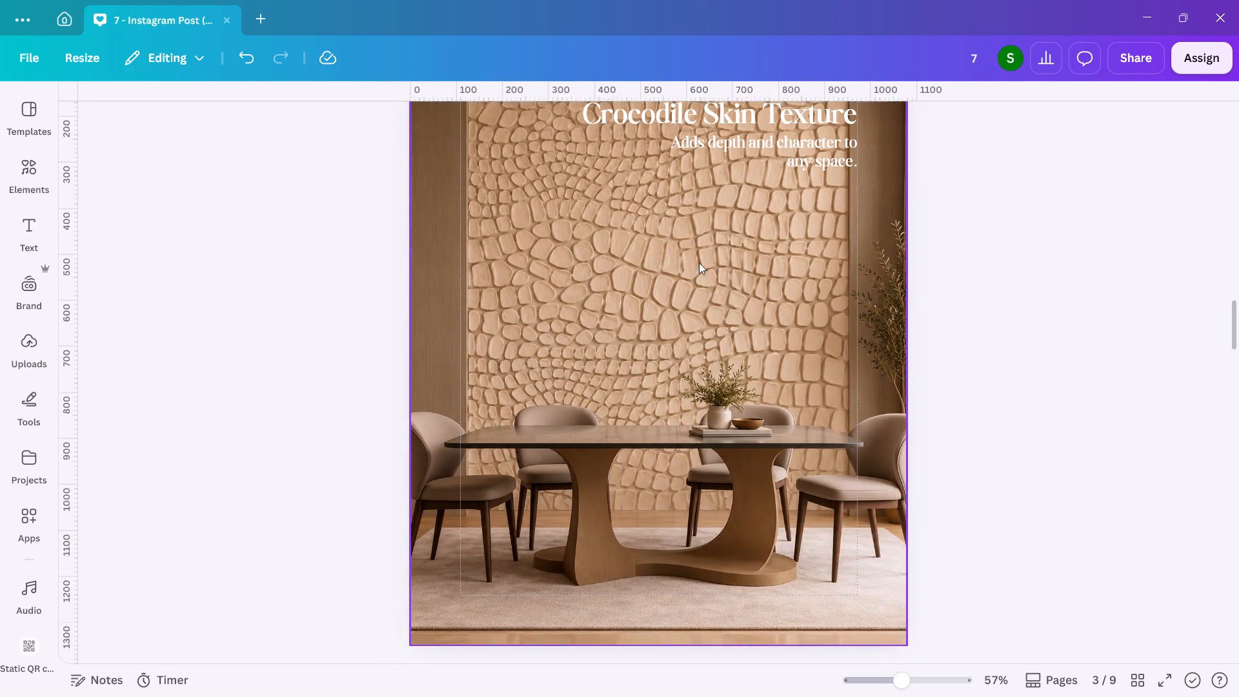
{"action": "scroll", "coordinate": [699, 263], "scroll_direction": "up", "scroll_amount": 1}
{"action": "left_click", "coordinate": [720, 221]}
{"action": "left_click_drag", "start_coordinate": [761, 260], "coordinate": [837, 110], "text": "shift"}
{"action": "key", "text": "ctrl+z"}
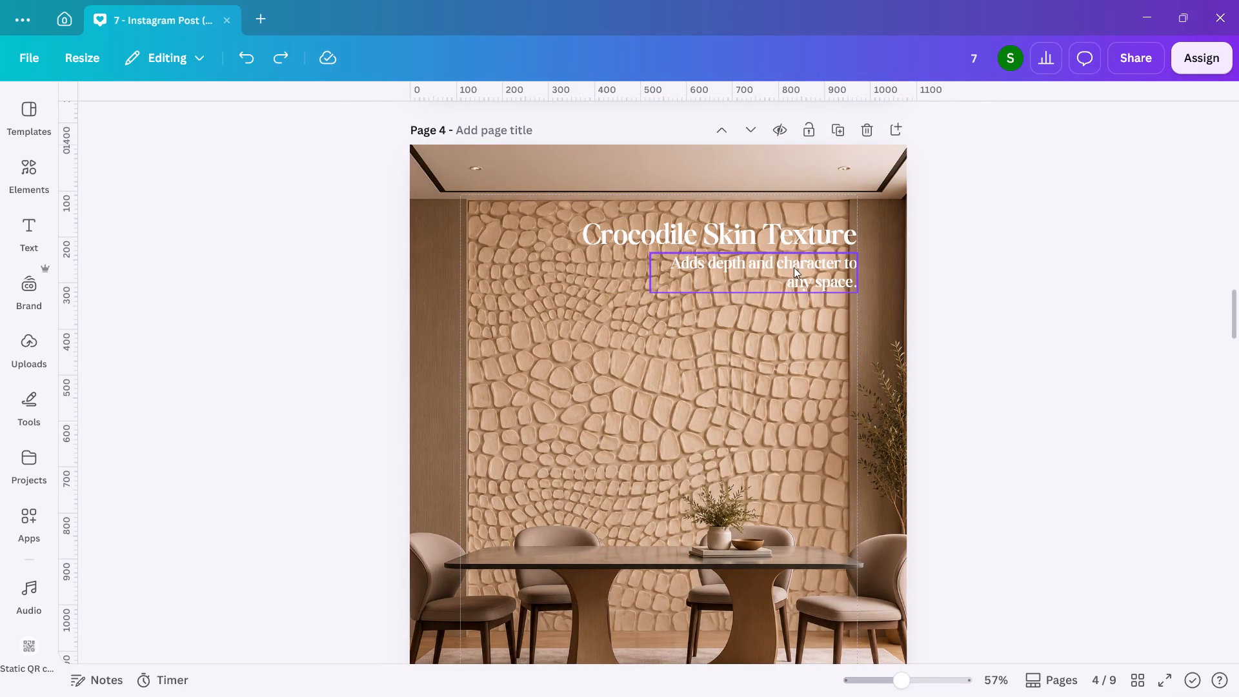
Open the text effects for the Crocodile Skin Texture title and subtitle on page 4.
{"action": "left_click", "coordinate": [794, 264]}
{"action": "left_click", "coordinate": [801, 243], "text": "shift"}
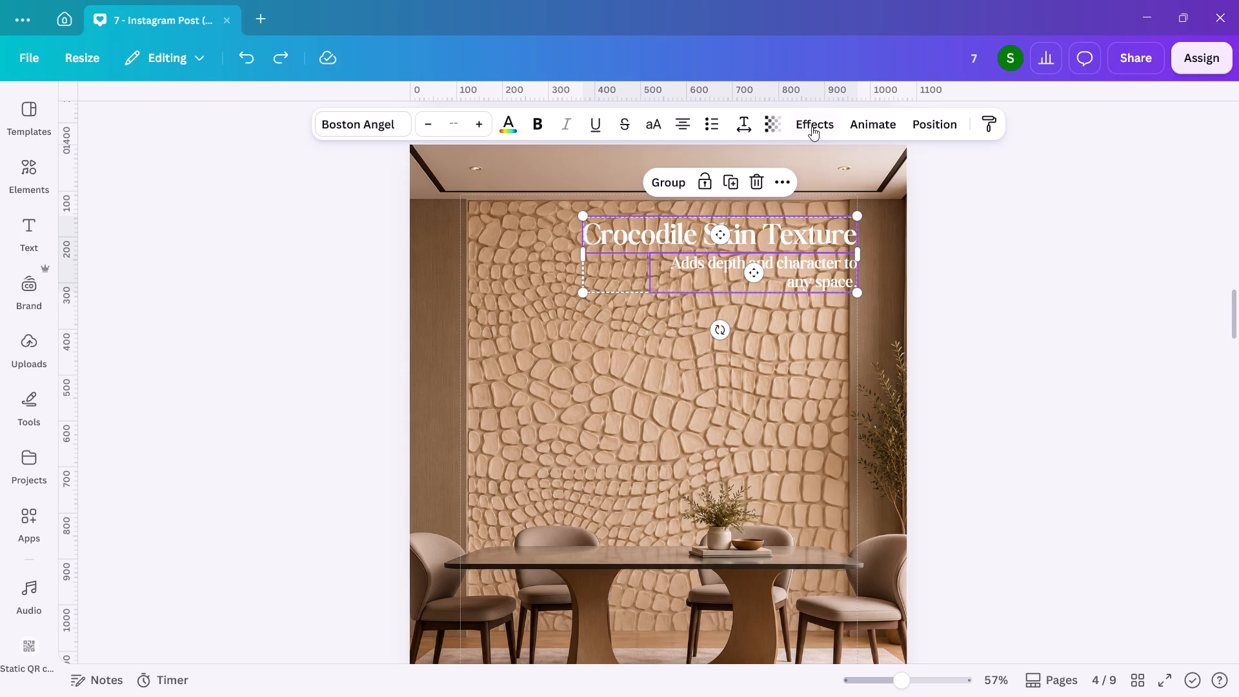
{"action": "left_click", "coordinate": [811, 121]}
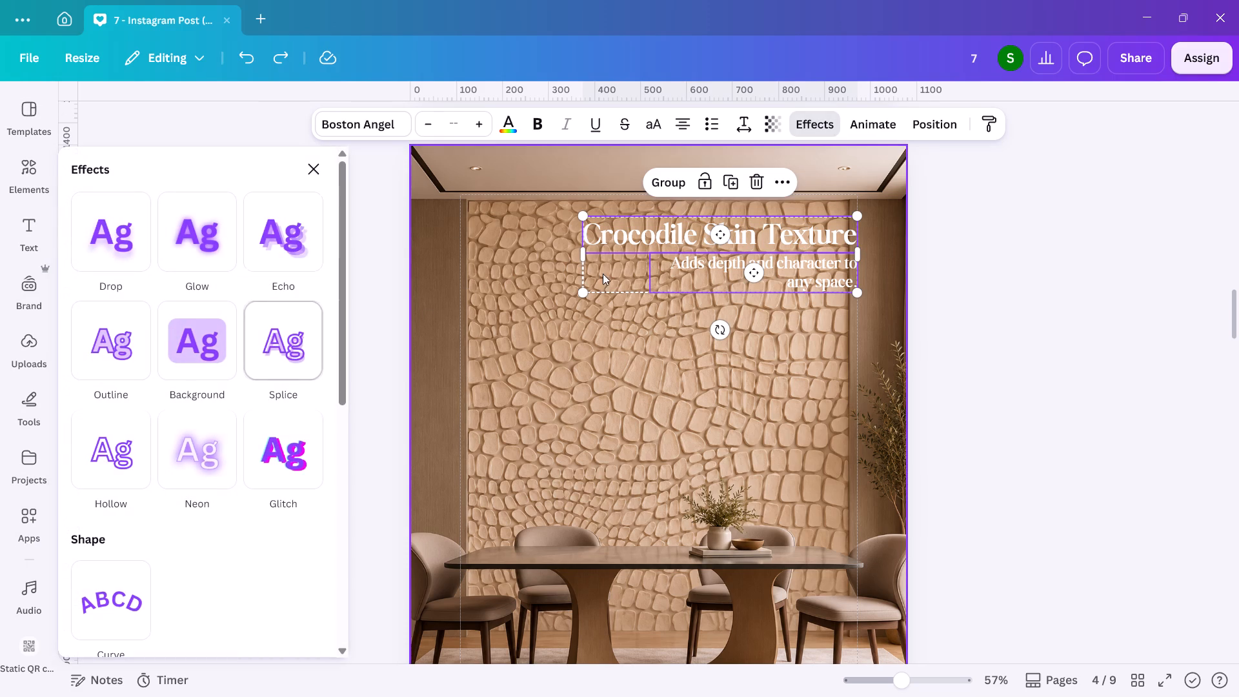
Apply the Glow effect to the dark brown Geometric Mandala title and subtitle on page 3.
{"action": "scroll", "coordinate": [700, 329], "scroll_direction": "up", "scroll_amount": 5}
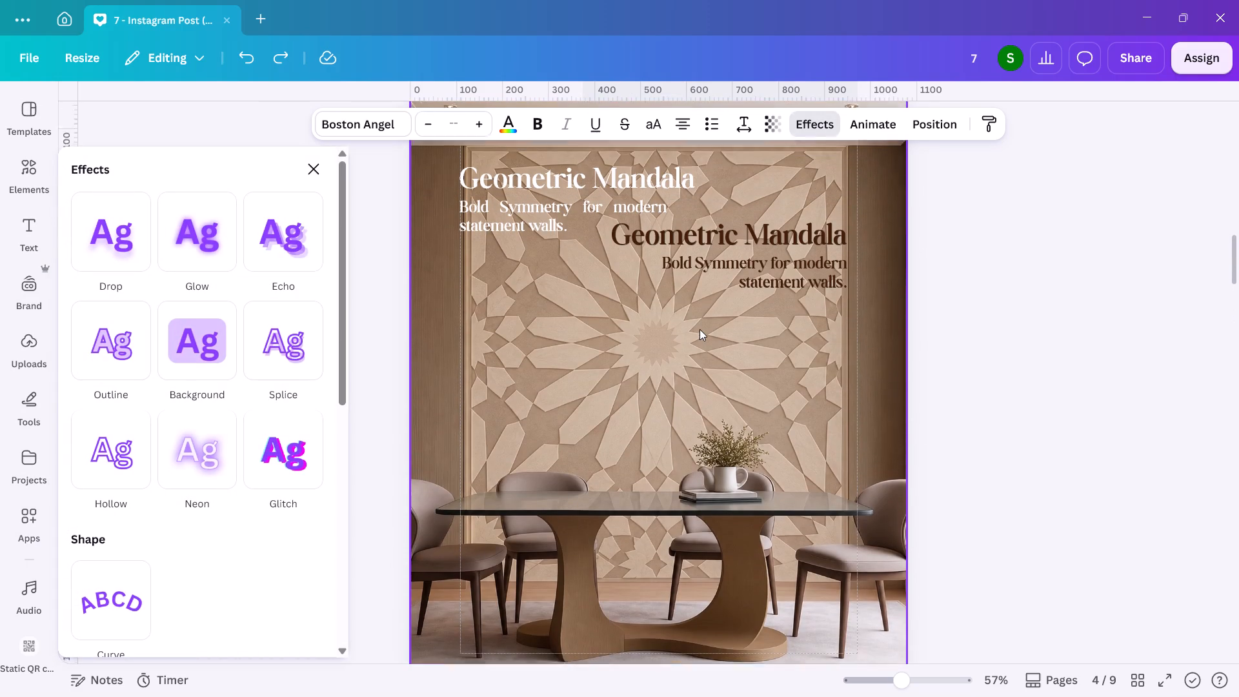
{"action": "scroll", "coordinate": [700, 329], "scroll_direction": "up", "scroll_amount": 2}
{"action": "left_click", "coordinate": [737, 301]}
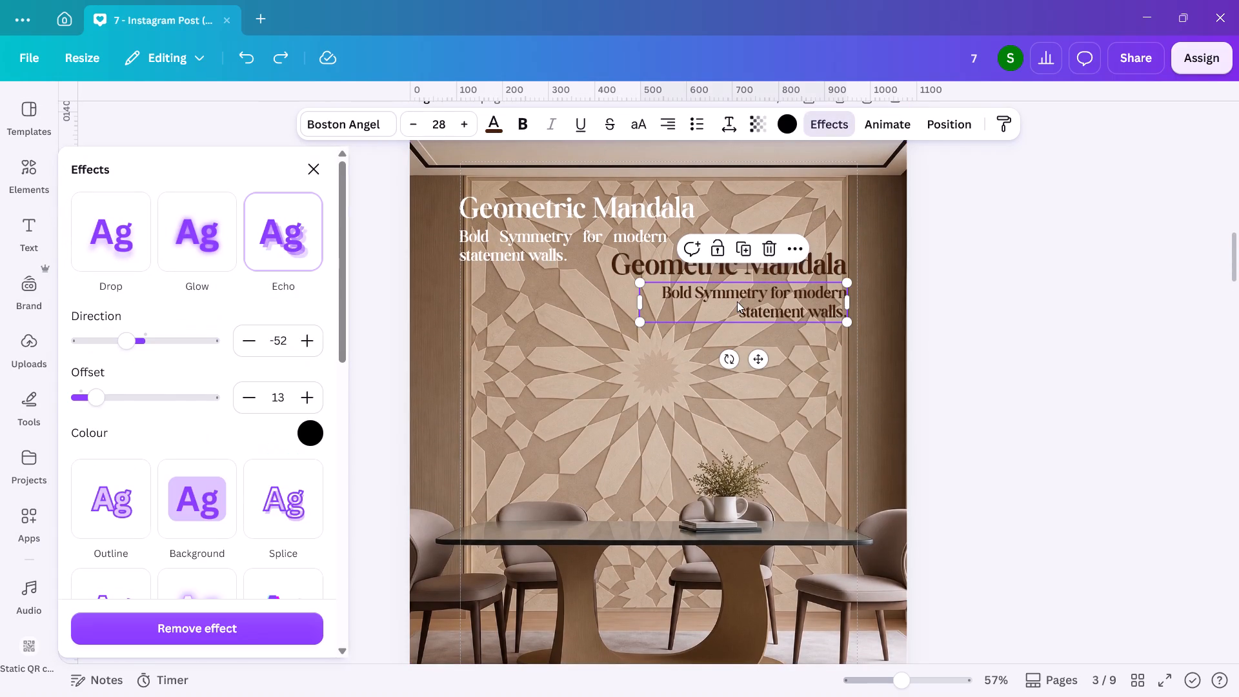
{"action": "left_click", "coordinate": [754, 276], "text": "shift"}
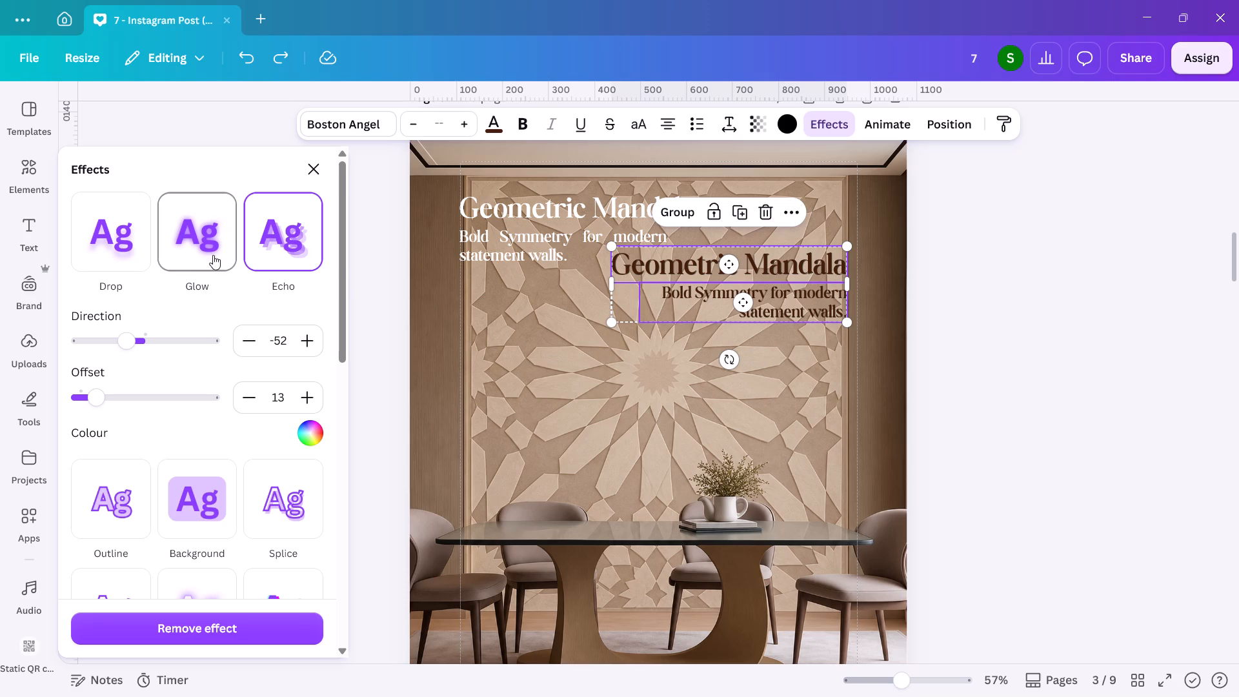
{"action": "left_click", "coordinate": [211, 252]}
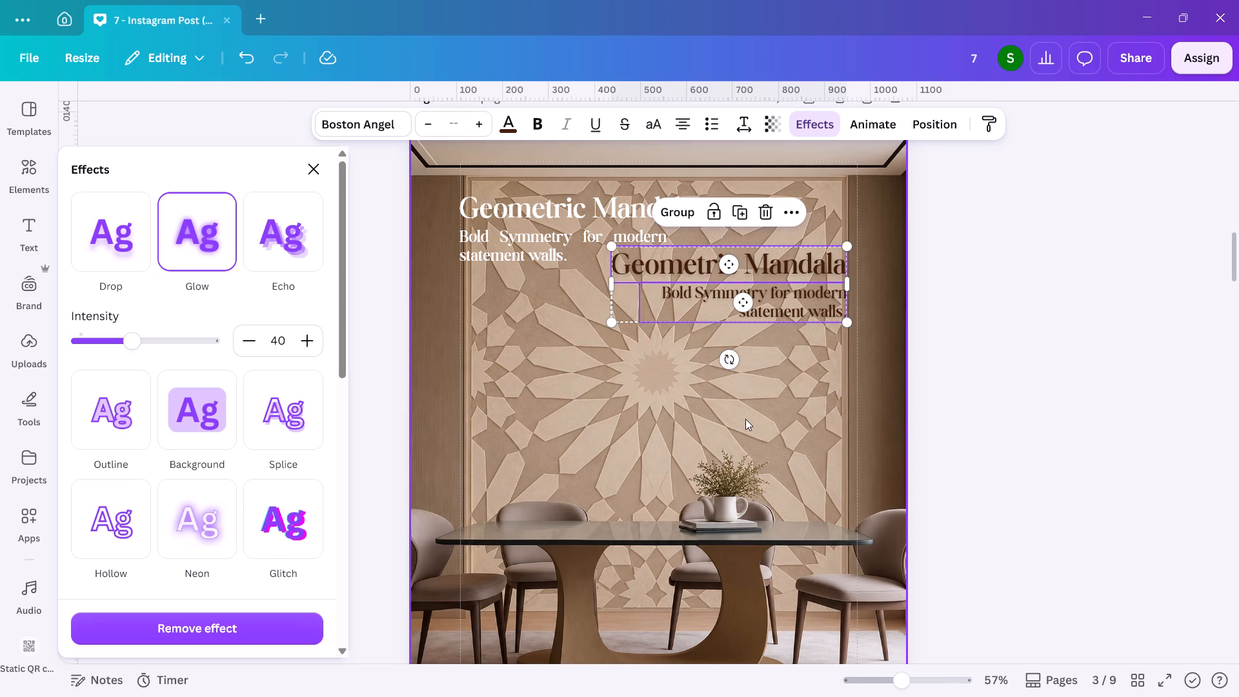
Change the text colour of the dark brown title and subtitle to white.
{"action": "left_click", "coordinate": [510, 130]}
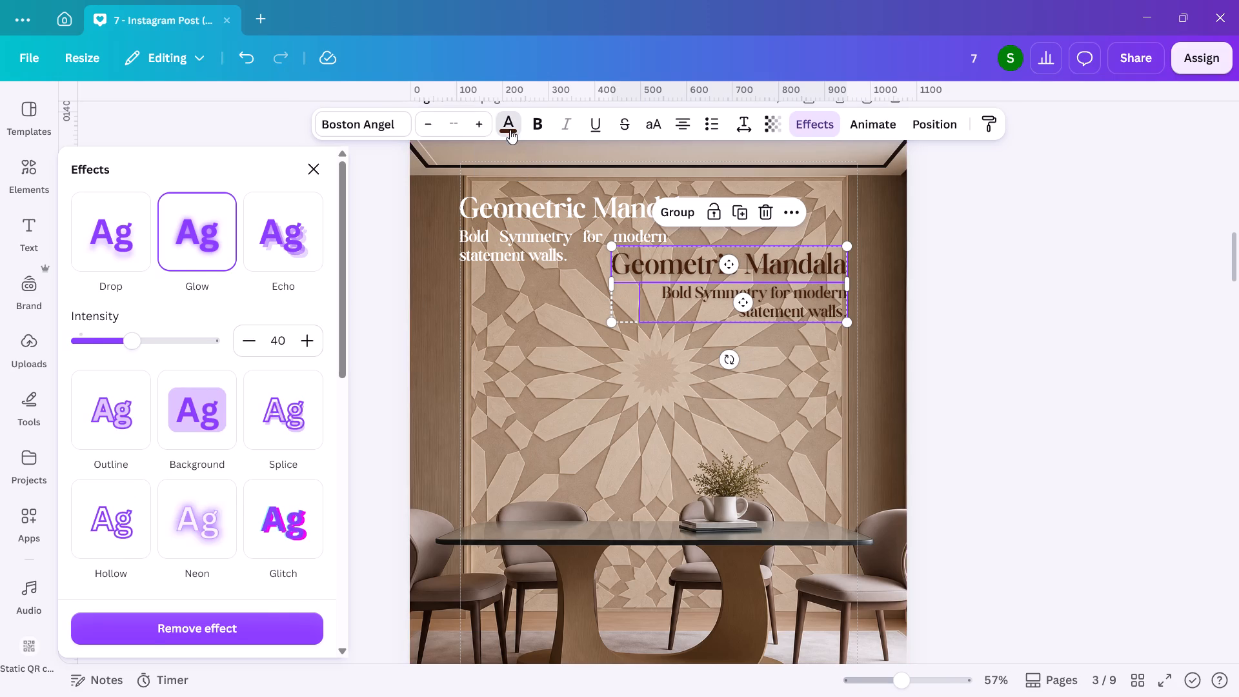
{"action": "left_click", "coordinate": [193, 281]}
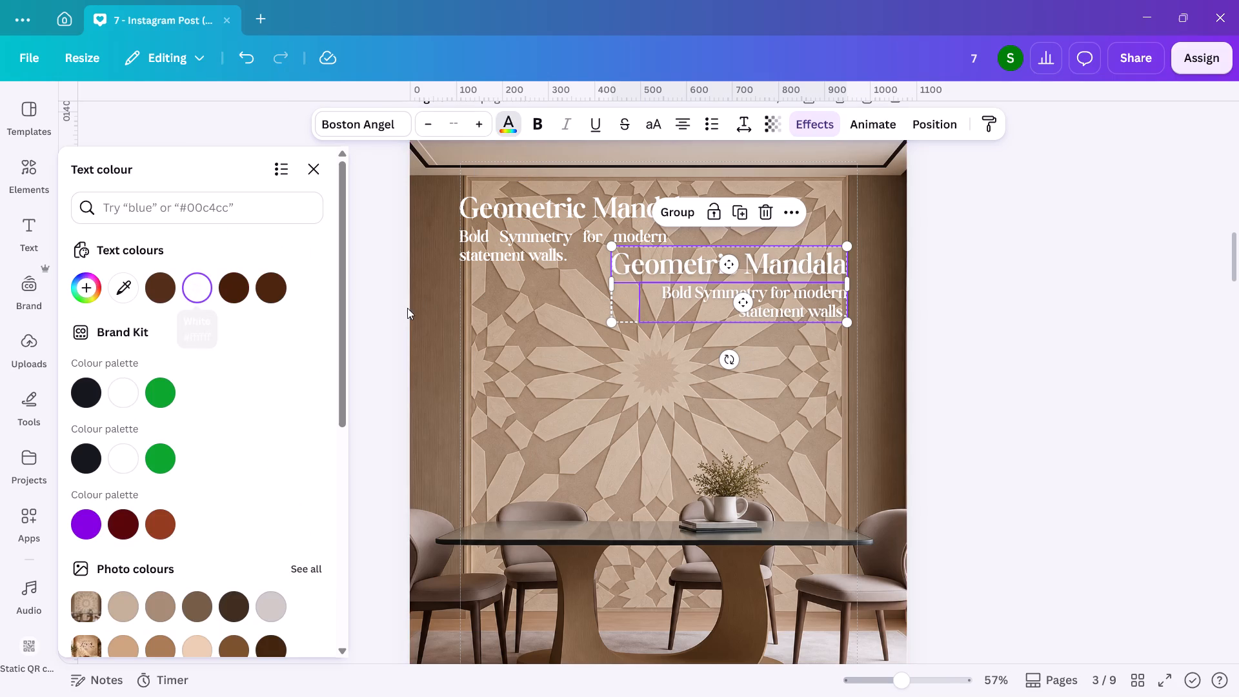
Delete the left-aligned Geometric Mandala title and its justified subtitle from page 3.
{"action": "left_click_drag", "start_coordinate": [527, 244], "coordinate": [496, 214]}
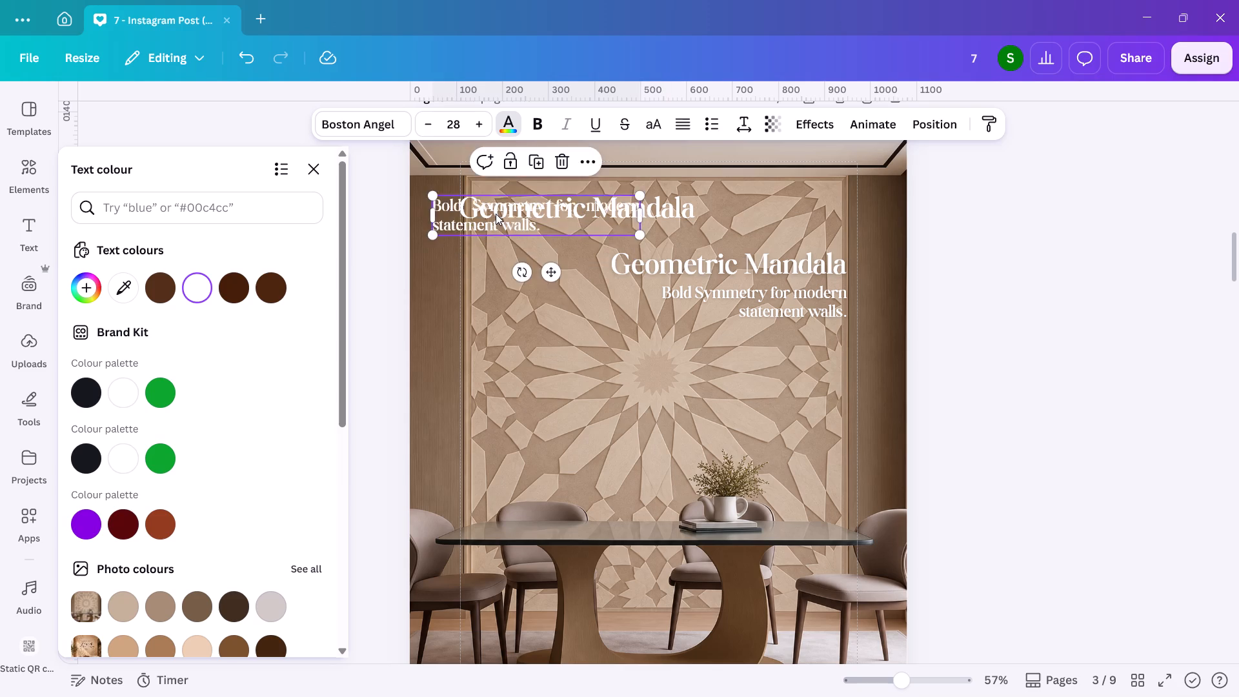
{"action": "key", "text": "ctrl+z"}
{"action": "left_click", "coordinate": [490, 210], "text": "shift"}
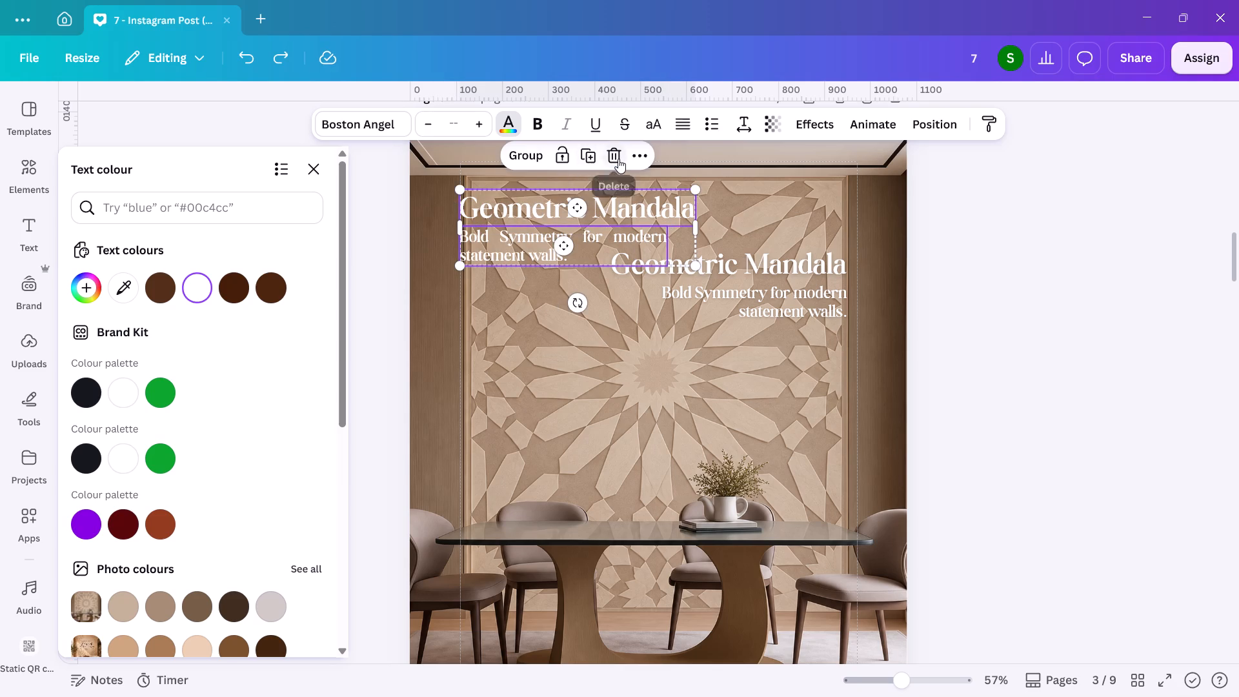
{"action": "left_click", "coordinate": [618, 159]}
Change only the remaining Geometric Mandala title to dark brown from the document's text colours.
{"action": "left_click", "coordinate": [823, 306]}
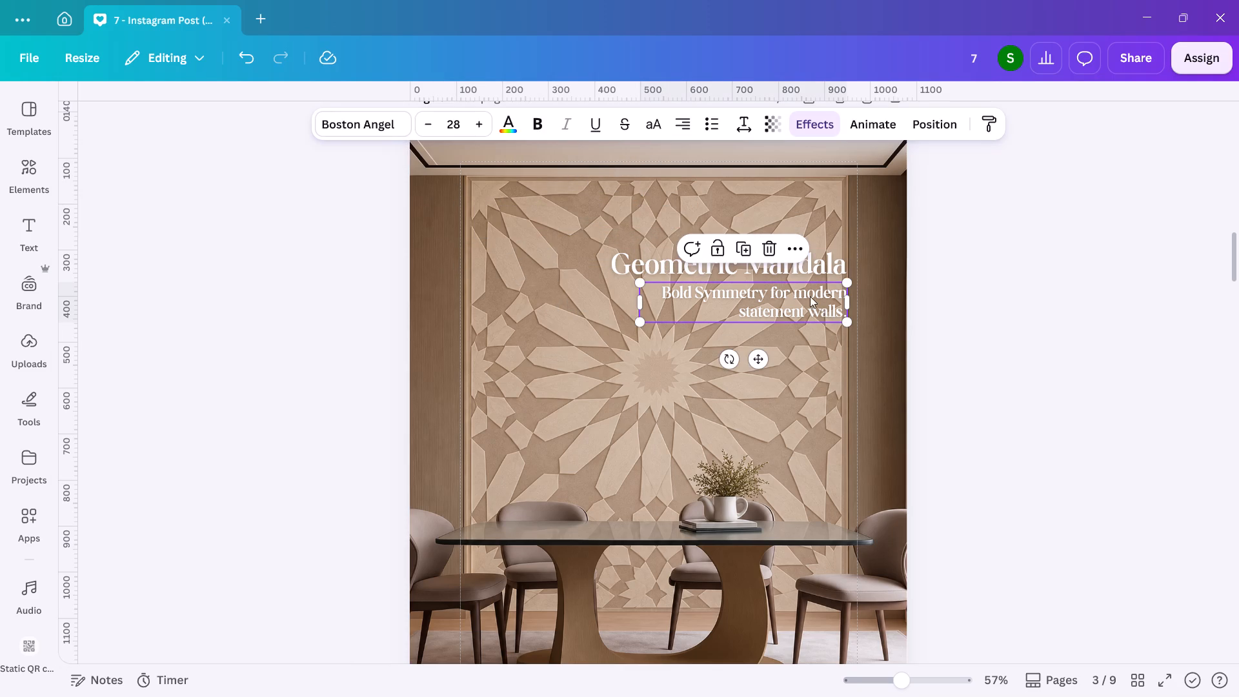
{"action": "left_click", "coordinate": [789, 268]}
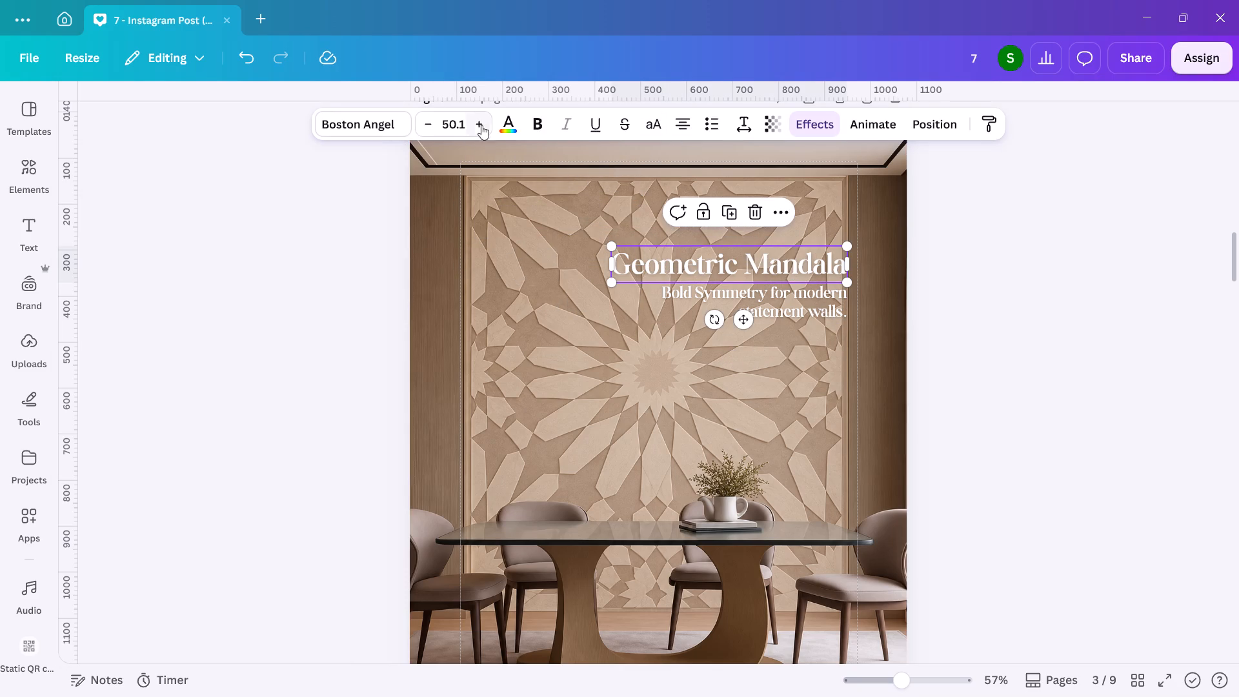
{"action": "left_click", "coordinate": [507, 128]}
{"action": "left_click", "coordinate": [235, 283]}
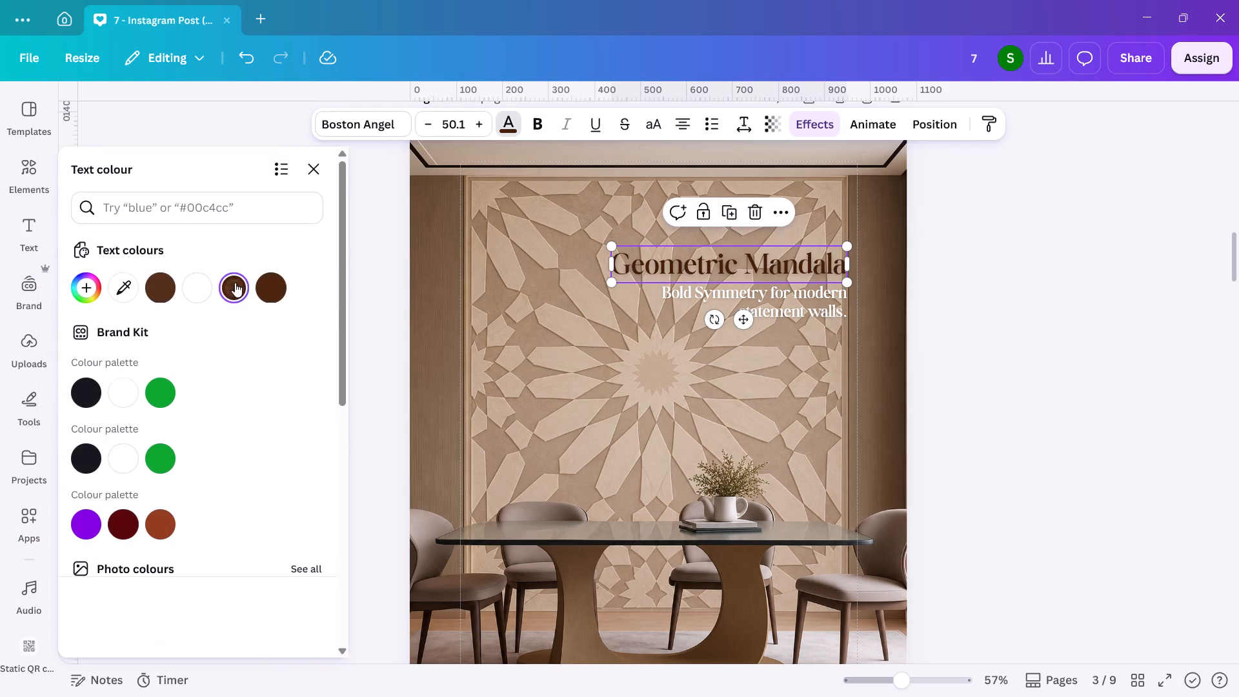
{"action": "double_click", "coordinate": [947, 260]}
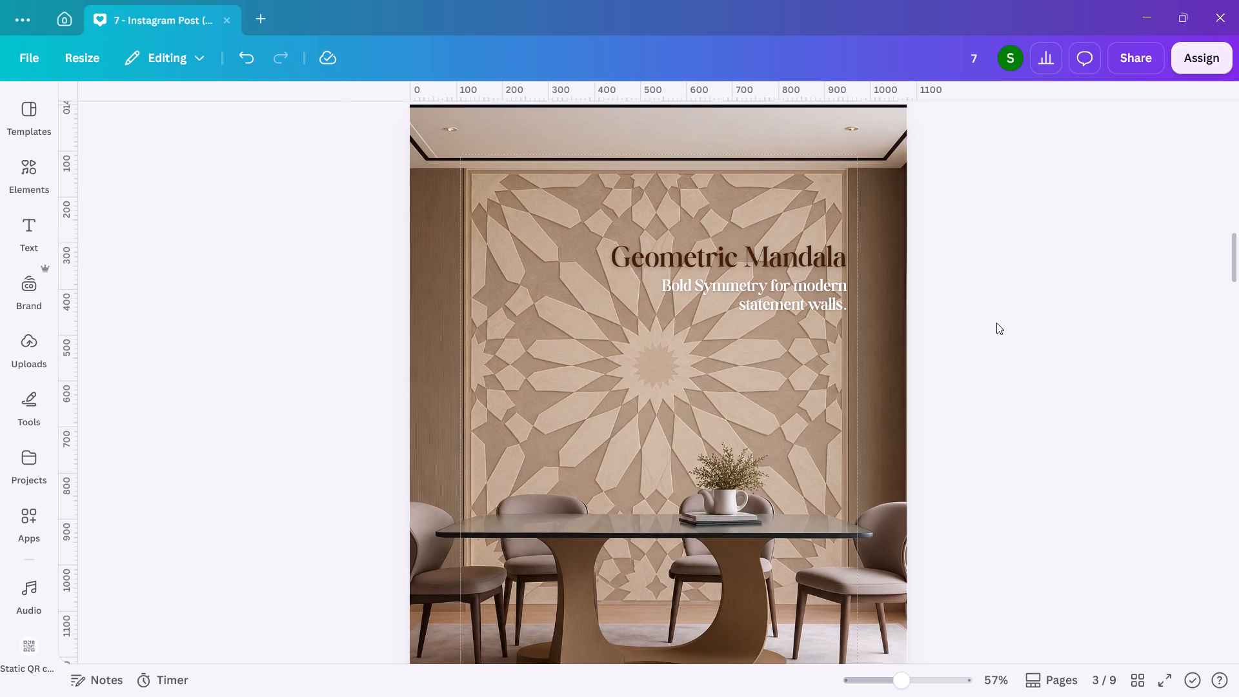
Set the Geometric Mandala title's text colour to the near-black swatch of the second Brand Kit palette.
{"action": "left_click", "coordinate": [803, 244]}
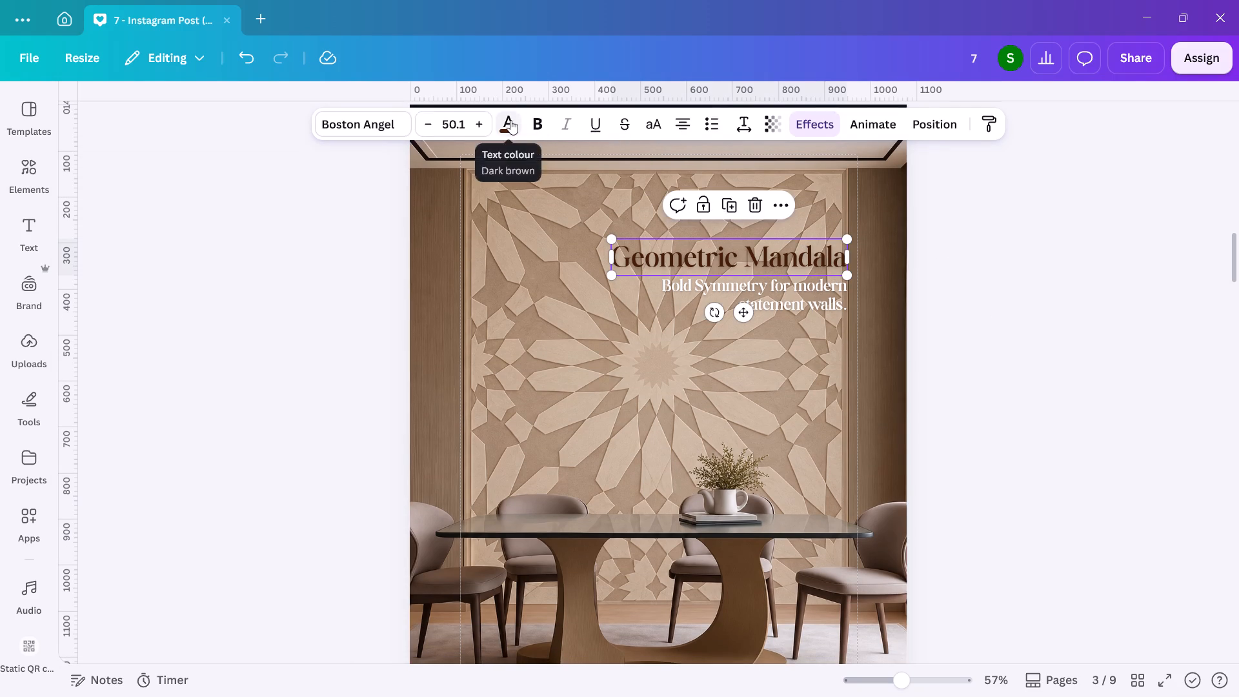
{"action": "left_click", "coordinate": [510, 120]}
{"action": "scroll", "coordinate": [232, 367], "scroll_direction": "down", "scroll_amount": 1}
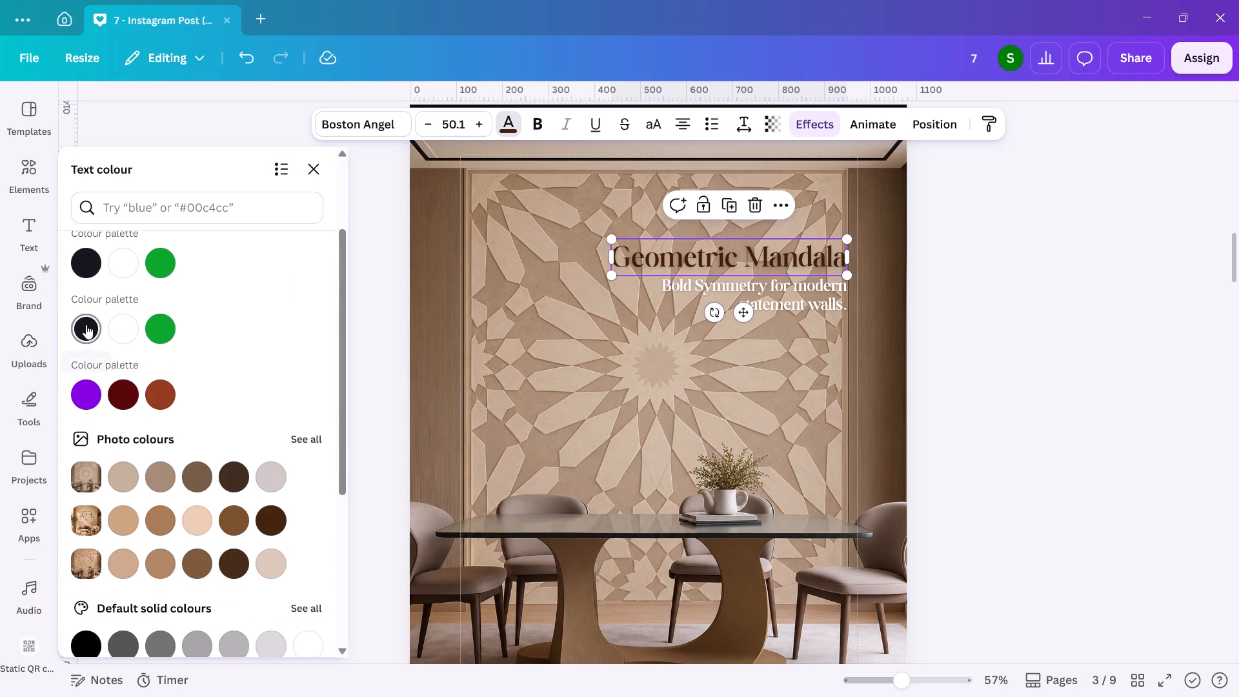
{"action": "left_click", "coordinate": [86, 325]}
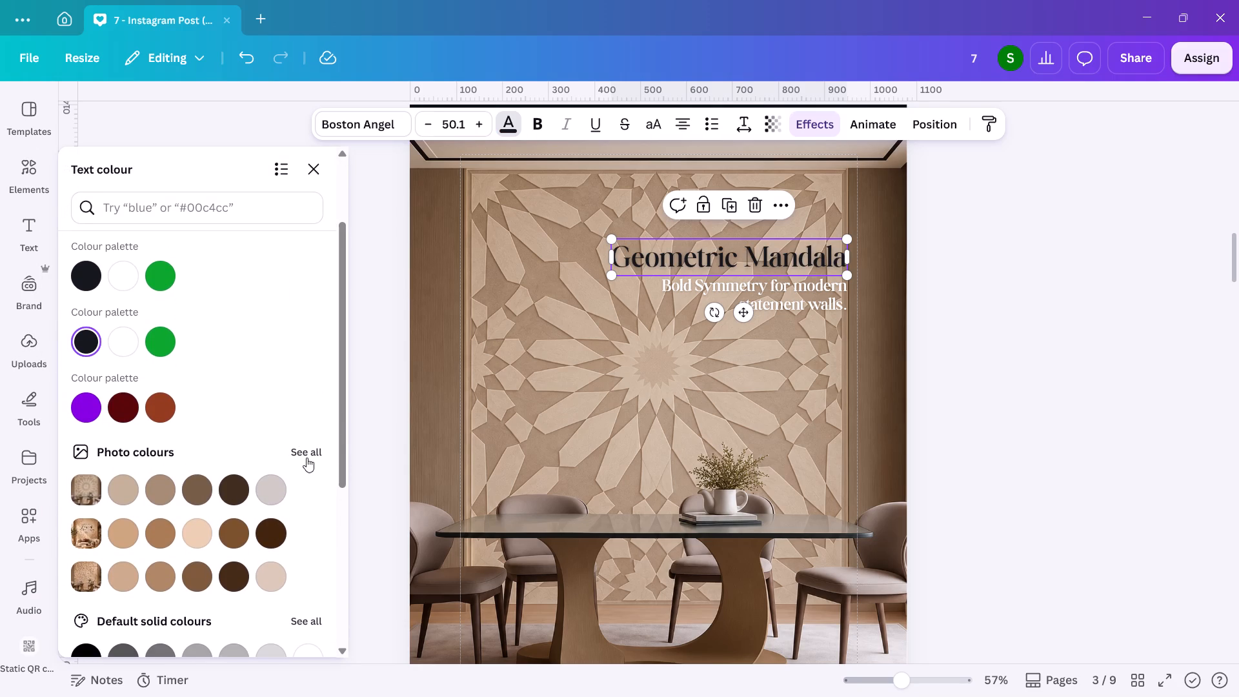
Browse the full set of photo colours and the default solid and gradient colours for the Geometric Mandala title.
{"action": "left_click", "coordinate": [307, 458]}
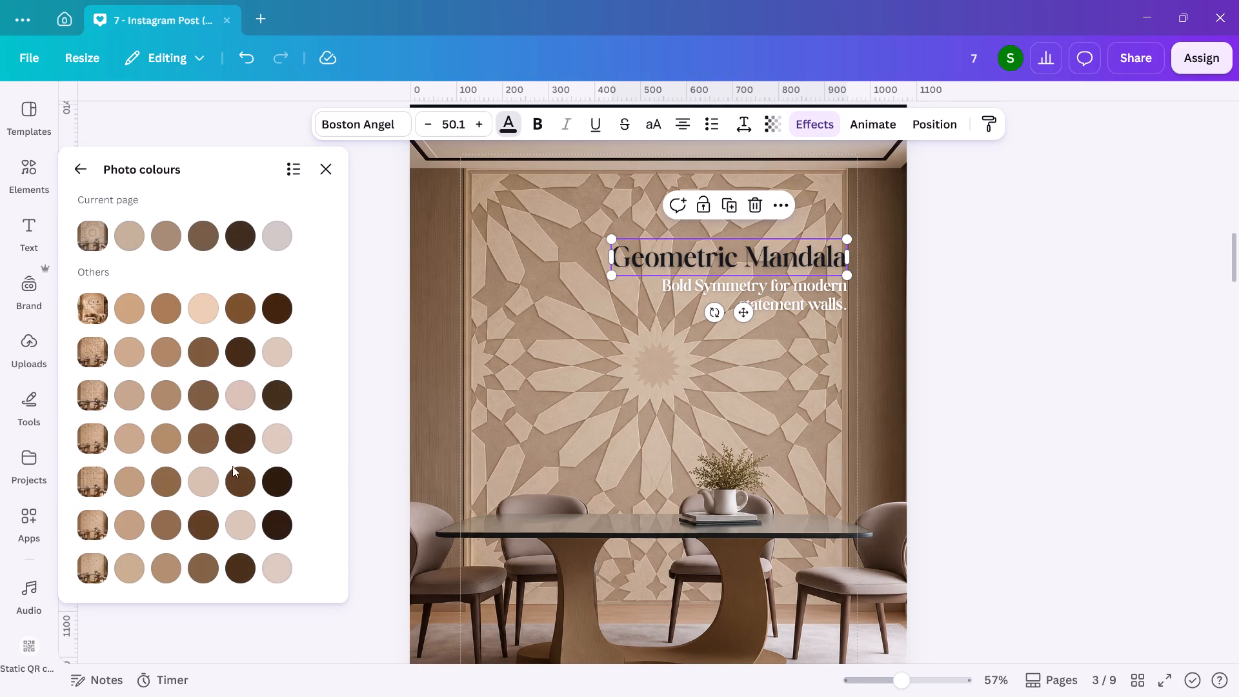
{"action": "left_click", "coordinate": [80, 168]}
{"action": "scroll", "coordinate": [277, 343], "scroll_direction": "down", "scroll_amount": 4}
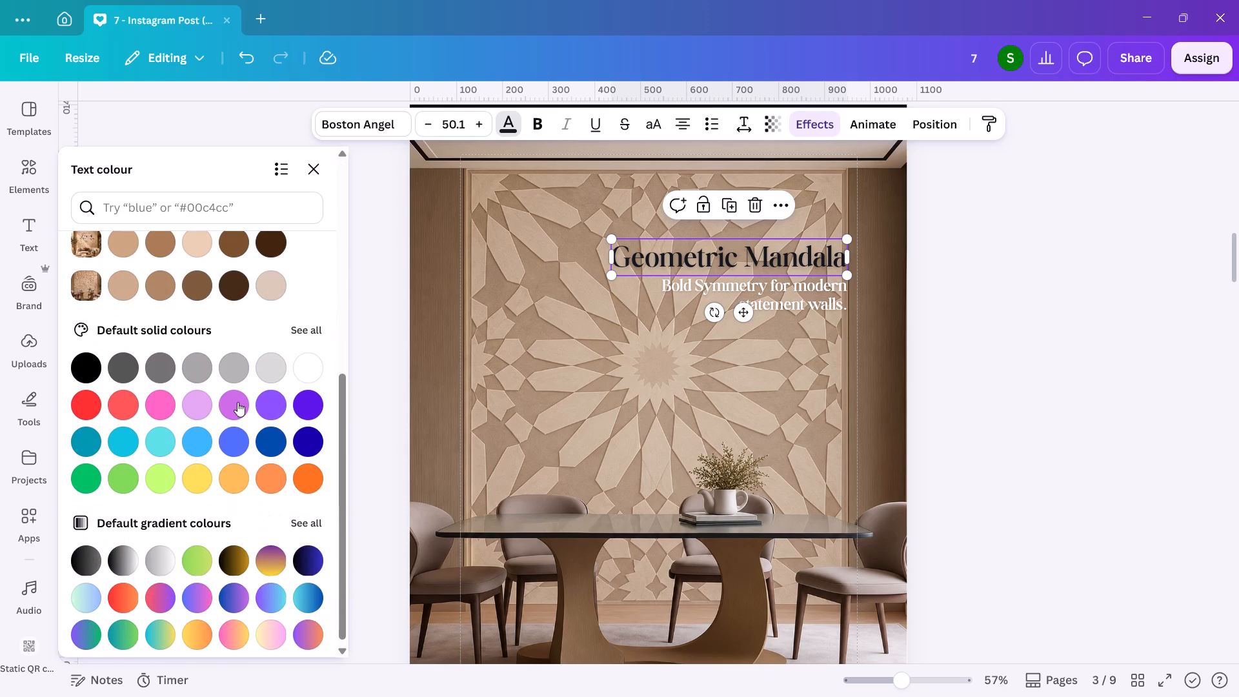
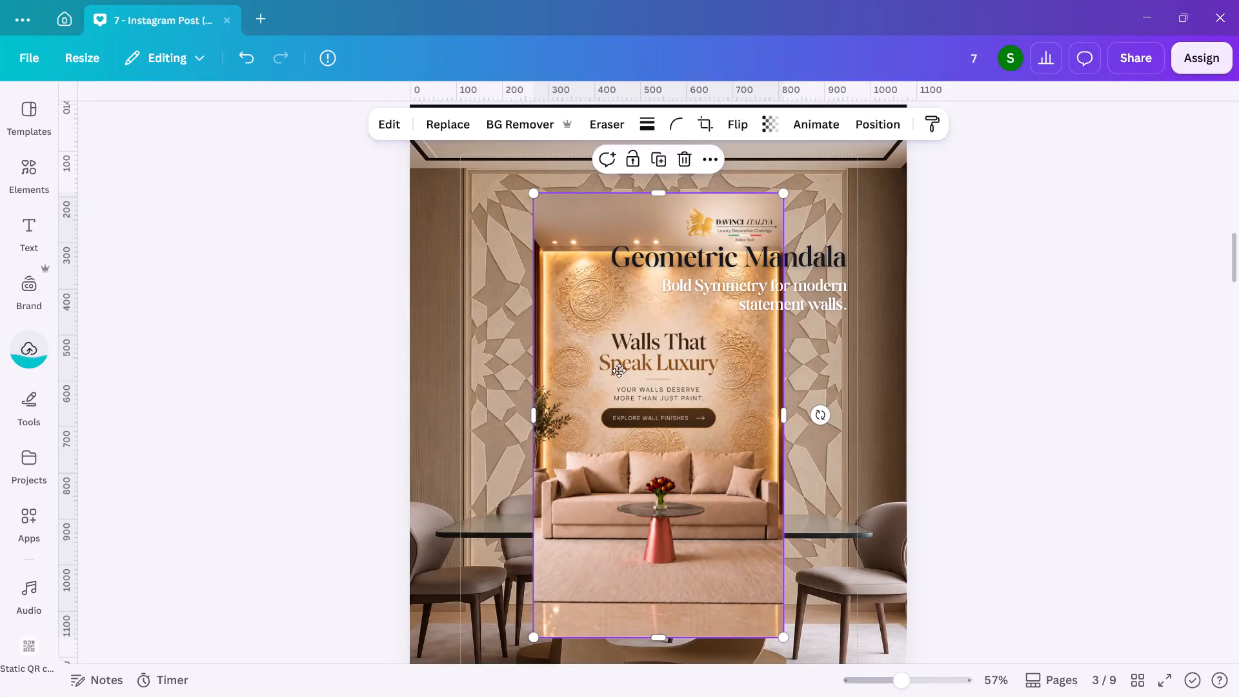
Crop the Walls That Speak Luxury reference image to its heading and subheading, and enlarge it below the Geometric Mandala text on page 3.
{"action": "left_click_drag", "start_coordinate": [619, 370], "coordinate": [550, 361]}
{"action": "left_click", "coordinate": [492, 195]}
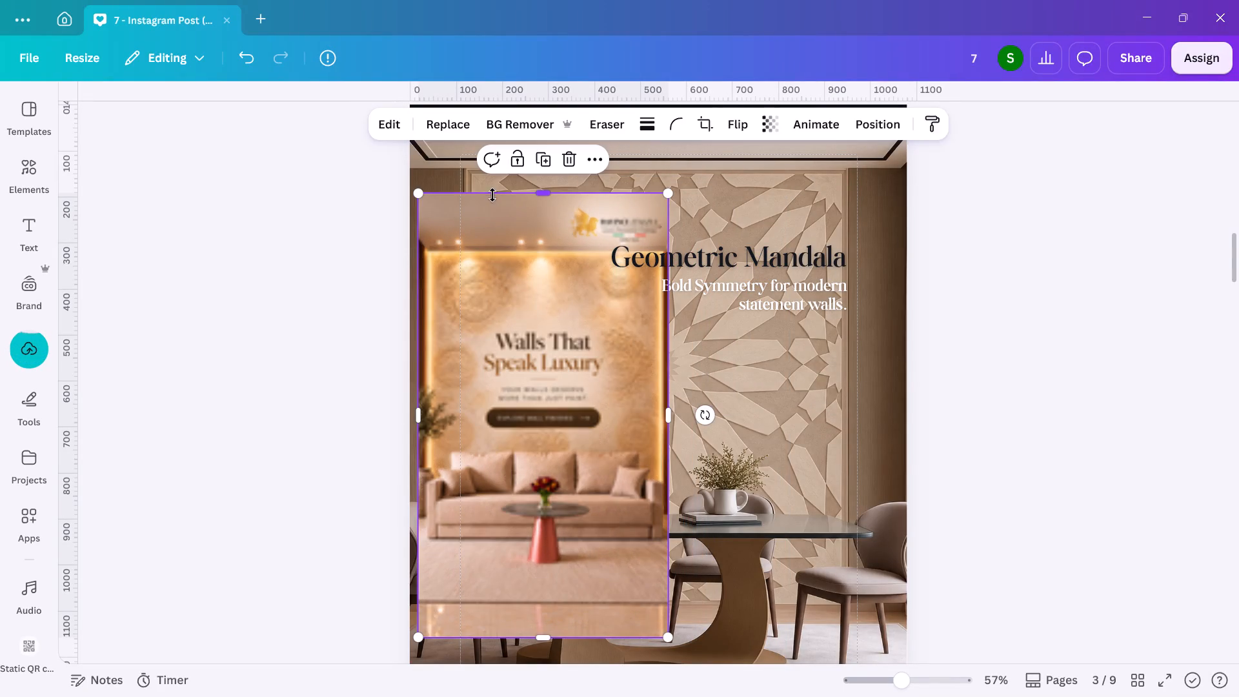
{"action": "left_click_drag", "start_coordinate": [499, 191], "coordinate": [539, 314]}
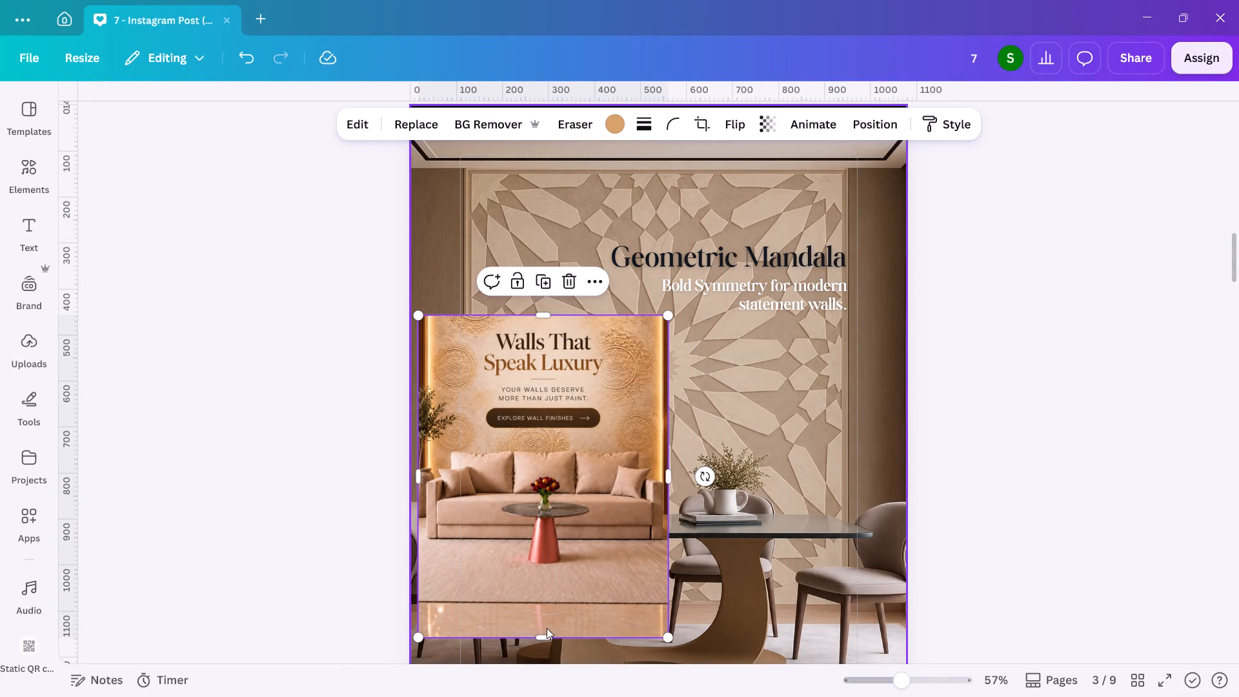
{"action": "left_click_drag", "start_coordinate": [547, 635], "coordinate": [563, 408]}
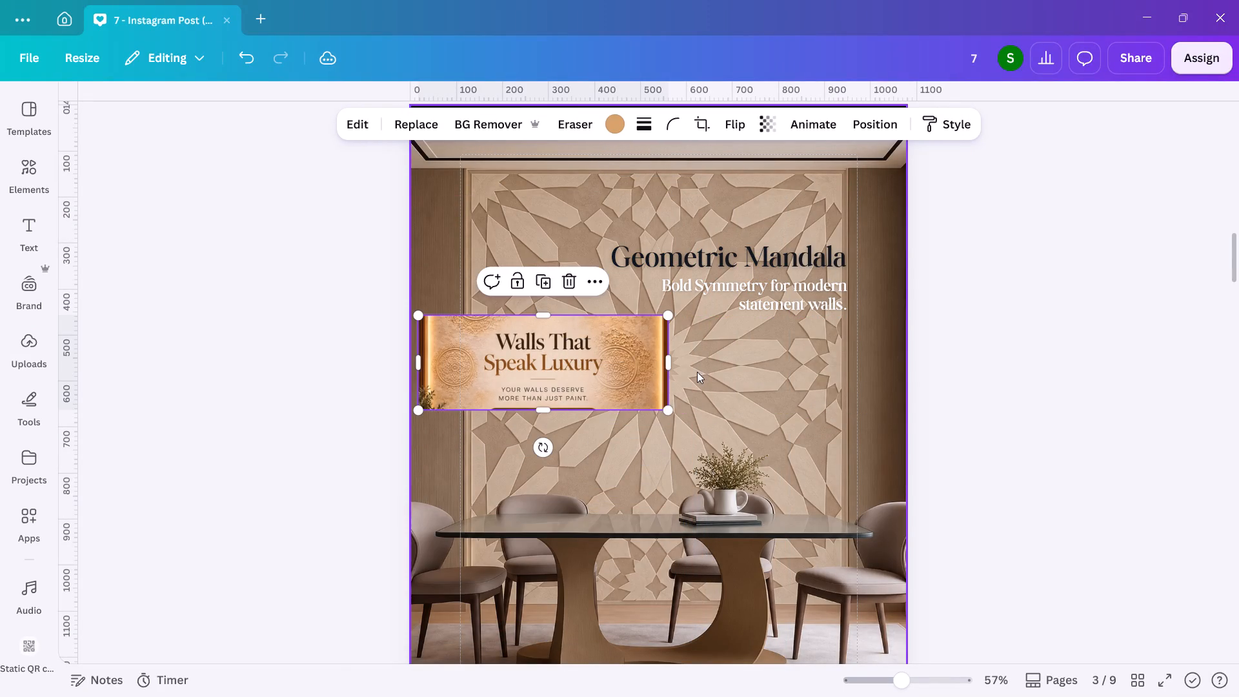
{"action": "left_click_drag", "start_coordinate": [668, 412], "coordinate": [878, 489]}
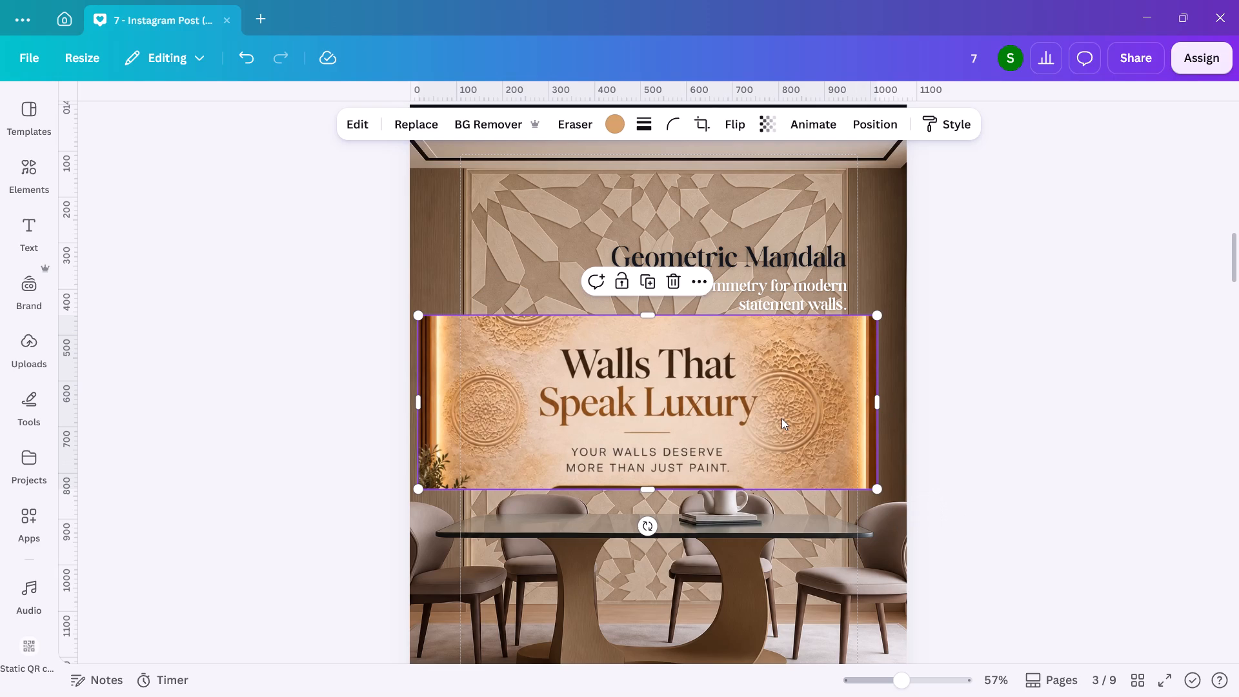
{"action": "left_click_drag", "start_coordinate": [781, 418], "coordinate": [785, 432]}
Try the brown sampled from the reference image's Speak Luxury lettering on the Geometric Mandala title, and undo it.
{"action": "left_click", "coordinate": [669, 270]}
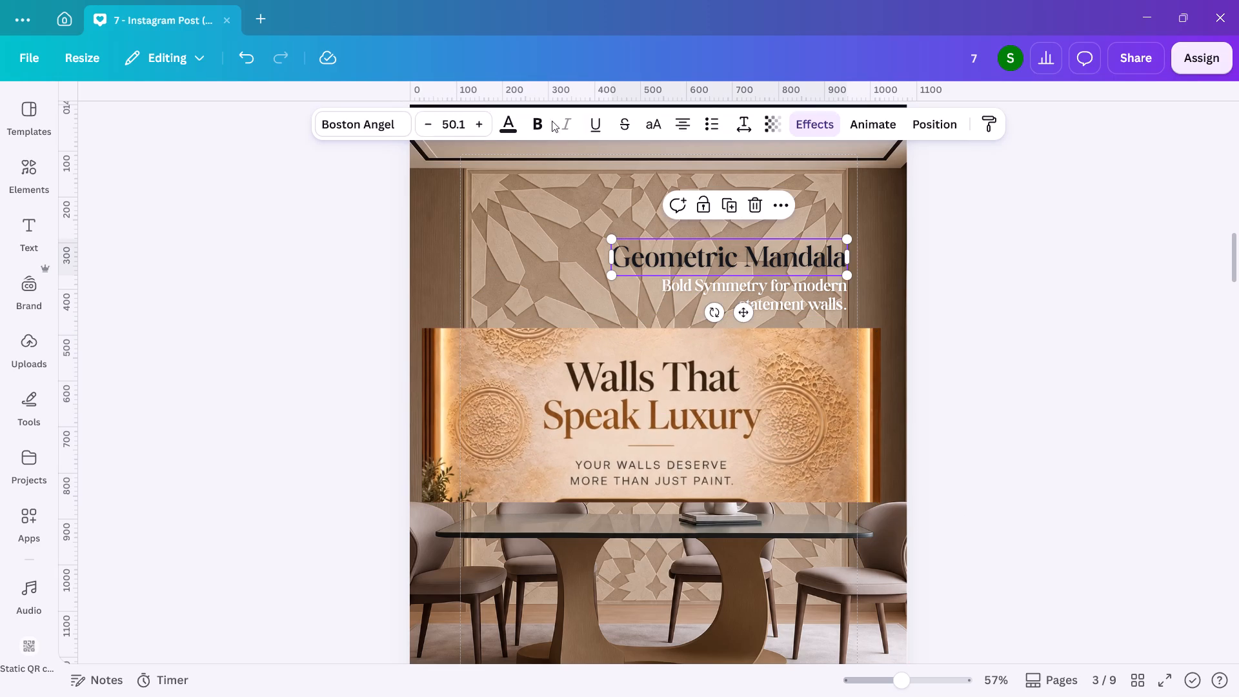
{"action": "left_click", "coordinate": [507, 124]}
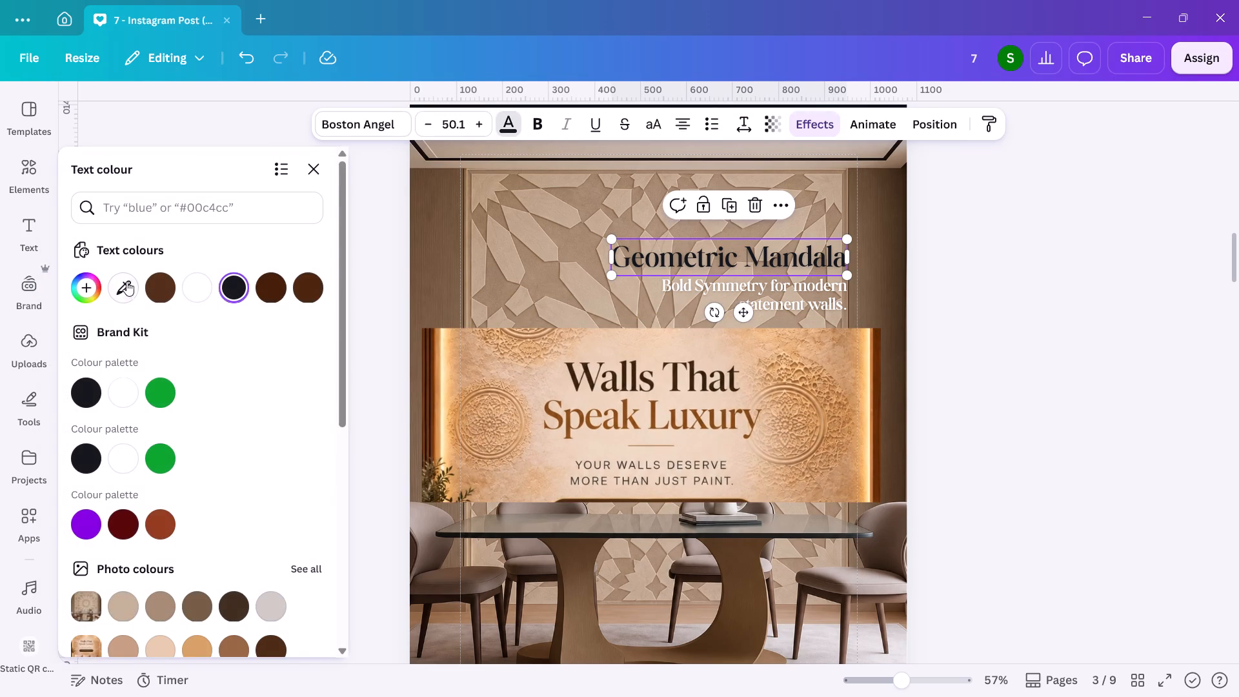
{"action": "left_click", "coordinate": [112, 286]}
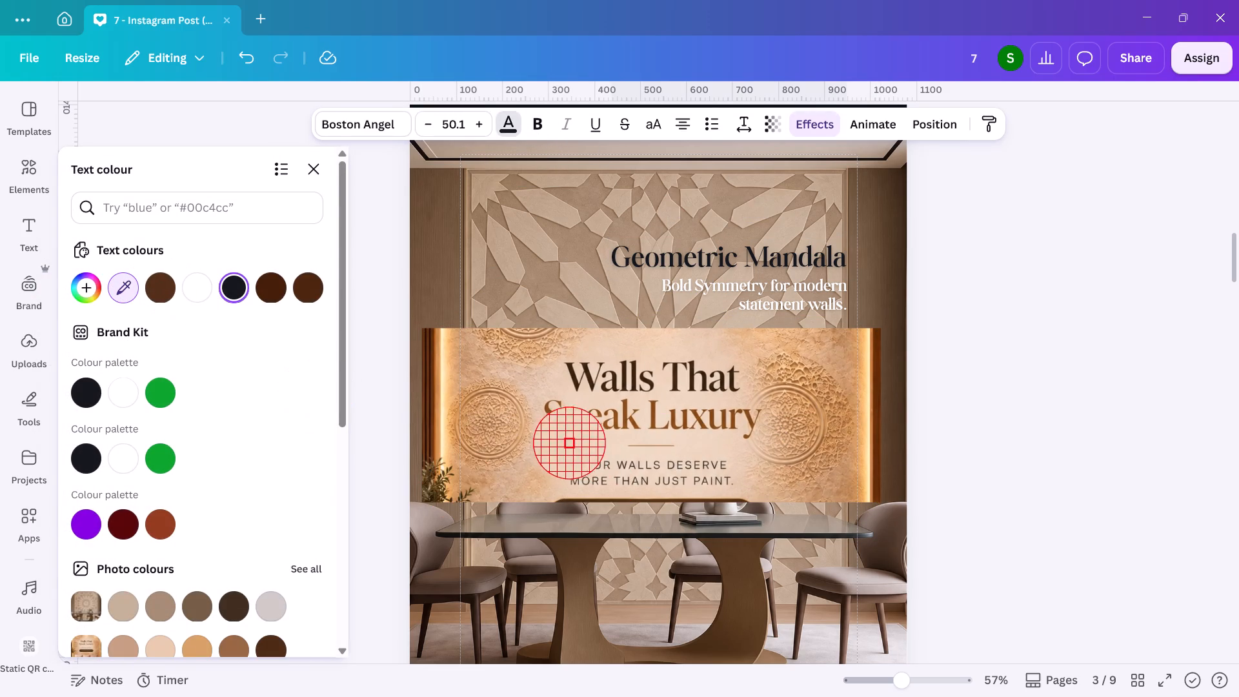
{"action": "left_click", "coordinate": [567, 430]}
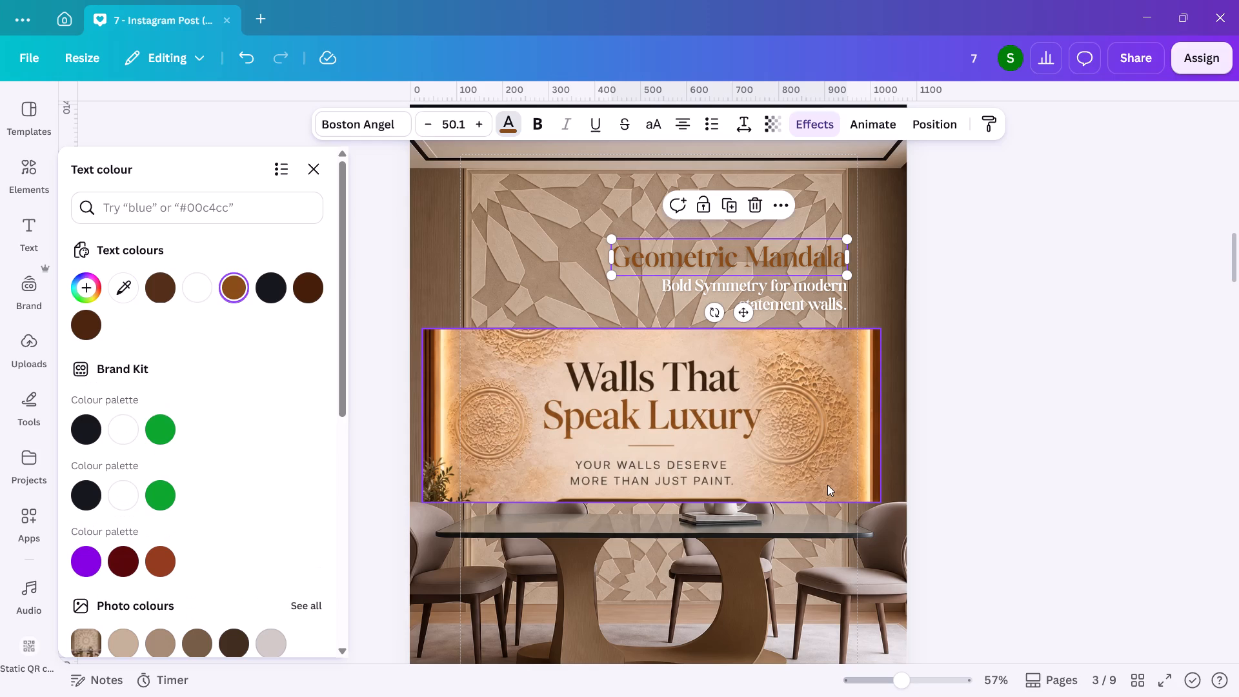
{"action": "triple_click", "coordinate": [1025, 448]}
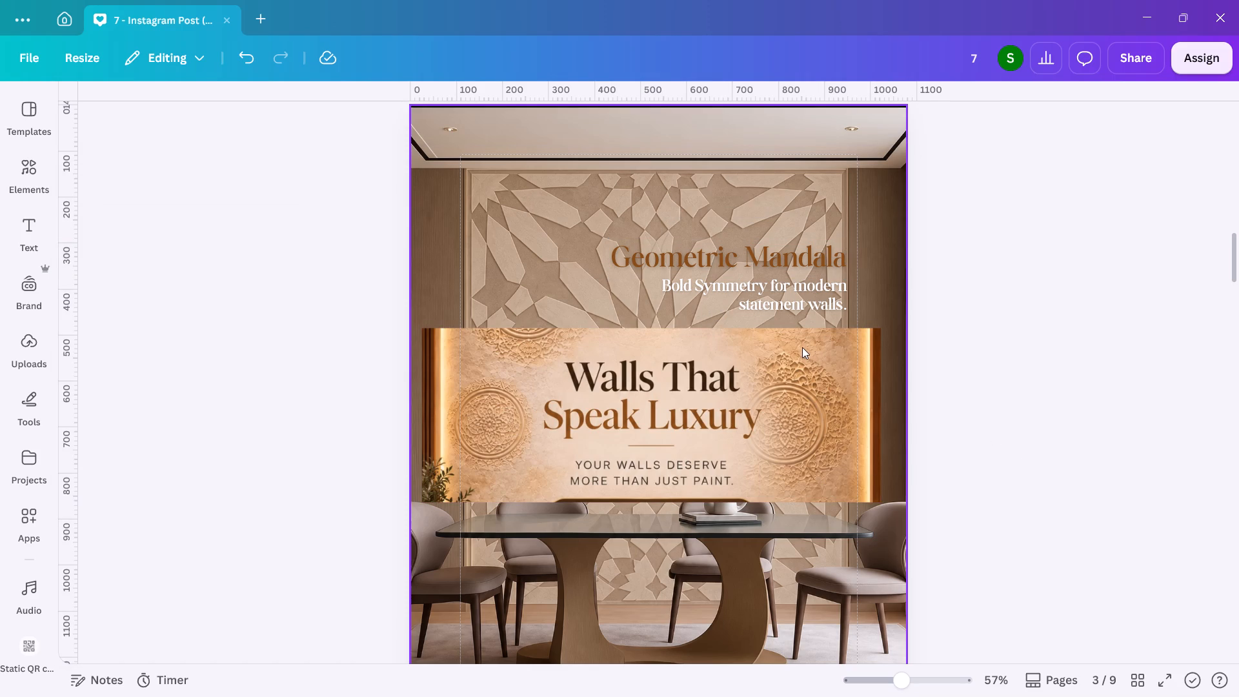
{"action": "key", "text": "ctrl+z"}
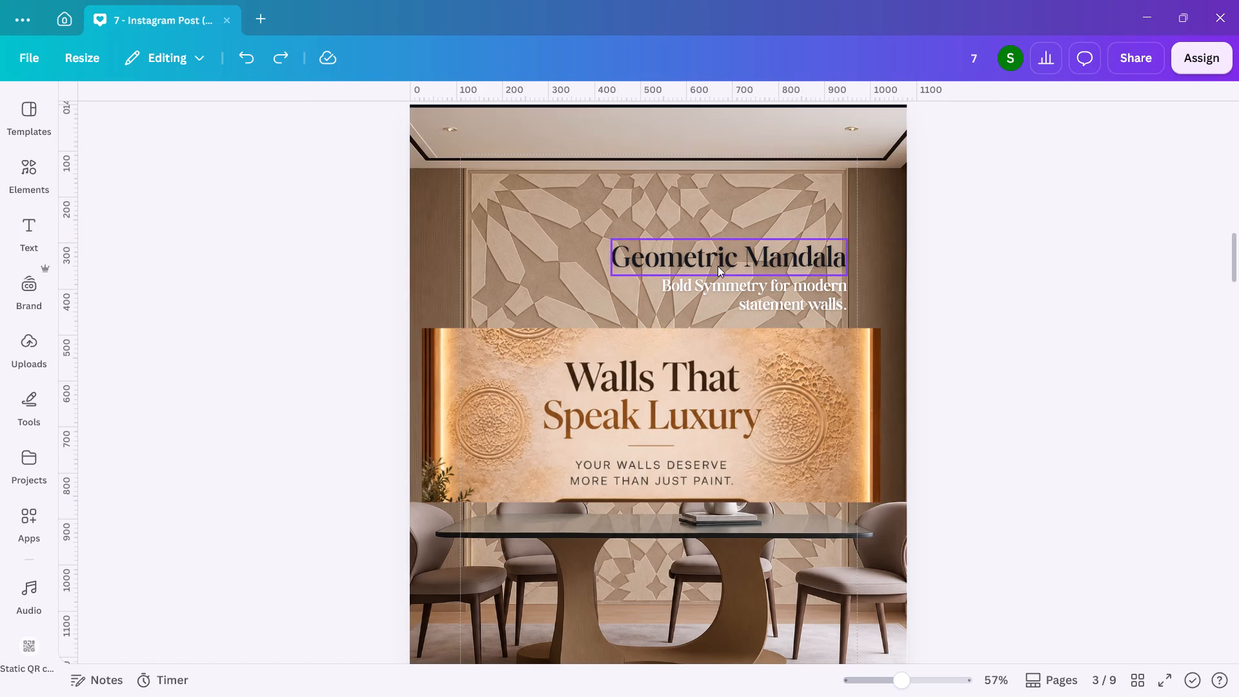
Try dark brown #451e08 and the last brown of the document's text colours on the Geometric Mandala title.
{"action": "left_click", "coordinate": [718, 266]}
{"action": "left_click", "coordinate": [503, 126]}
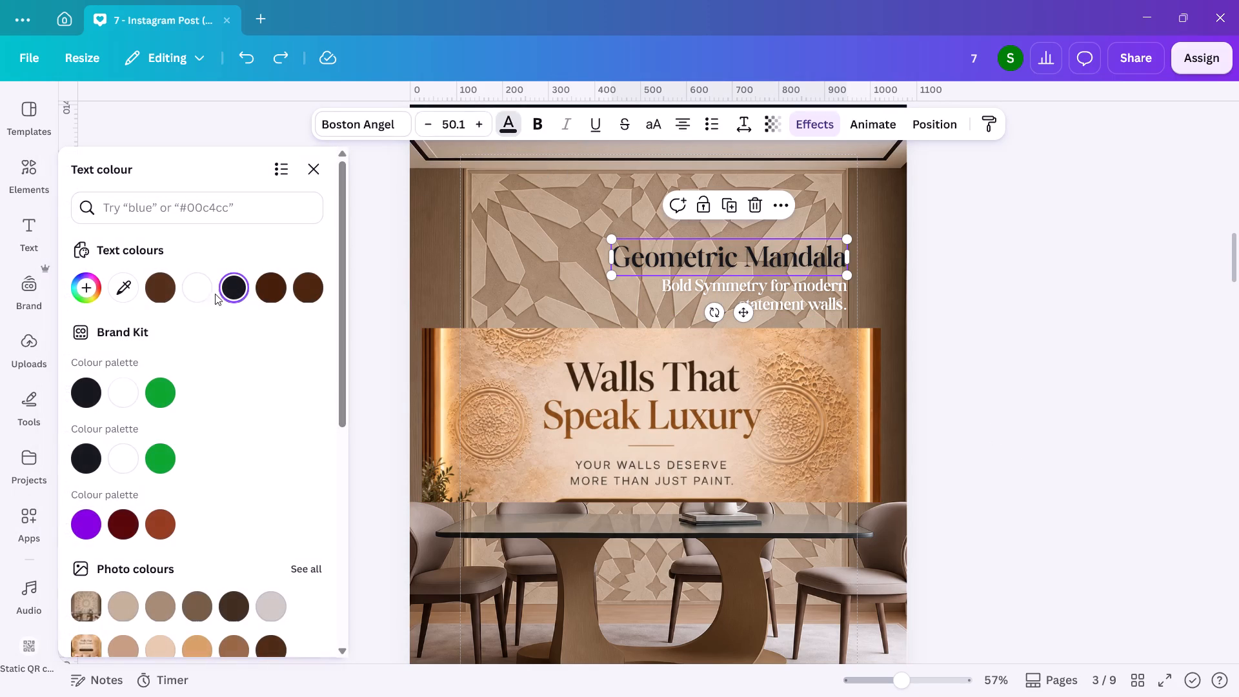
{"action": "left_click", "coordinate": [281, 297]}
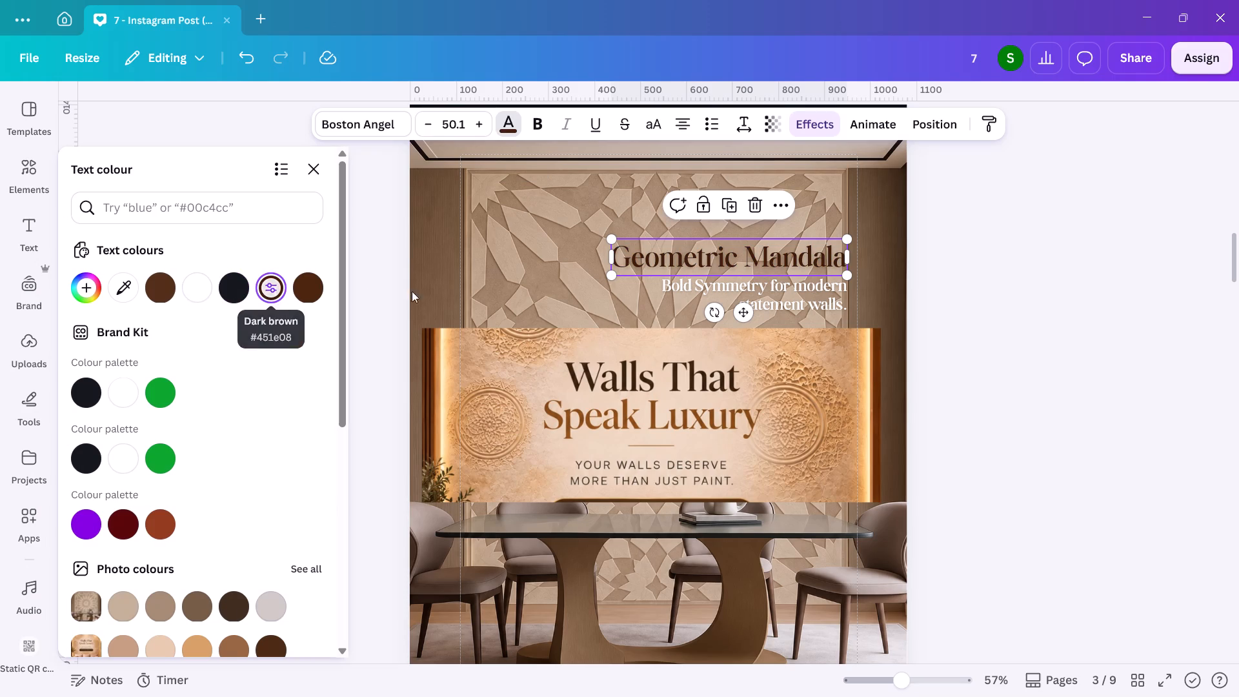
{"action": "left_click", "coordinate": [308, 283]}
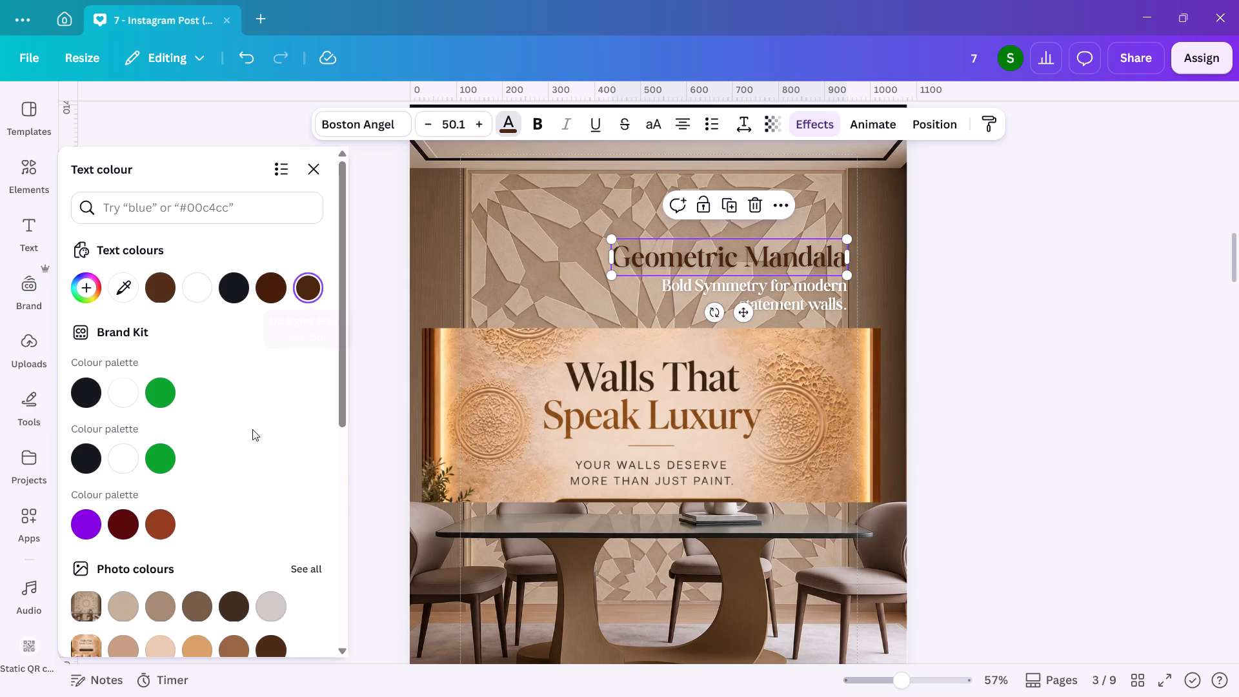
Compare tan and light grey photo colours on the title, settling on the dark brown from the wall photo's palette.
{"action": "scroll", "coordinate": [252, 429], "scroll_direction": "down", "scroll_amount": 1}
{"action": "left_click", "coordinate": [199, 543]}
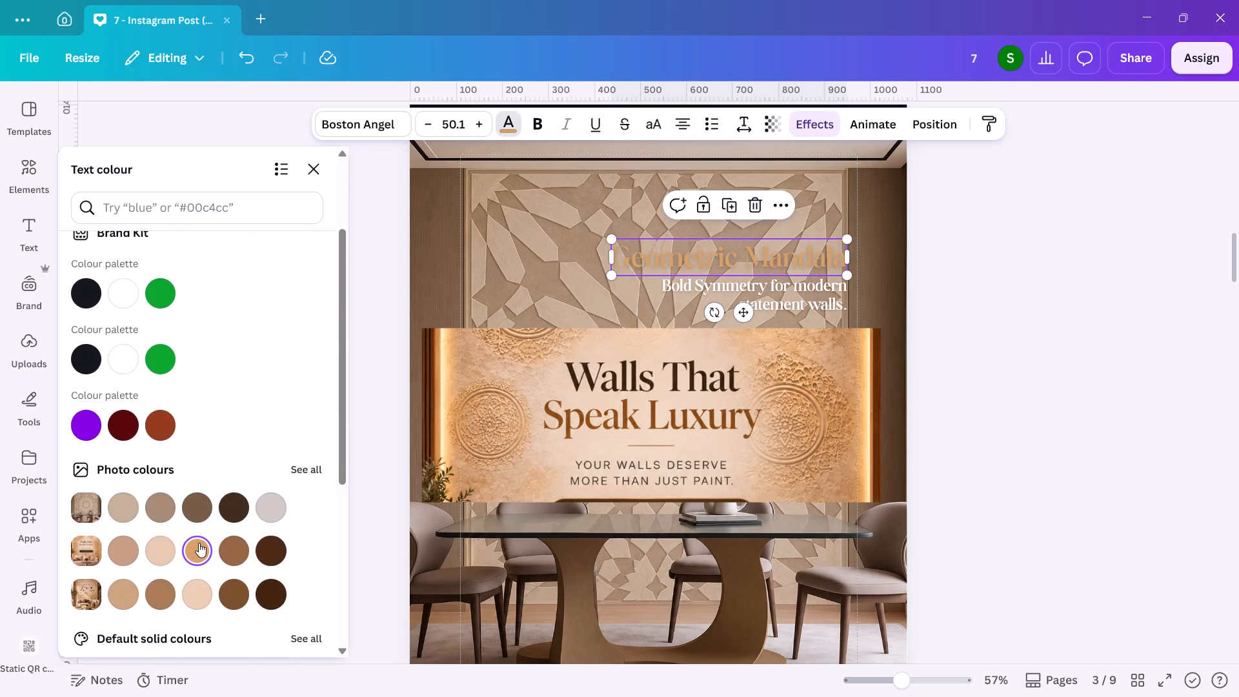
{"action": "left_click", "coordinate": [280, 497]}
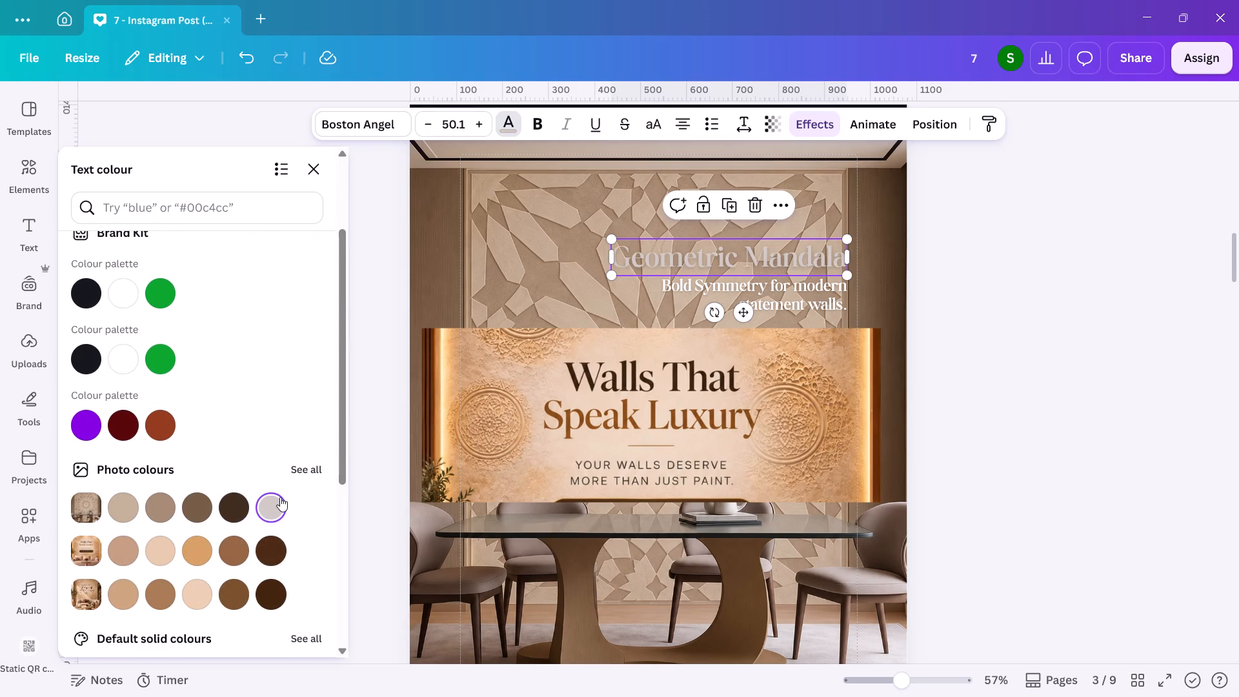
{"action": "left_click", "coordinate": [222, 512]}
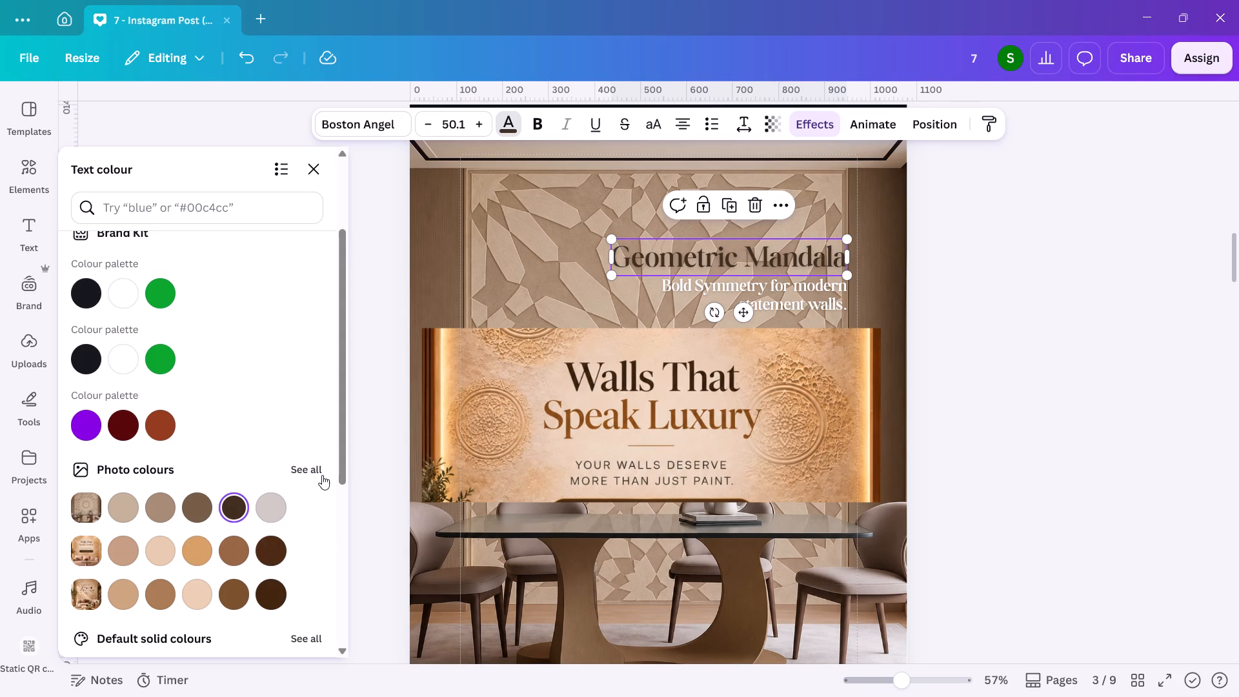
Delete the Walls That Speak Luxury reference image from page 3.
{"action": "left_click", "coordinate": [616, 415]}
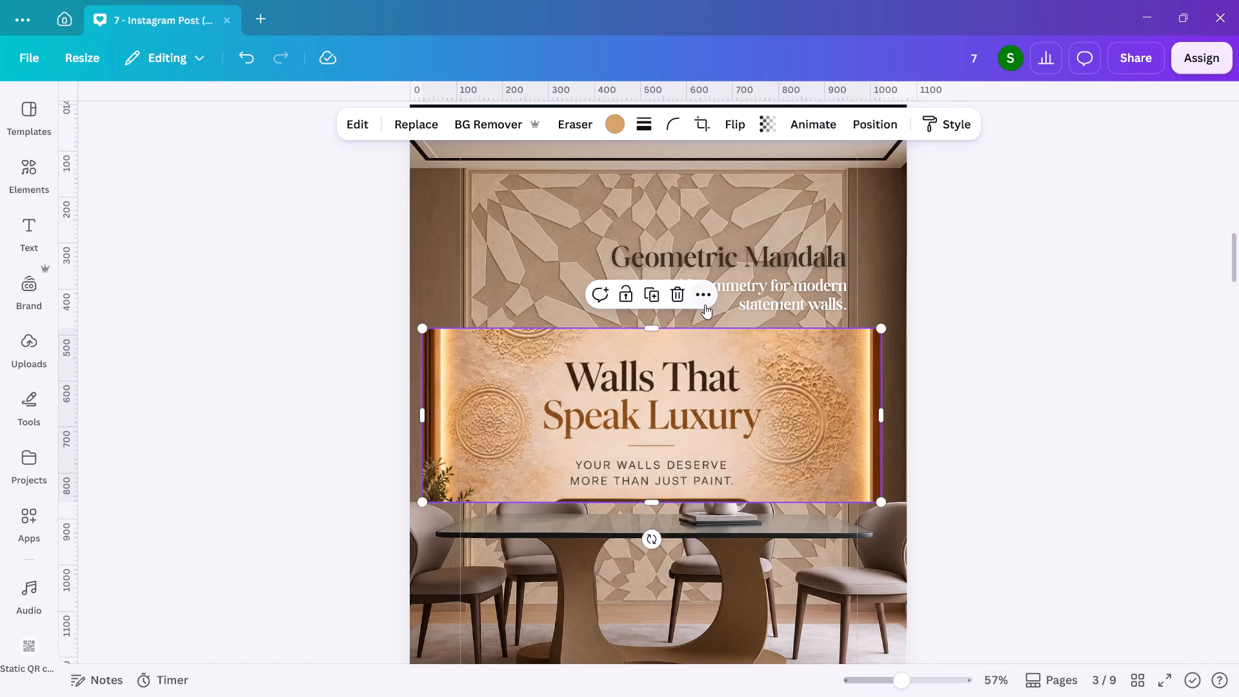
{"action": "left_click", "coordinate": [679, 303]}
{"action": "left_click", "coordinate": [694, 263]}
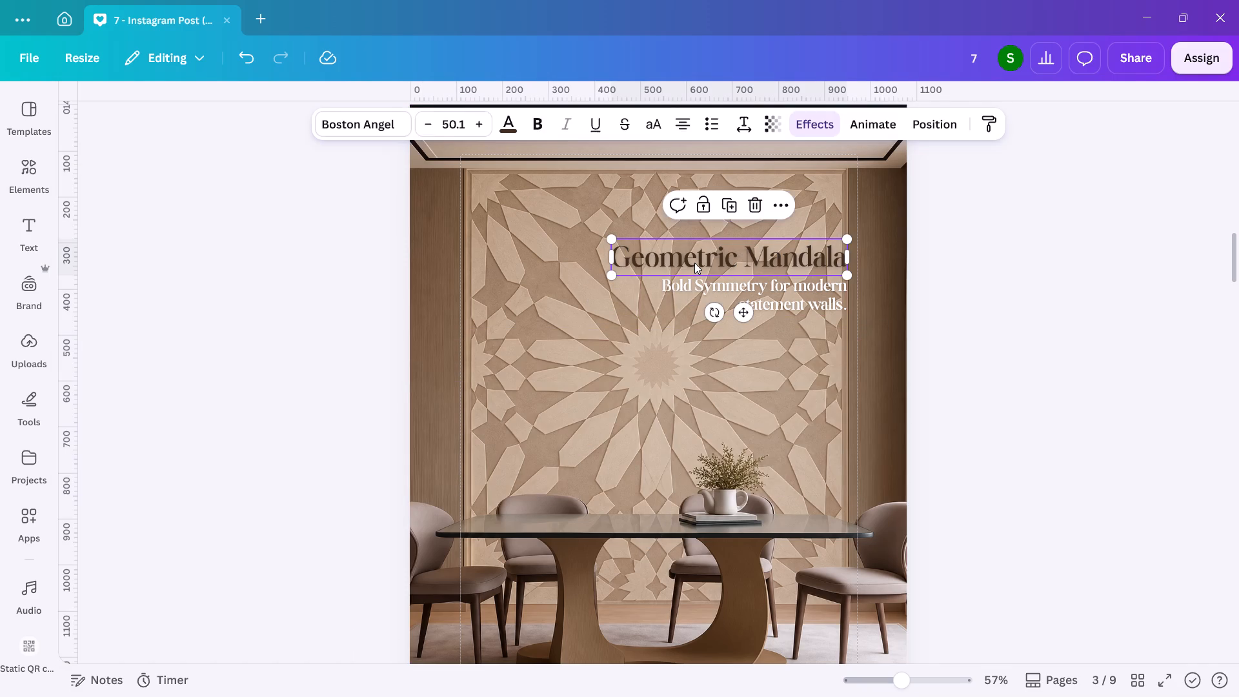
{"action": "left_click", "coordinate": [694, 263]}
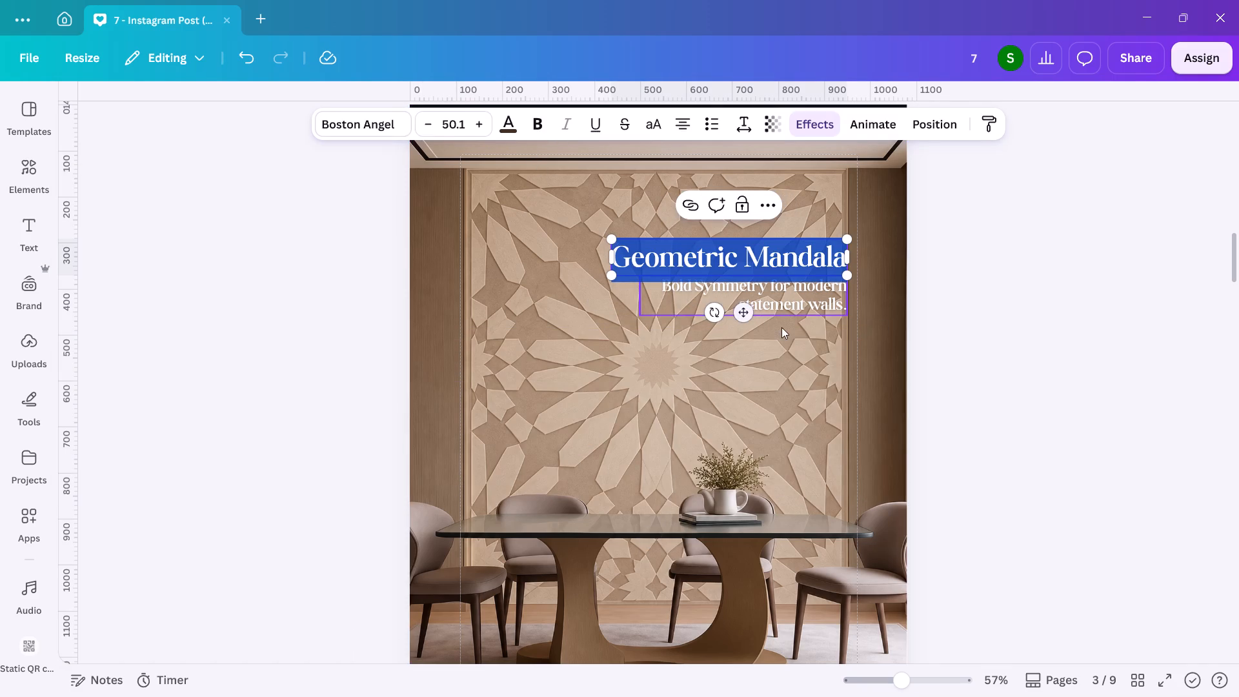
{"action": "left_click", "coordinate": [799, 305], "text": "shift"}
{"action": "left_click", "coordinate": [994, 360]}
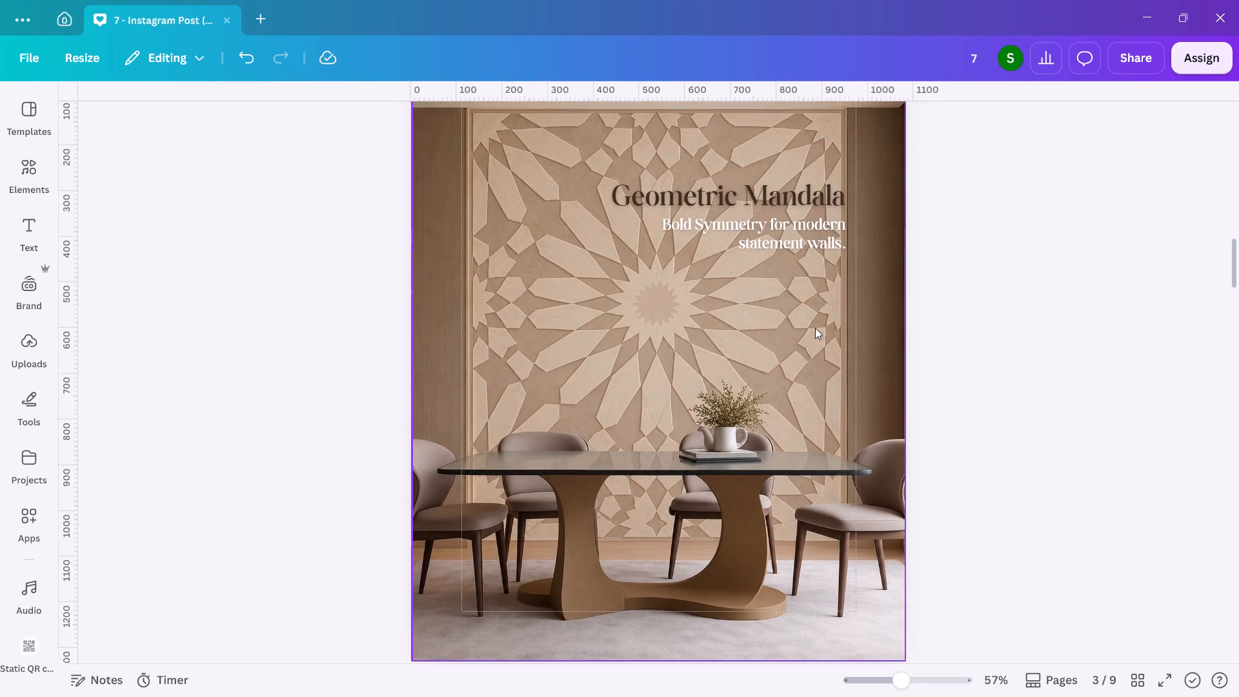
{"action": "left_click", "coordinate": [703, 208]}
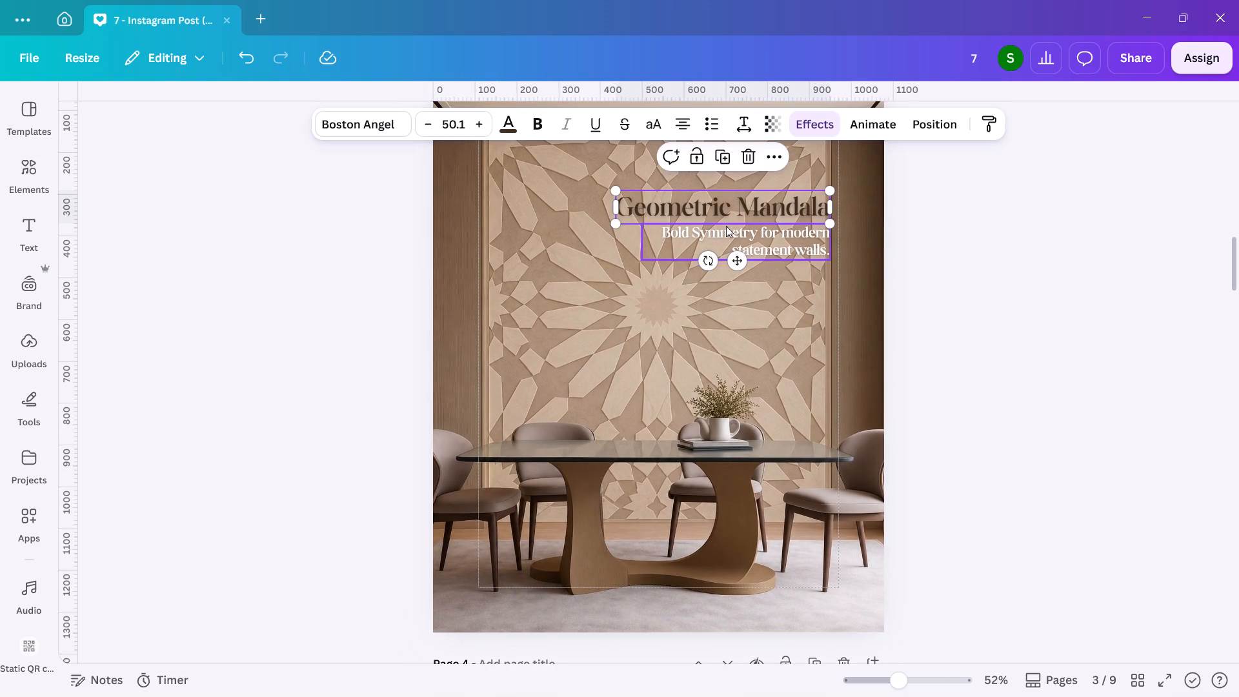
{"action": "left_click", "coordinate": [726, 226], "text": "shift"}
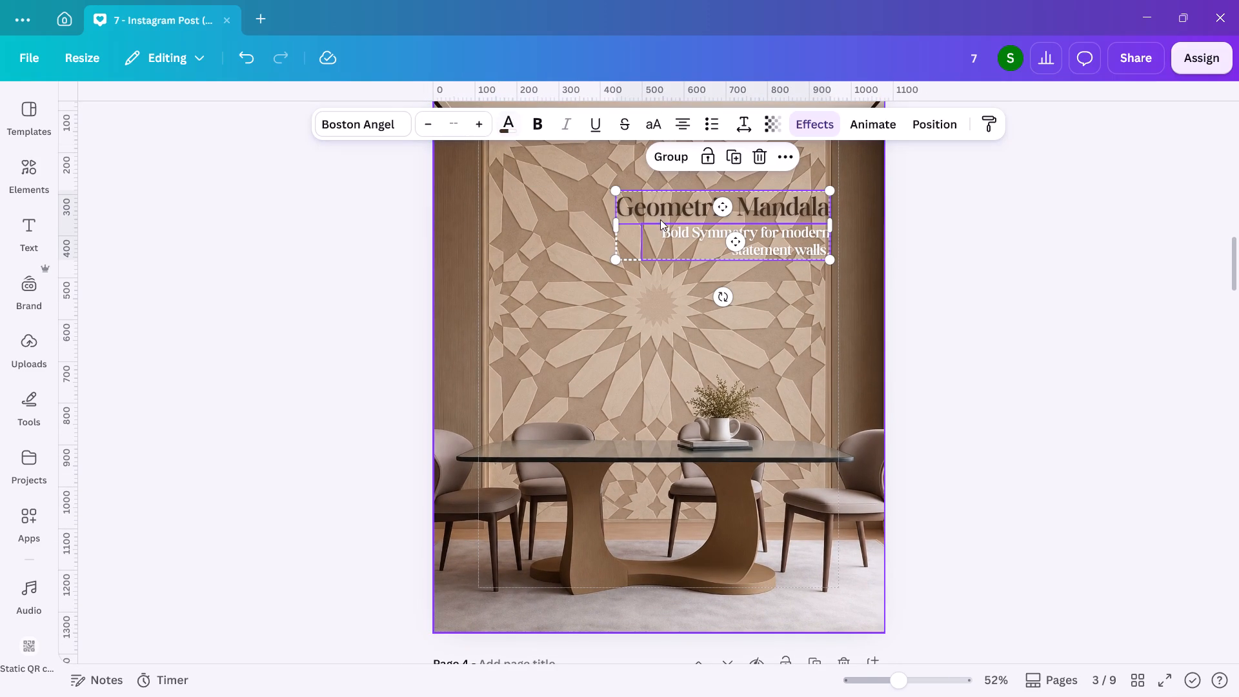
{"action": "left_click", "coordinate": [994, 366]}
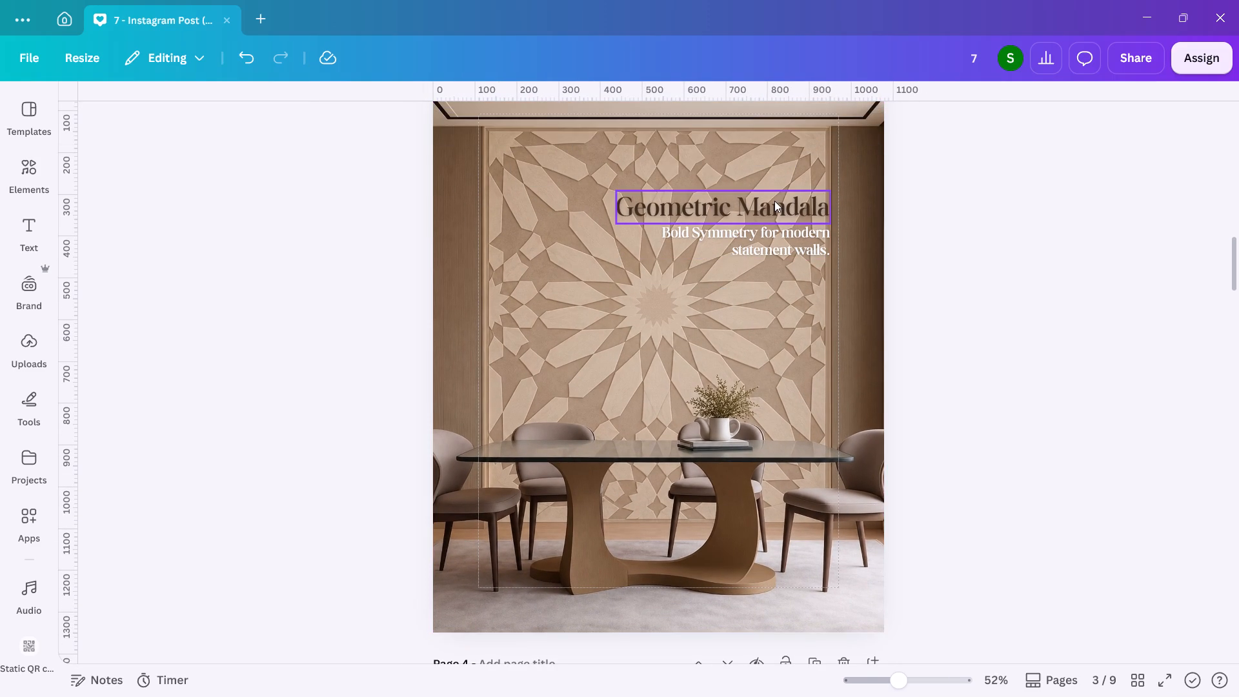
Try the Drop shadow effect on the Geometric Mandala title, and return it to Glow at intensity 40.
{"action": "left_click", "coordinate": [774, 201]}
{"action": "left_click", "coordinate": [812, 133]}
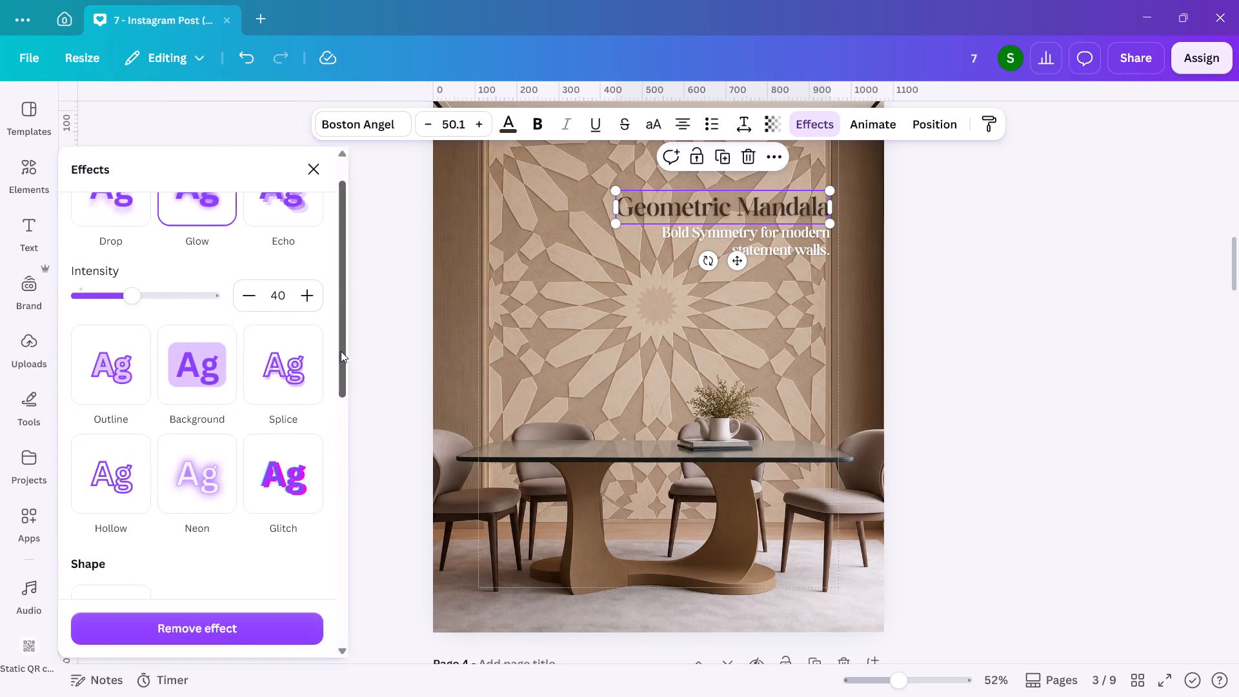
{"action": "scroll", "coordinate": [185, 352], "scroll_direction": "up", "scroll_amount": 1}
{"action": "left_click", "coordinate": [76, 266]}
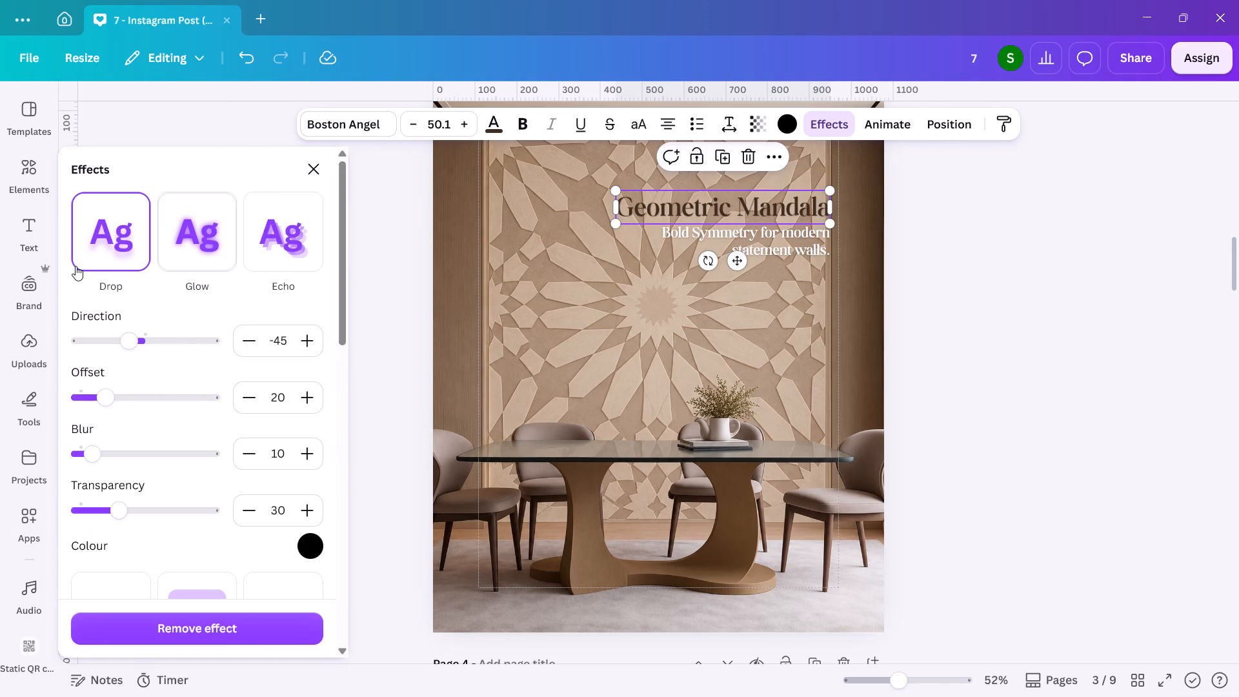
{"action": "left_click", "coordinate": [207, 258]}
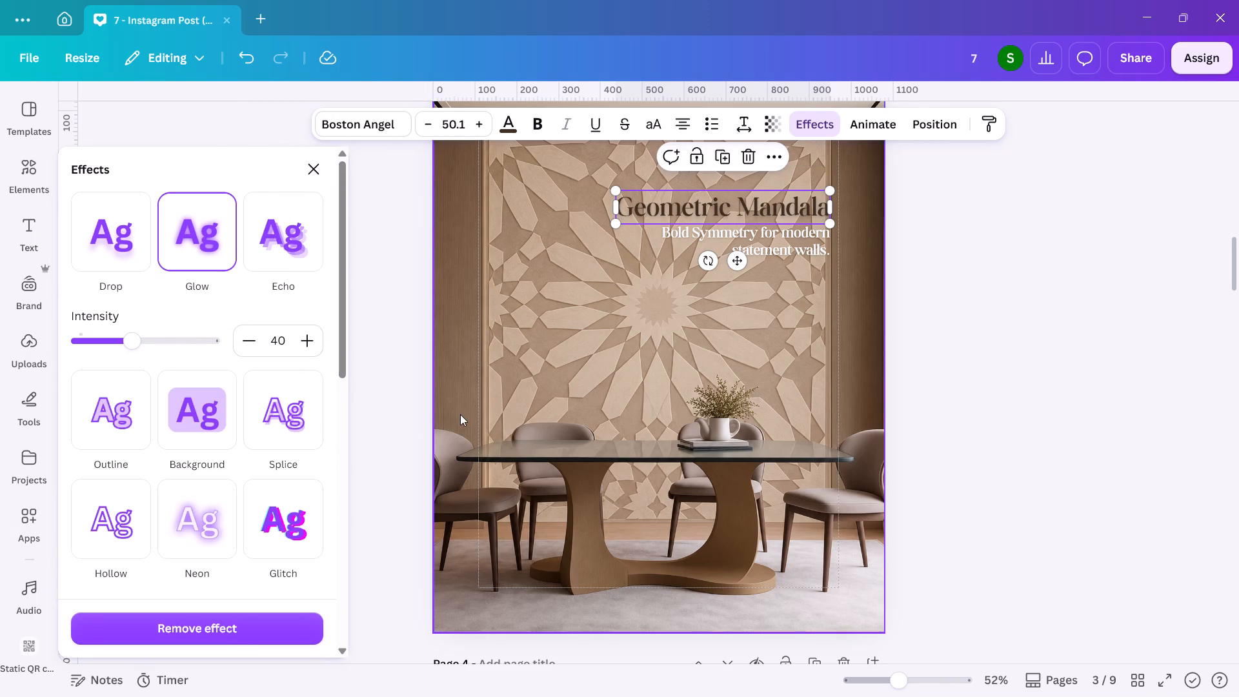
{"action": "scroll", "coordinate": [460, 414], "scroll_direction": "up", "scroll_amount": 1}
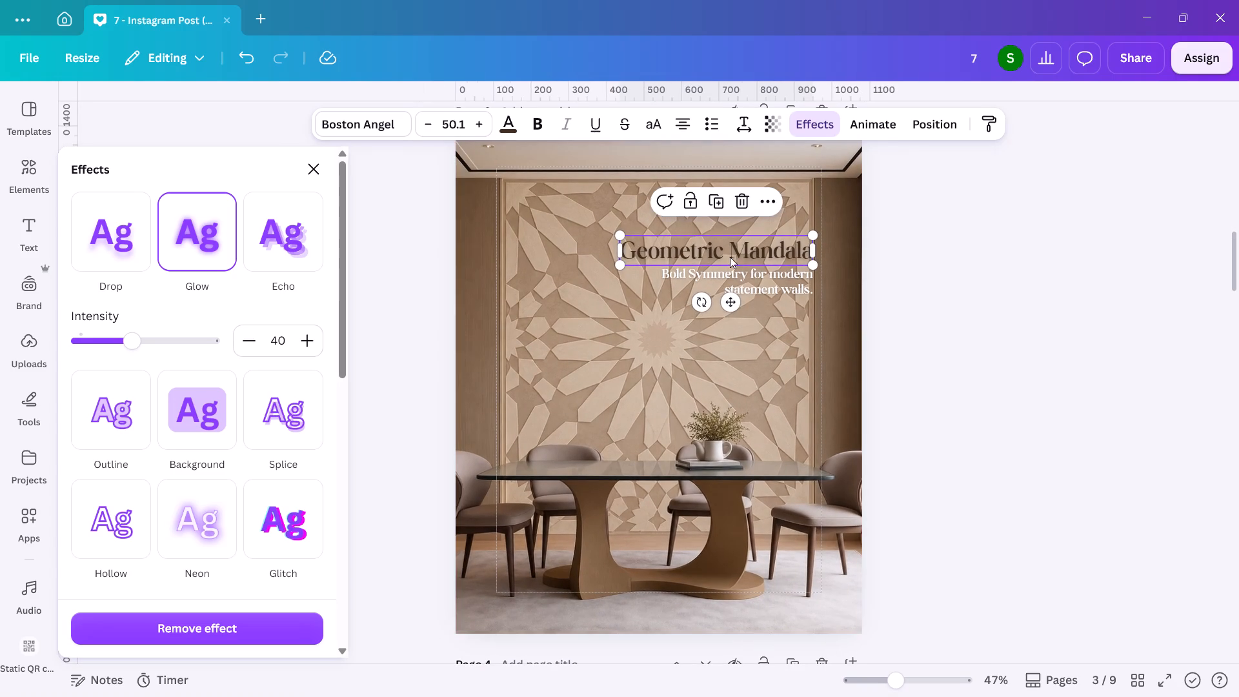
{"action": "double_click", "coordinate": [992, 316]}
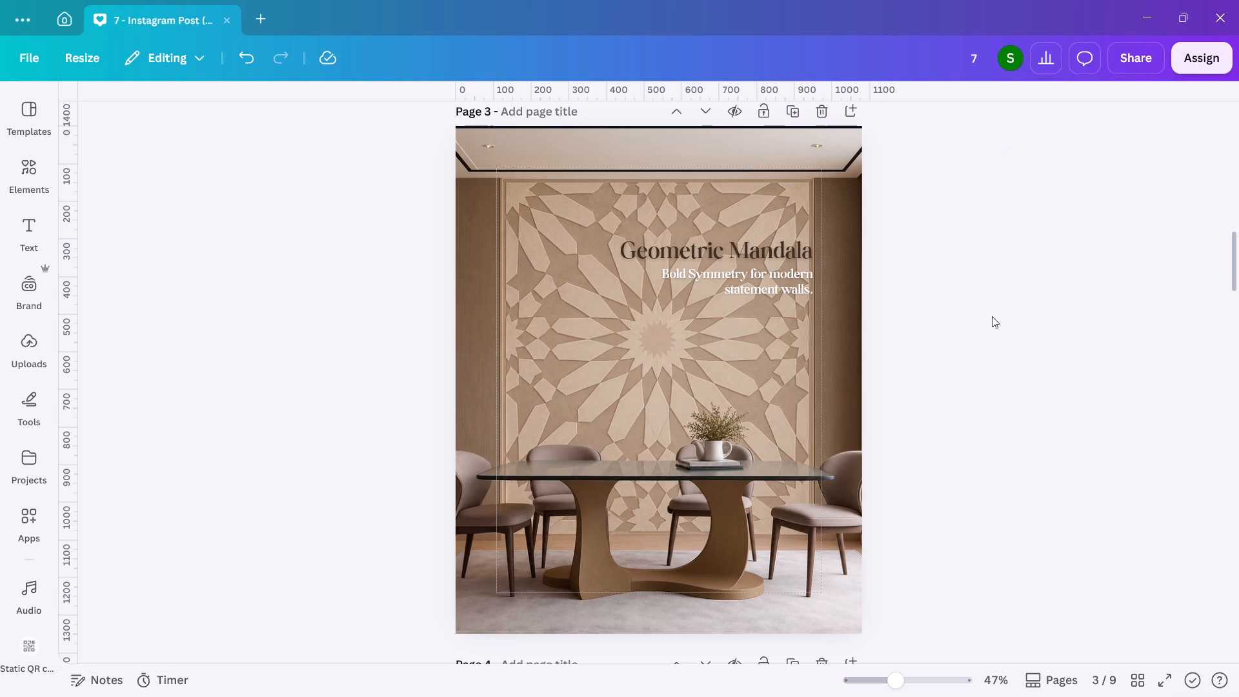
Add a square shape to page 3 and fill it with white from the design's colours.
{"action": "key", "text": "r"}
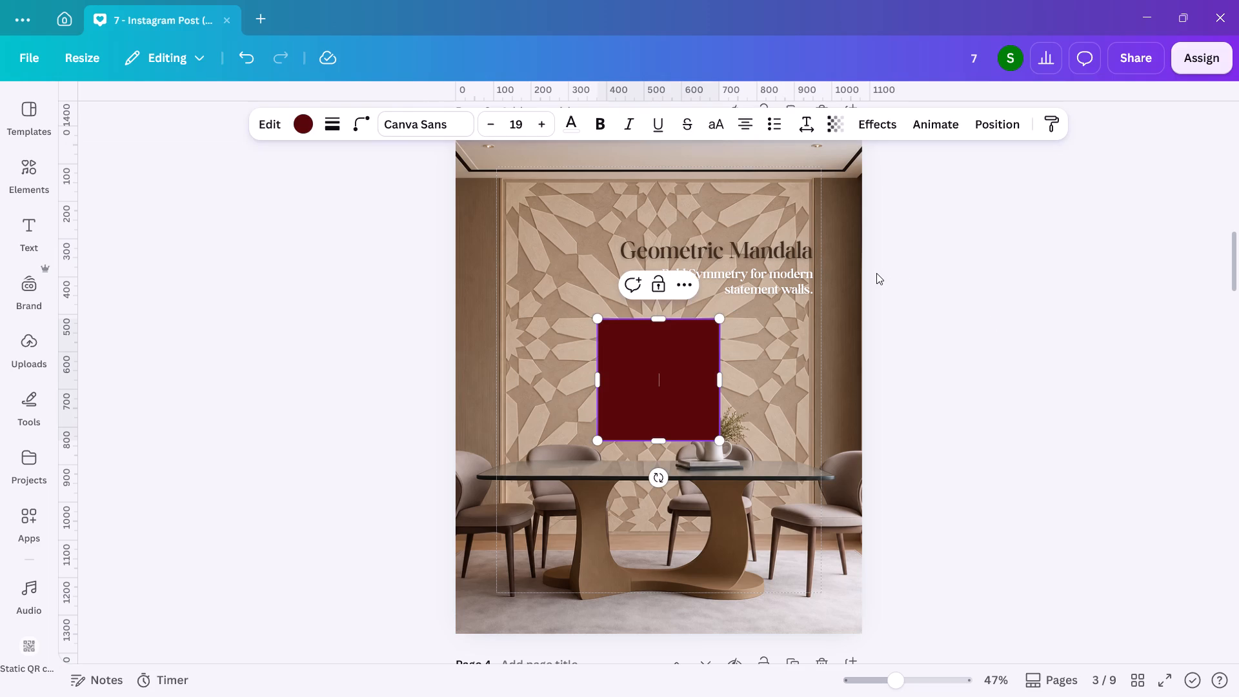
{"action": "left_click", "coordinate": [308, 123]}
{"action": "left_click", "coordinate": [123, 341]}
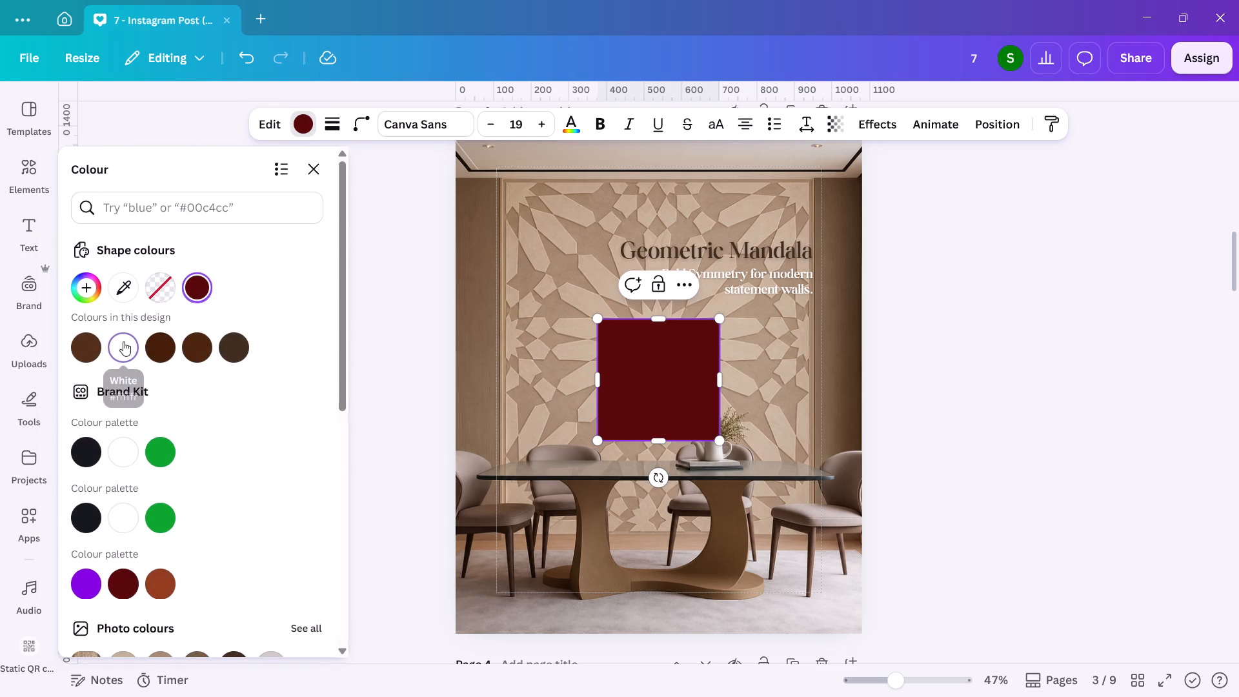
Place the white shape behind the Geometric Mandala title and subtitle, and resize it to about 562 by 185 to span both.
{"action": "left_click_drag", "start_coordinate": [665, 385], "coordinate": [710, 308]}
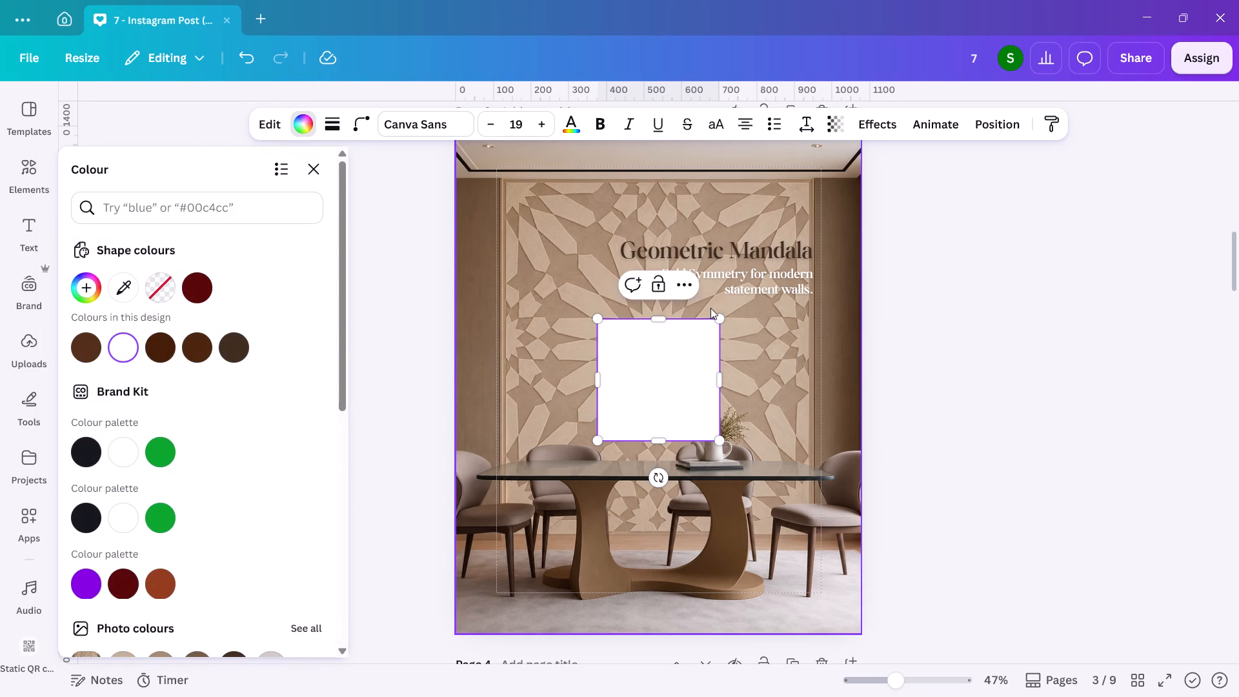
{"action": "double_click", "coordinate": [1006, 341]}
{"action": "left_click_drag", "start_coordinate": [681, 399], "coordinate": [776, 290]}
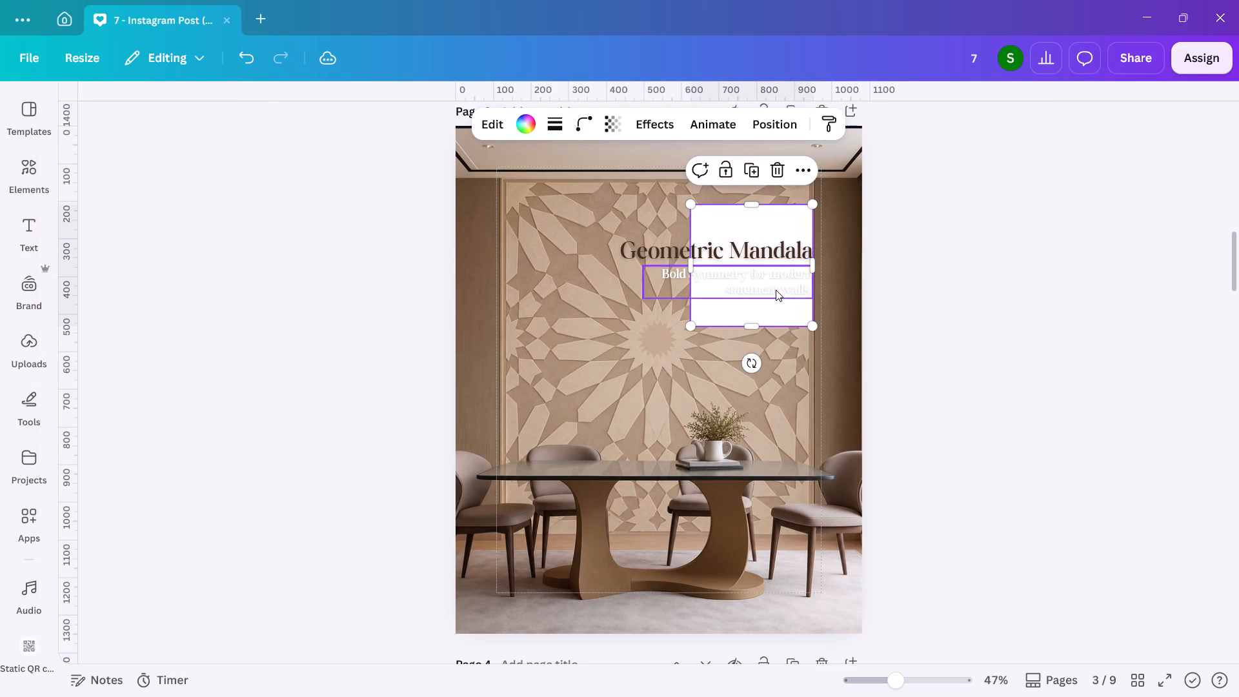
{"action": "left_click_drag", "start_coordinate": [753, 204], "coordinate": [758, 235]}
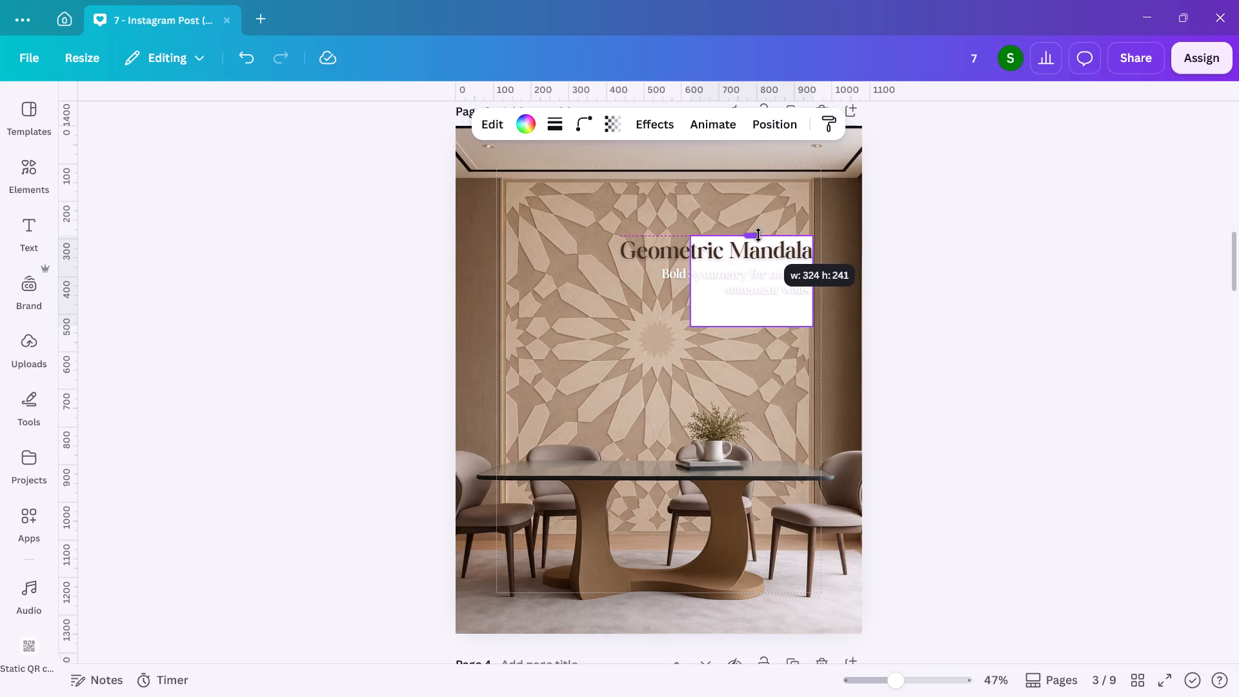
{"action": "left_click_drag", "start_coordinate": [758, 235], "coordinate": [758, 237]}
{"action": "left_click_drag", "start_coordinate": [761, 326], "coordinate": [766, 305]}
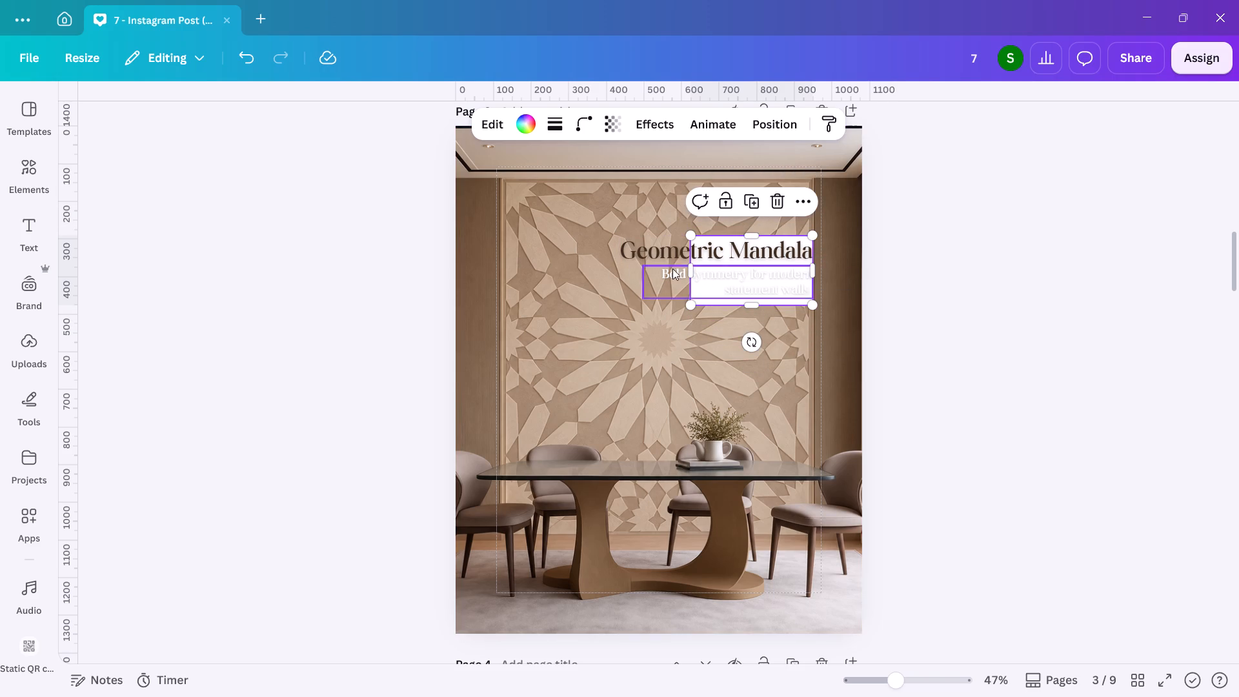
{"action": "left_click_drag", "start_coordinate": [692, 263], "coordinate": [614, 256]}
{"action": "left_click_drag", "start_coordinate": [614, 261], "coordinate": [603, 261]}
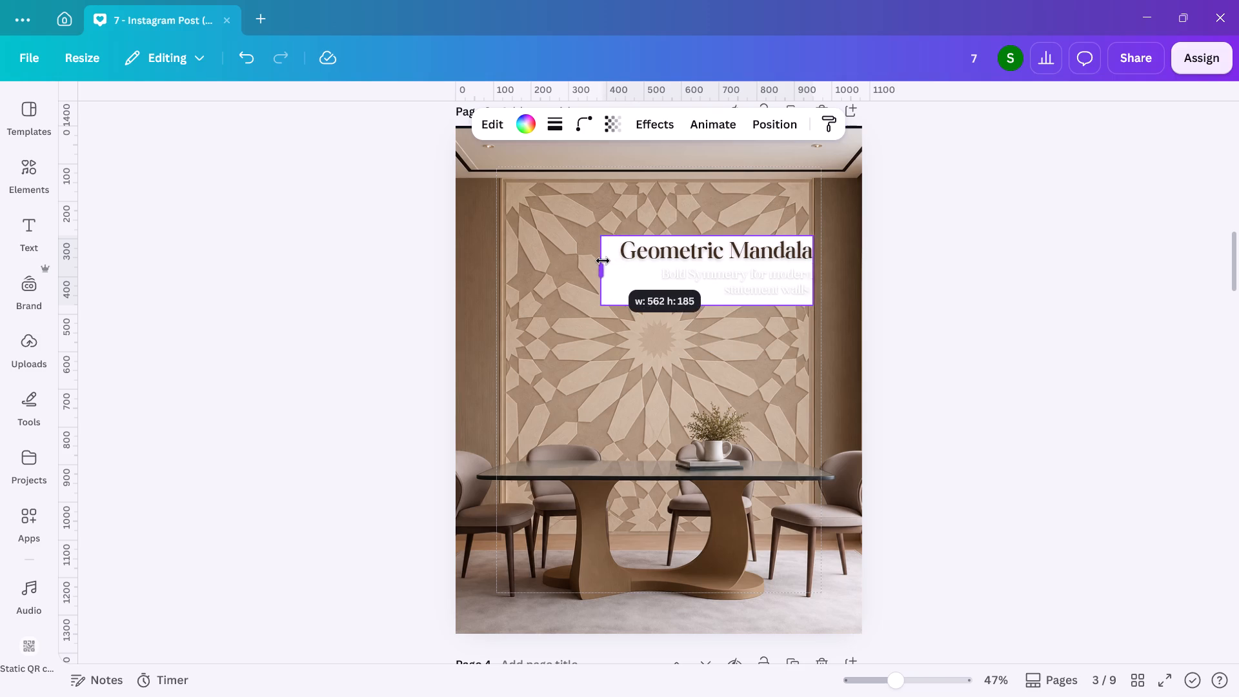
Widen the white rectangle behind the Geometric Mandala title and subtitle so it extends slightly beyond the start of the title.
{"action": "left_click_drag", "start_coordinate": [603, 261], "coordinate": [600, 261]}
Change the rectangle's solid white fill to a horizontal linear gradient from white to grey.
{"action": "left_click", "coordinate": [525, 116]}
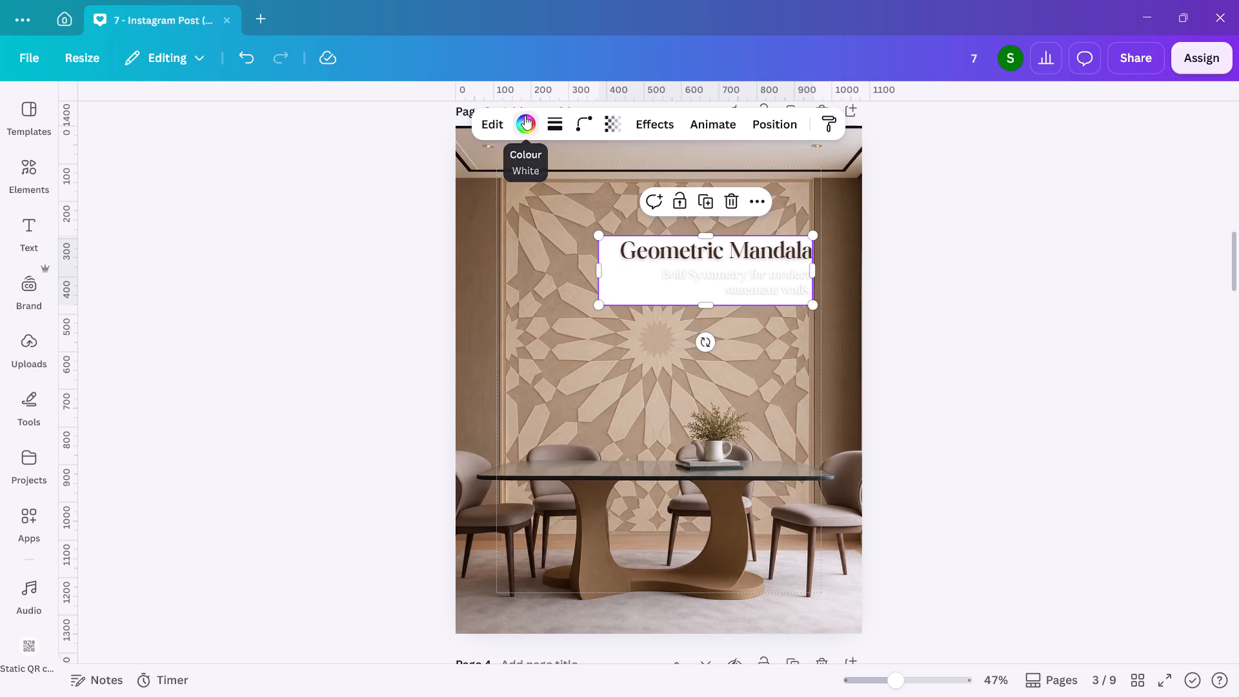
{"action": "left_click", "coordinate": [197, 223]}
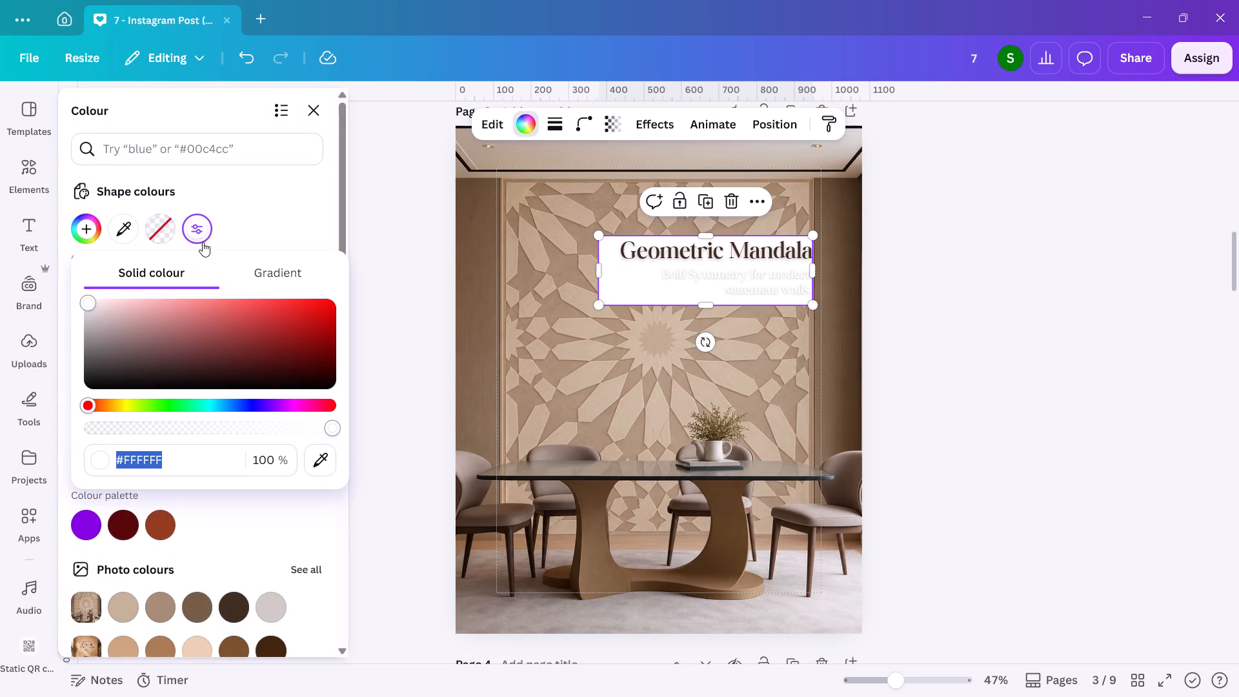
{"action": "left_click", "coordinate": [286, 270]}
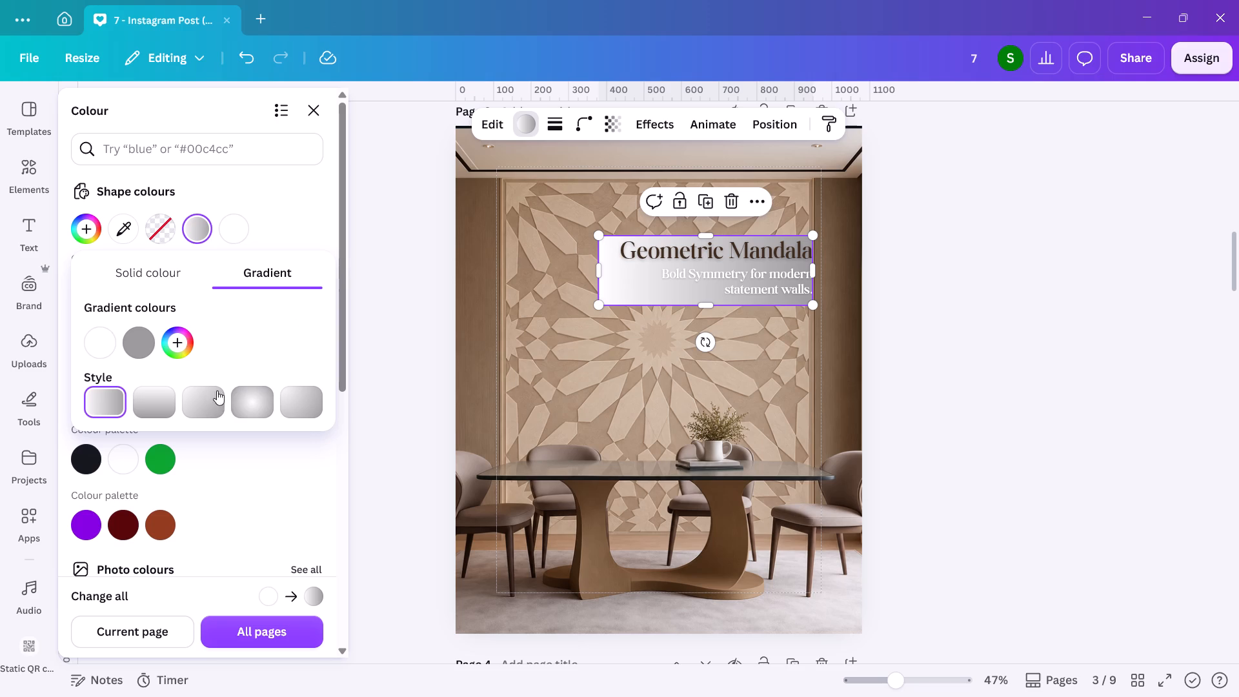
{"action": "left_click", "coordinate": [119, 394]}
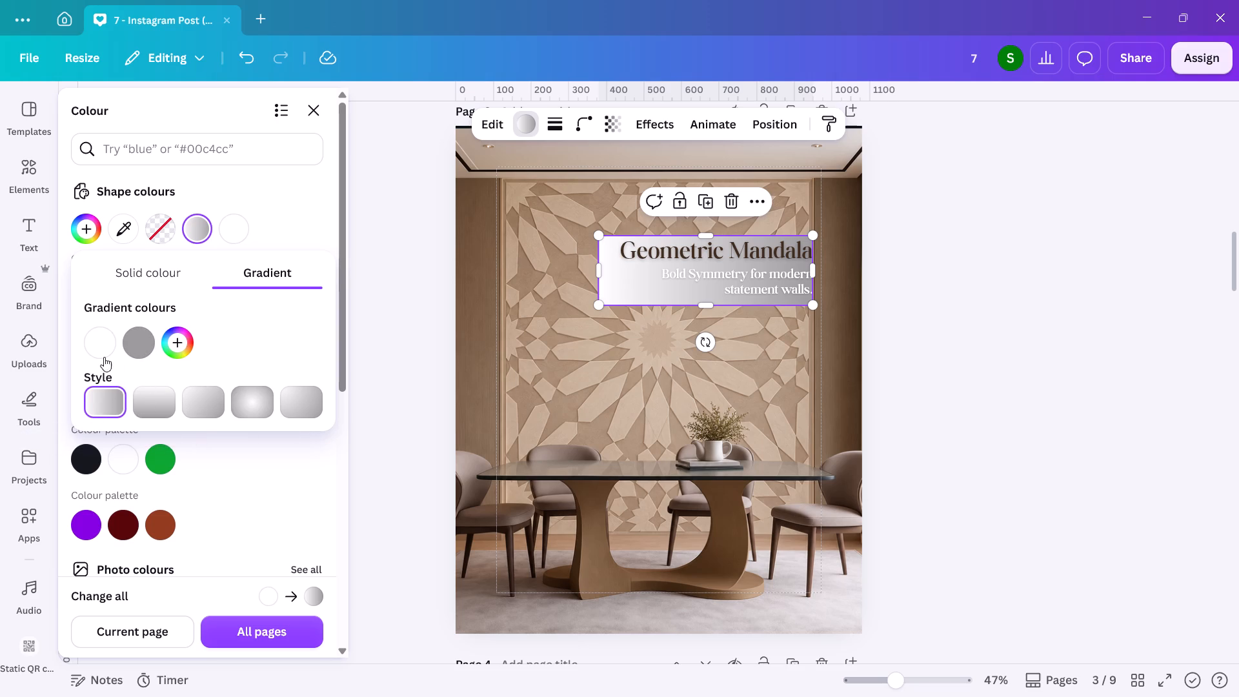
Reduce the opacity of the gradient's white #FFFFFF colour to 12%.
{"action": "left_click", "coordinate": [101, 348]}
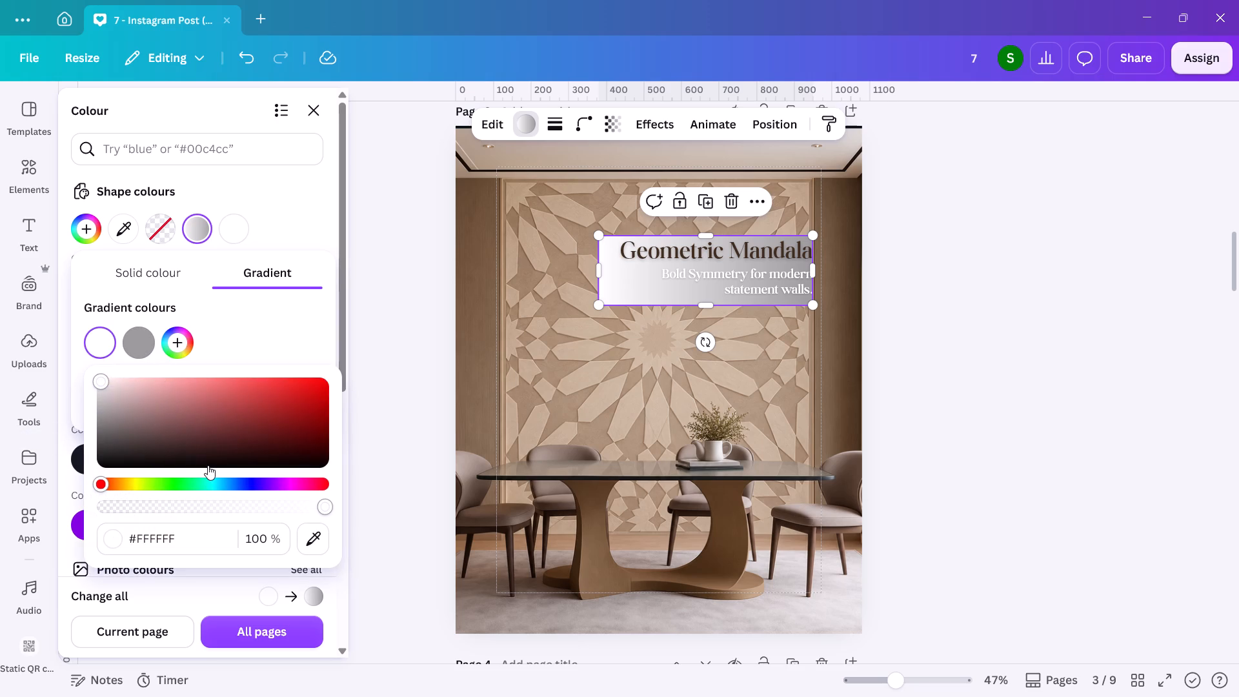
{"action": "left_click_drag", "start_coordinate": [188, 506], "coordinate": [156, 509]}
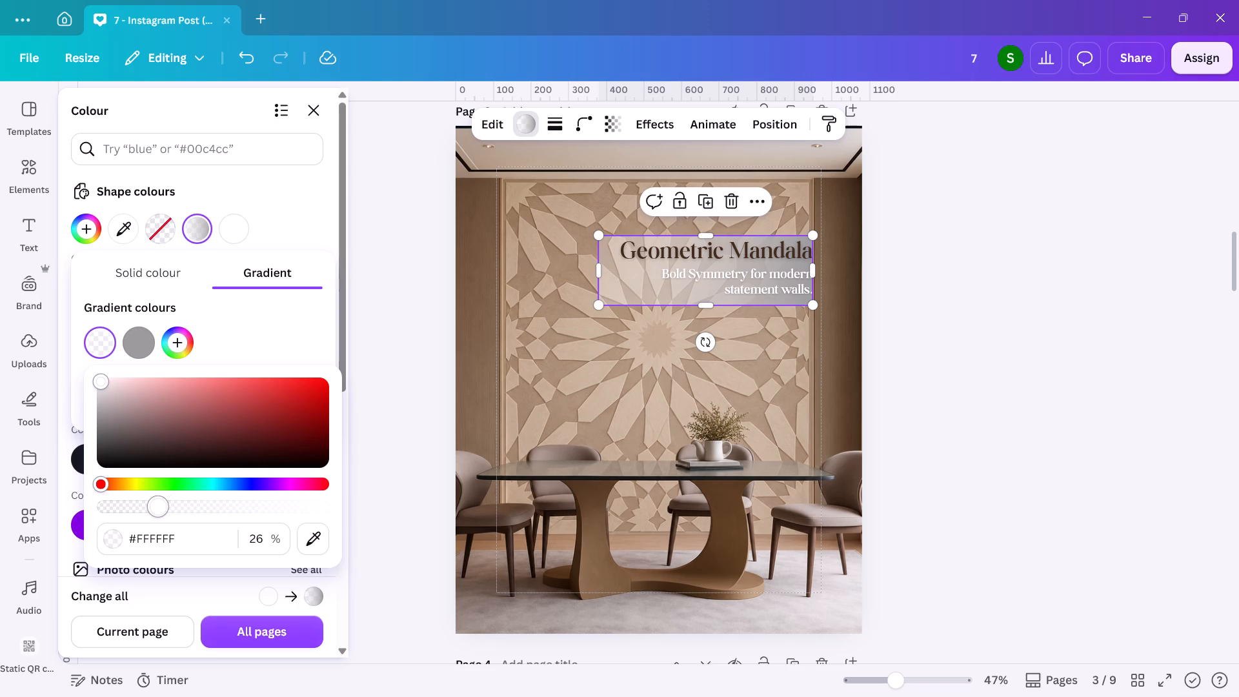
{"action": "left_click_drag", "start_coordinate": [156, 509], "coordinate": [126, 507]}
Change the gradient's grey colour to white #FFFFFF and reduce its opacity to about 55%.
{"action": "left_click", "coordinate": [130, 342]}
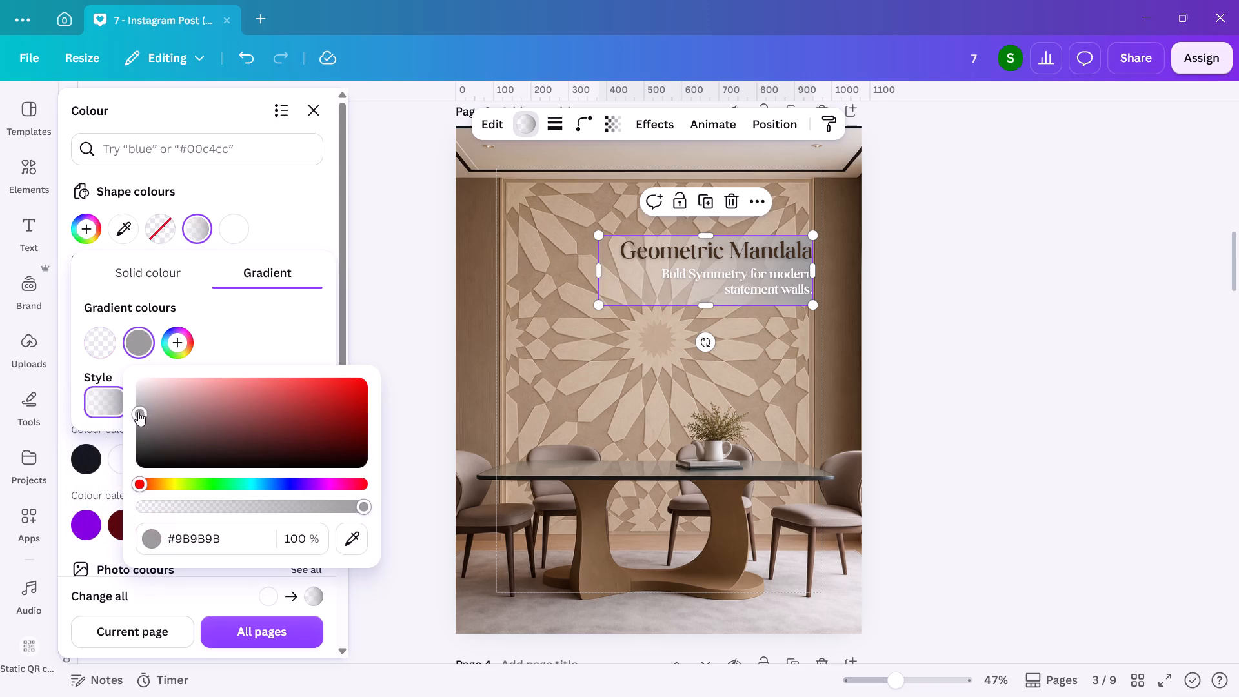
{"action": "left_click_drag", "start_coordinate": [138, 410], "coordinate": [127, 372]}
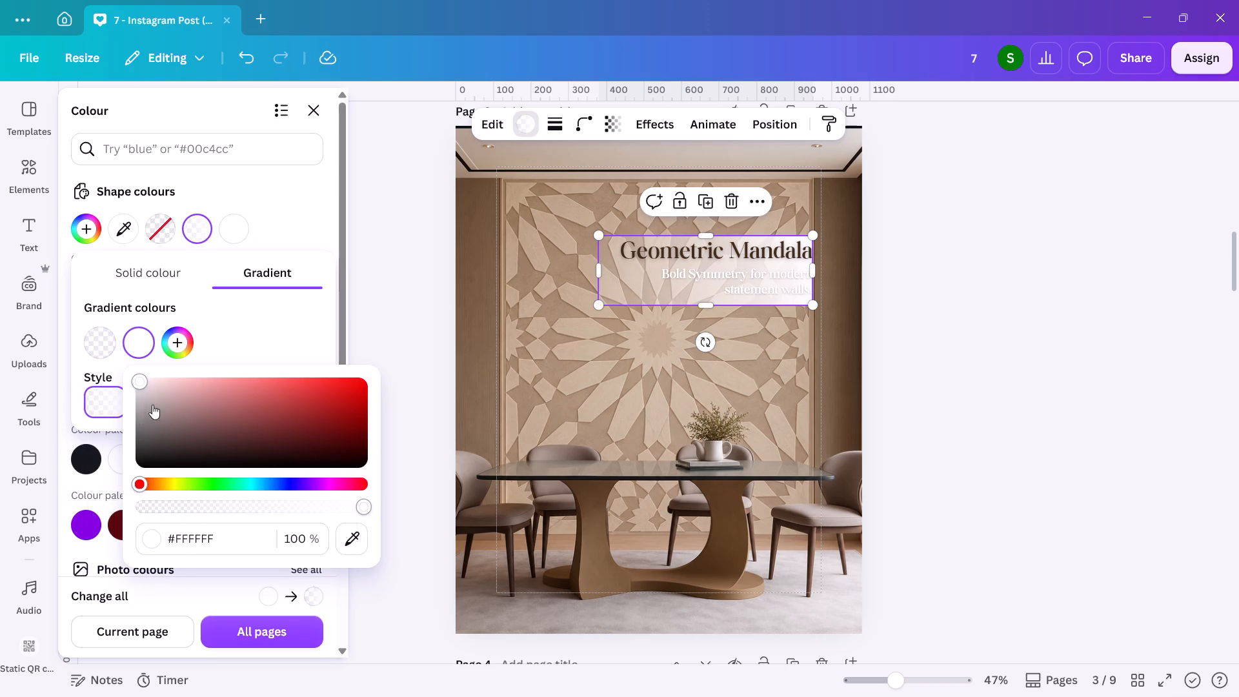
{"action": "left_click_drag", "start_coordinate": [252, 505], "coordinate": [227, 506]}
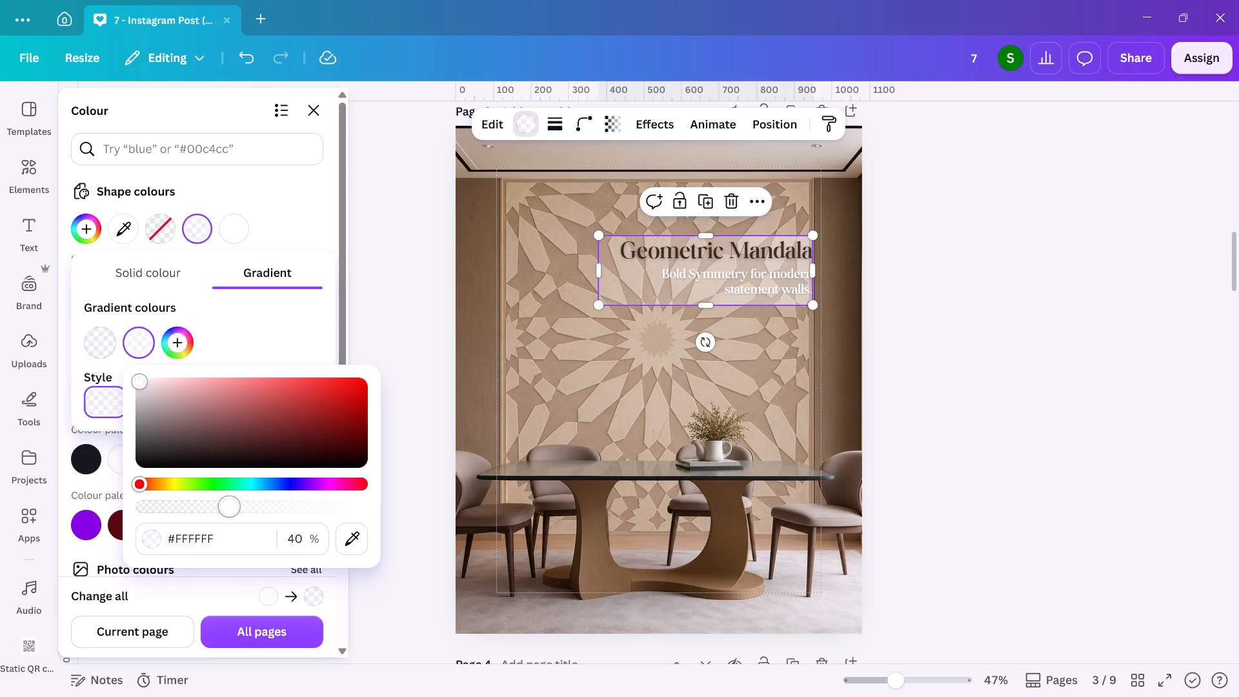
{"action": "left_click_drag", "start_coordinate": [227, 506], "coordinate": [210, 505]}
{"action": "left_click_drag", "start_coordinate": [210, 505], "coordinate": [242, 503]}
{"action": "left_click_drag", "start_coordinate": [242, 503], "coordinate": [263, 502]}
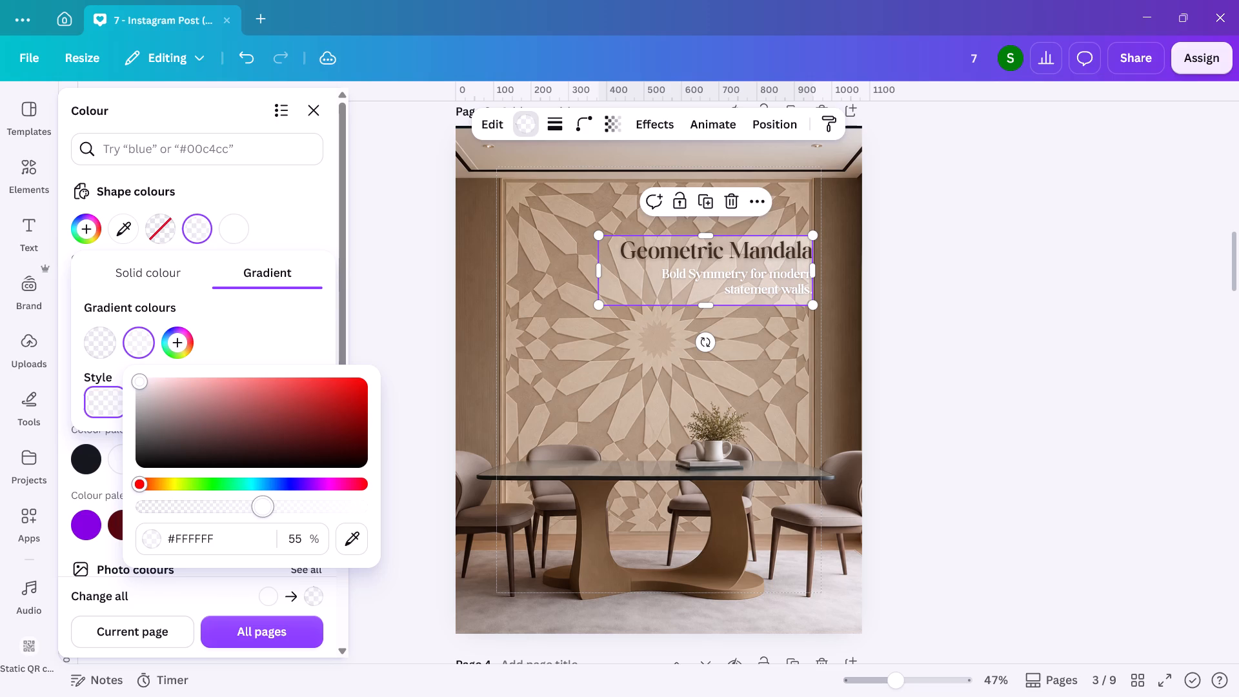
{"action": "left_click_drag", "start_coordinate": [263, 502], "coordinate": [268, 502]}
{"action": "double_click", "coordinate": [268, 350]}
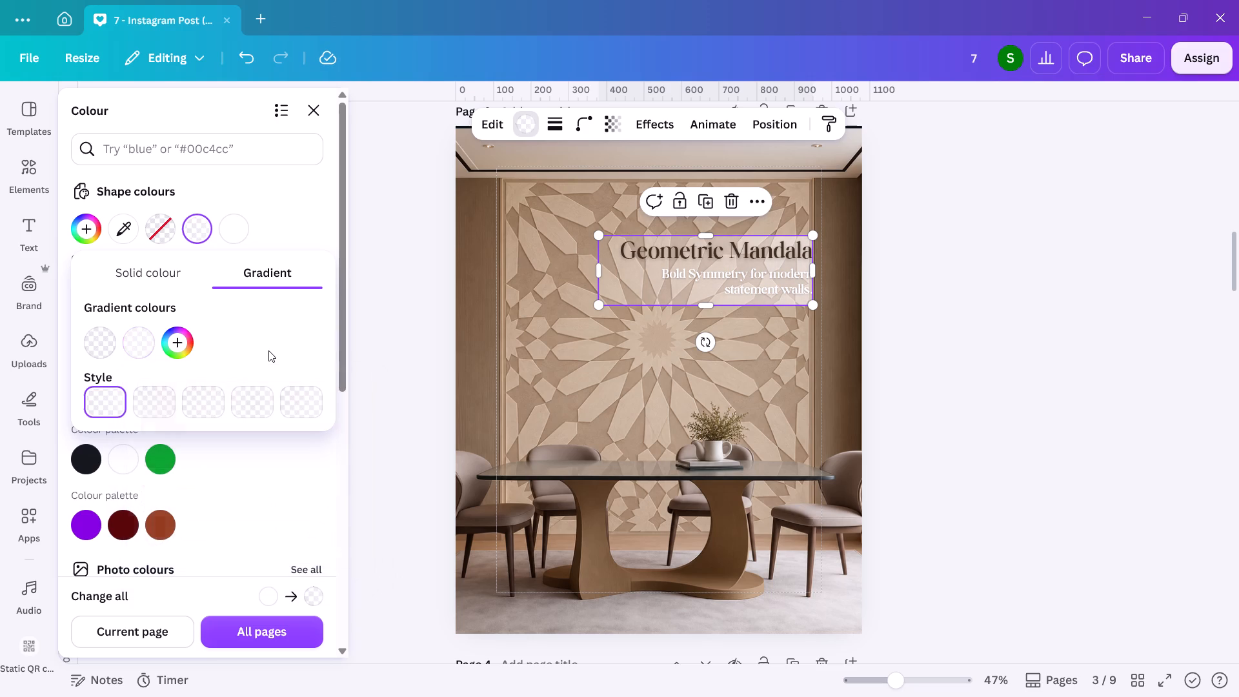
{"action": "double_click", "coordinate": [942, 376]}
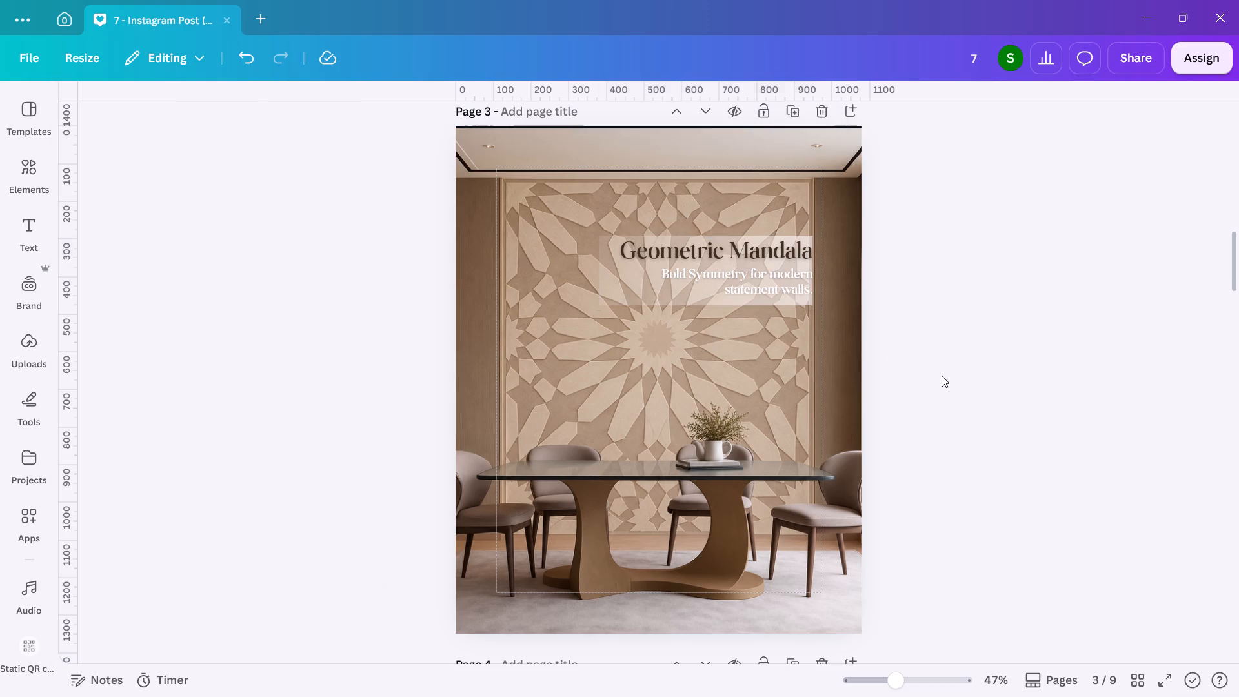
Widen the gradient rectangle away from the start of the title so it spans nearly the full width of the mandala wall panel.
{"action": "left_click", "coordinate": [670, 296]}
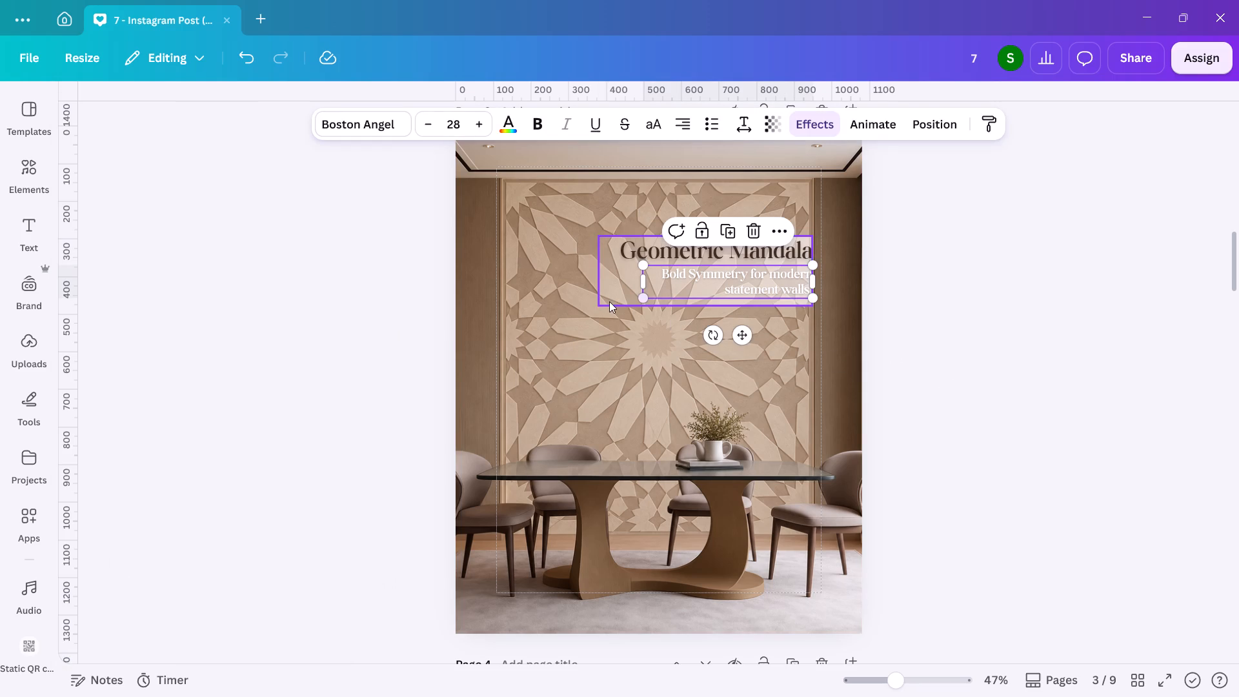
{"action": "left_click", "coordinate": [609, 301]}
{"action": "left_click_drag", "start_coordinate": [593, 278], "coordinate": [470, 303]}
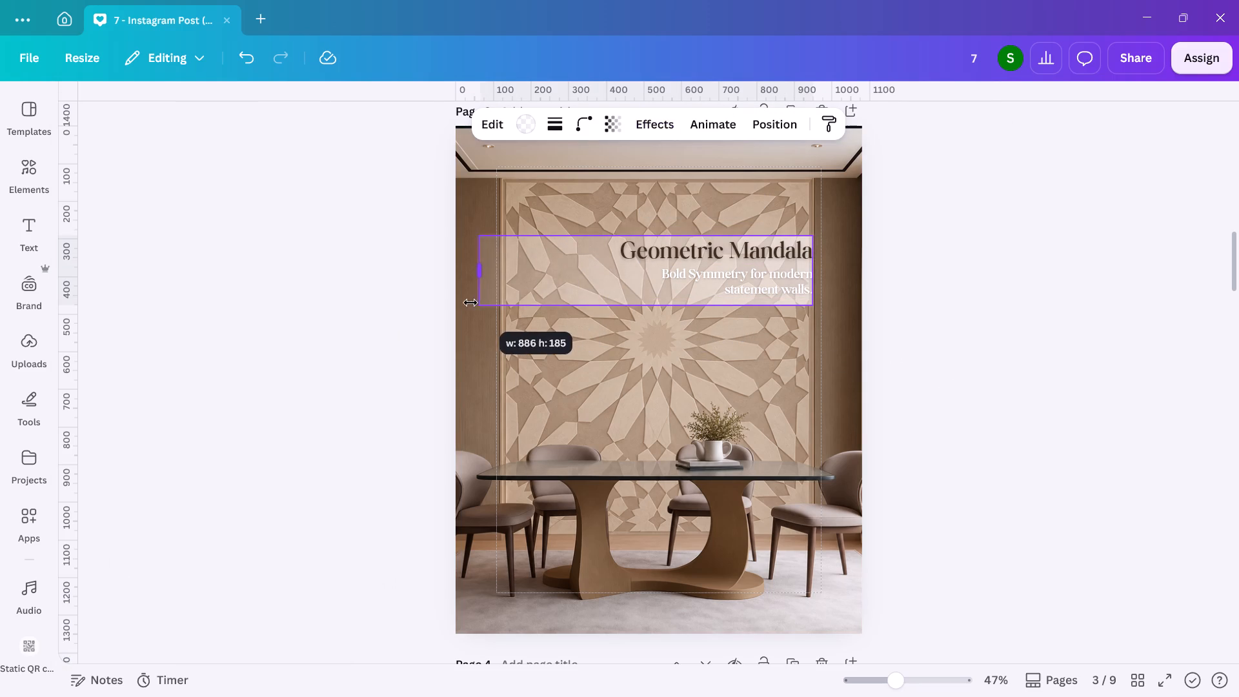
{"action": "left_click_drag", "start_coordinate": [470, 303], "coordinate": [491, 292]}
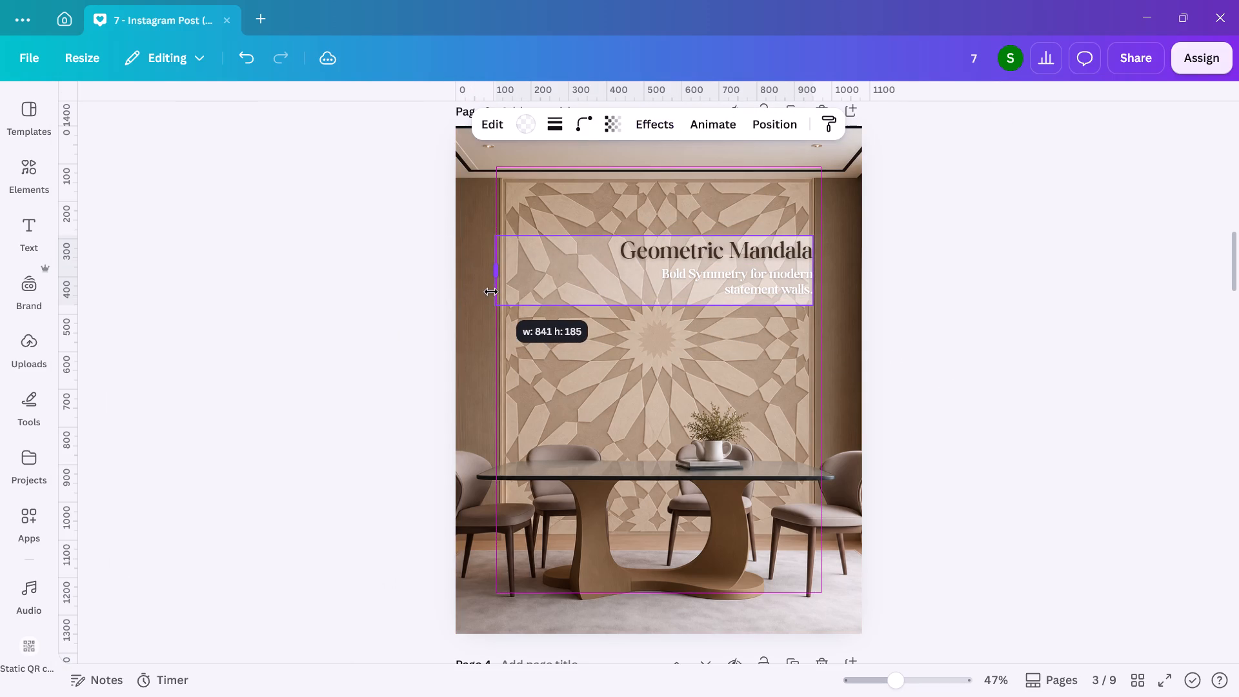
{"action": "left_click_drag", "start_coordinate": [491, 292], "coordinate": [503, 292]}
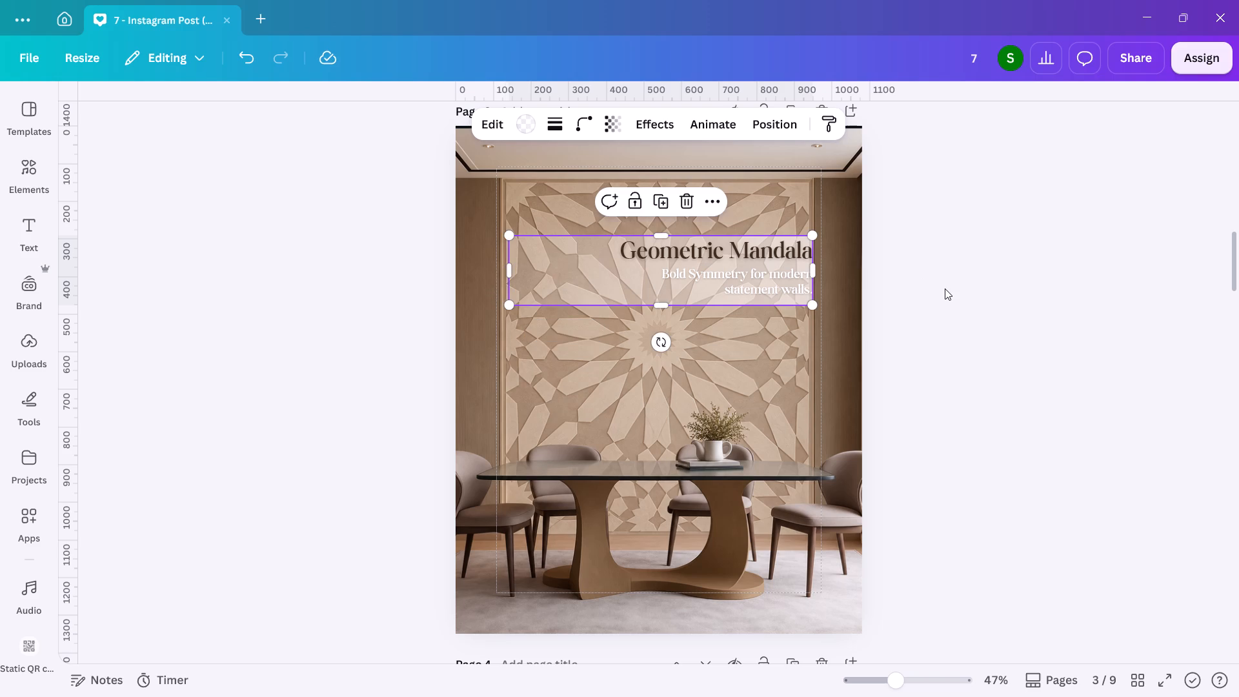
{"action": "double_click", "coordinate": [945, 288]}
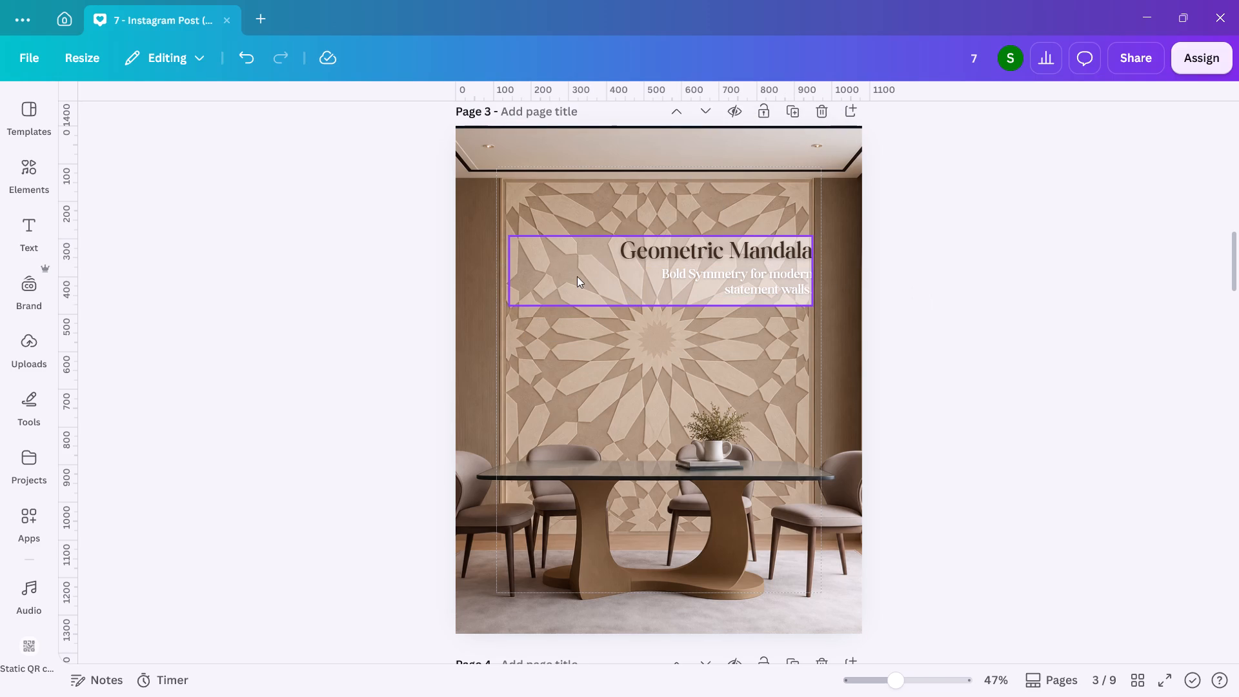
Add a third white #FFFFFF colour to the rectangle's gradient and reduce its opacity to 13%.
{"action": "left_click", "coordinate": [577, 276]}
{"action": "left_click", "coordinate": [529, 126]}
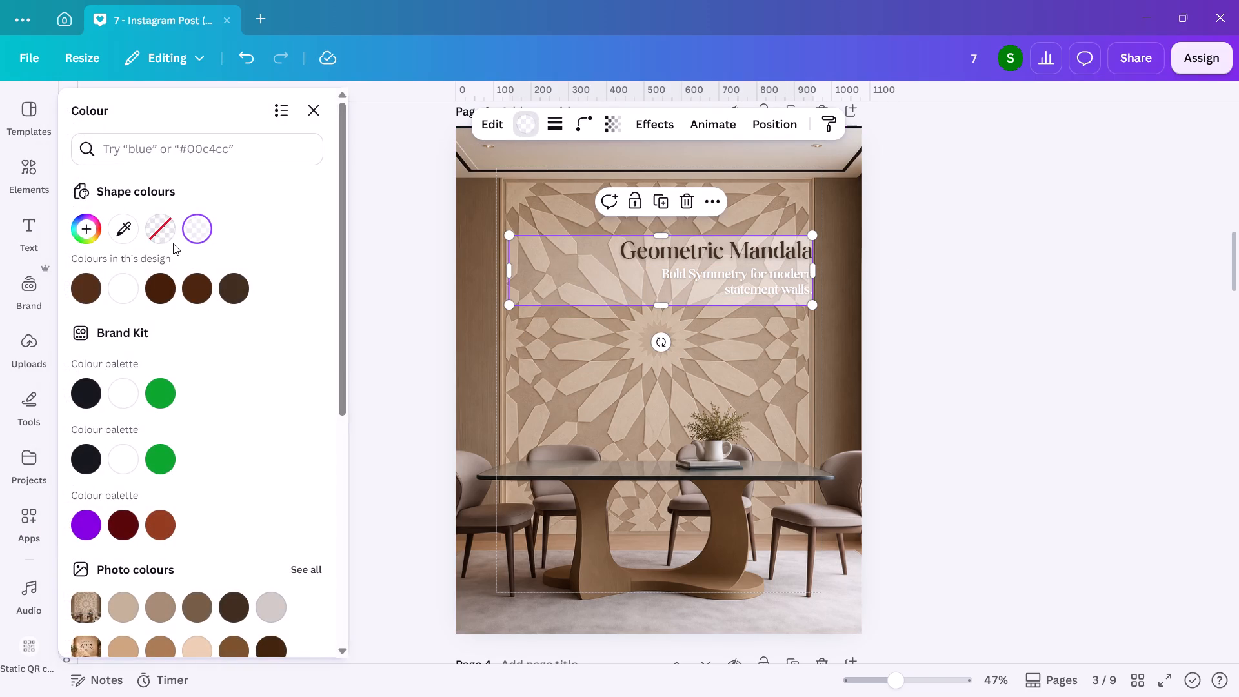
{"action": "left_click", "coordinate": [193, 226]}
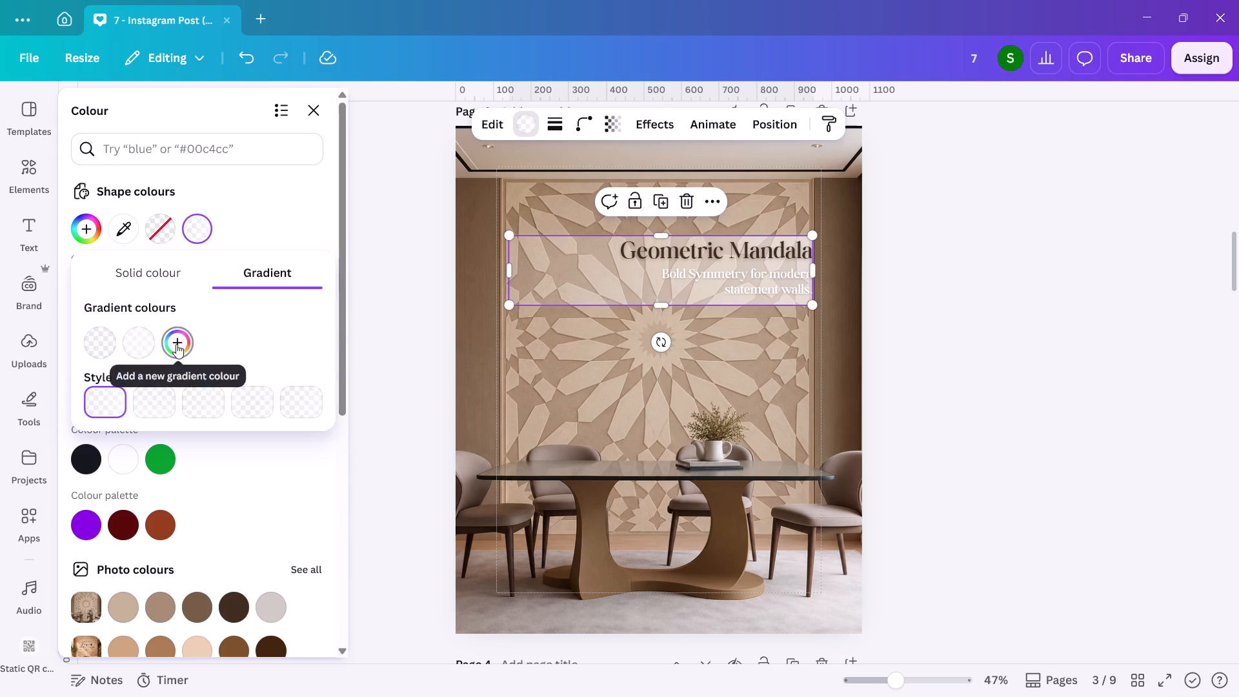
{"action": "left_click", "coordinate": [176, 344]}
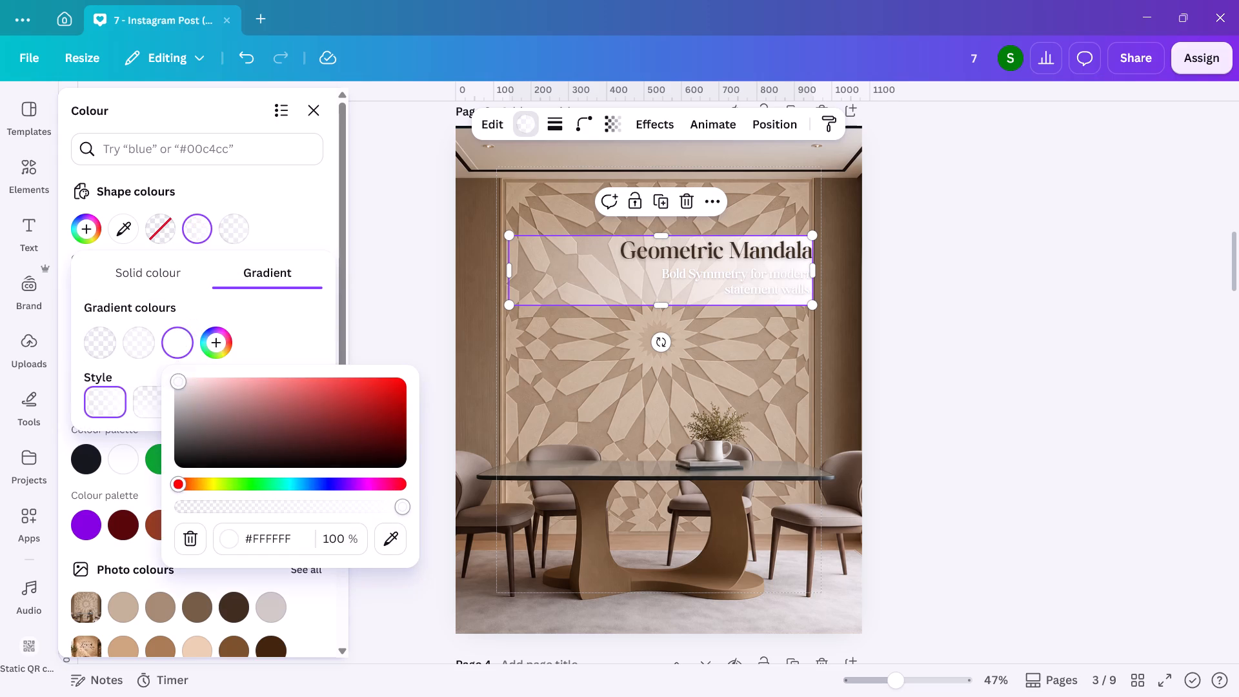
{"action": "left_click_drag", "start_coordinate": [400, 505], "coordinate": [282, 501]}
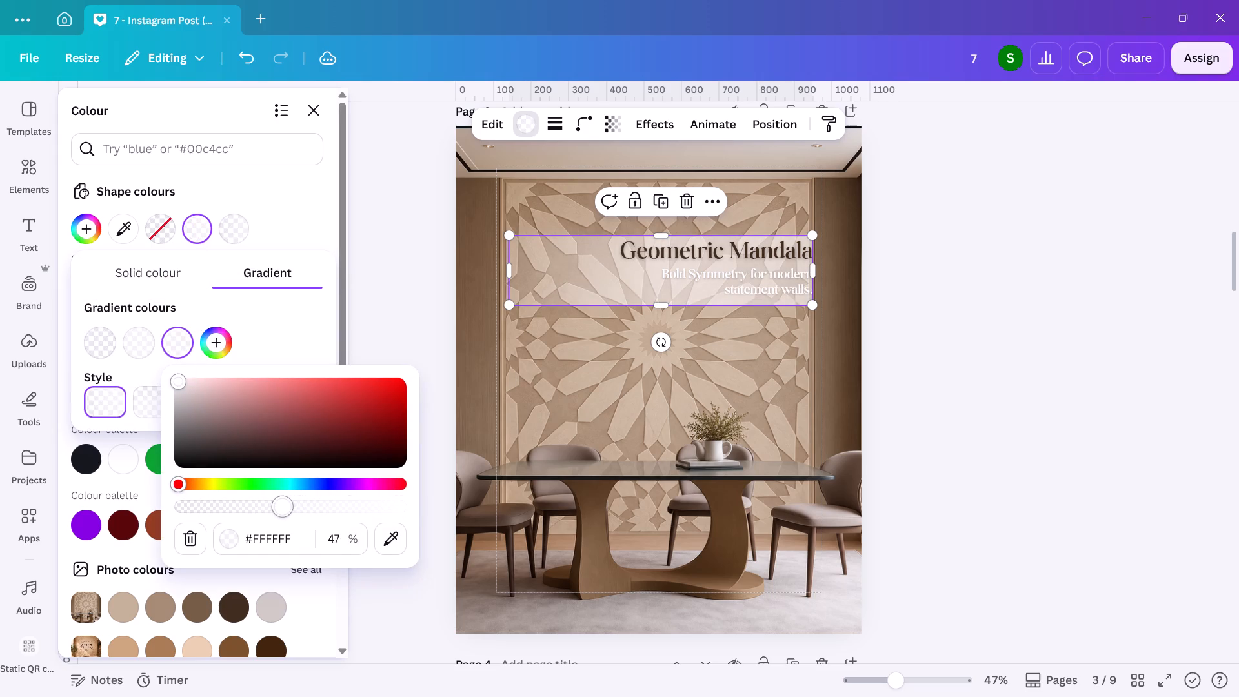
{"action": "left_click_drag", "start_coordinate": [282, 501], "coordinate": [308, 474]}
{"action": "left_click_drag", "start_coordinate": [308, 474], "coordinate": [275, 475]}
{"action": "left_click_drag", "start_coordinate": [275, 475], "coordinate": [256, 473]}
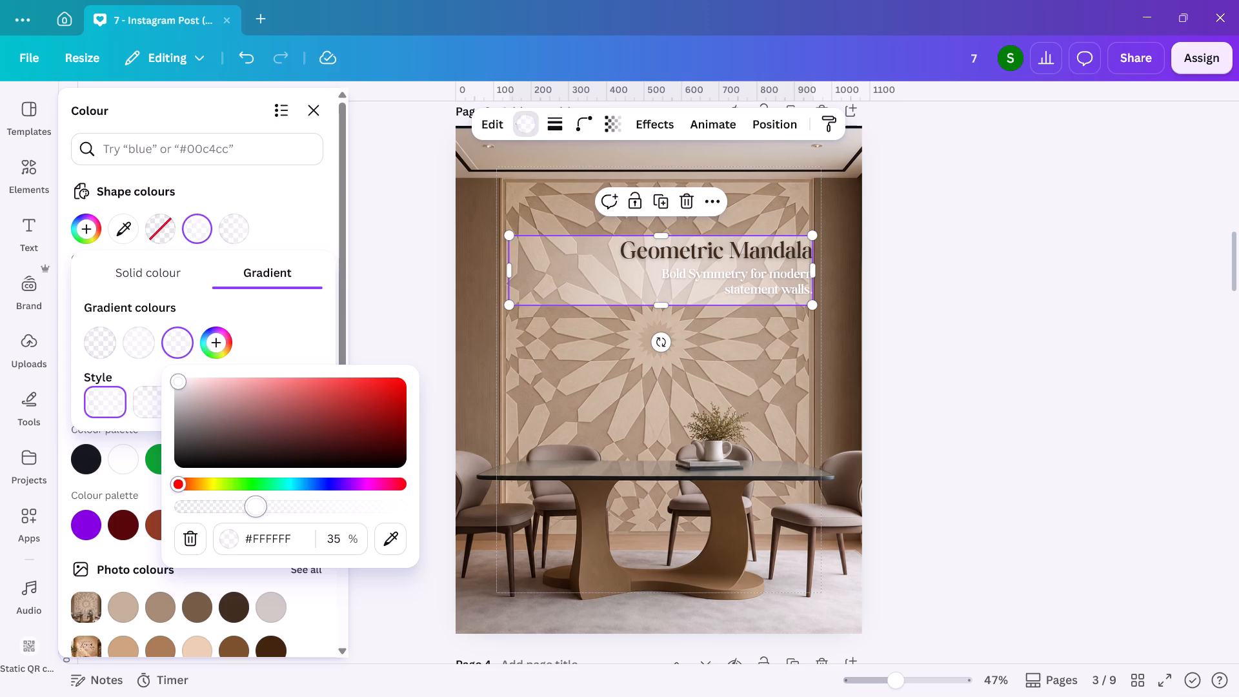
{"action": "left_click_drag", "start_coordinate": [256, 473], "coordinate": [226, 460]}
{"action": "left_click_drag", "start_coordinate": [226, 460], "coordinate": [205, 462]}
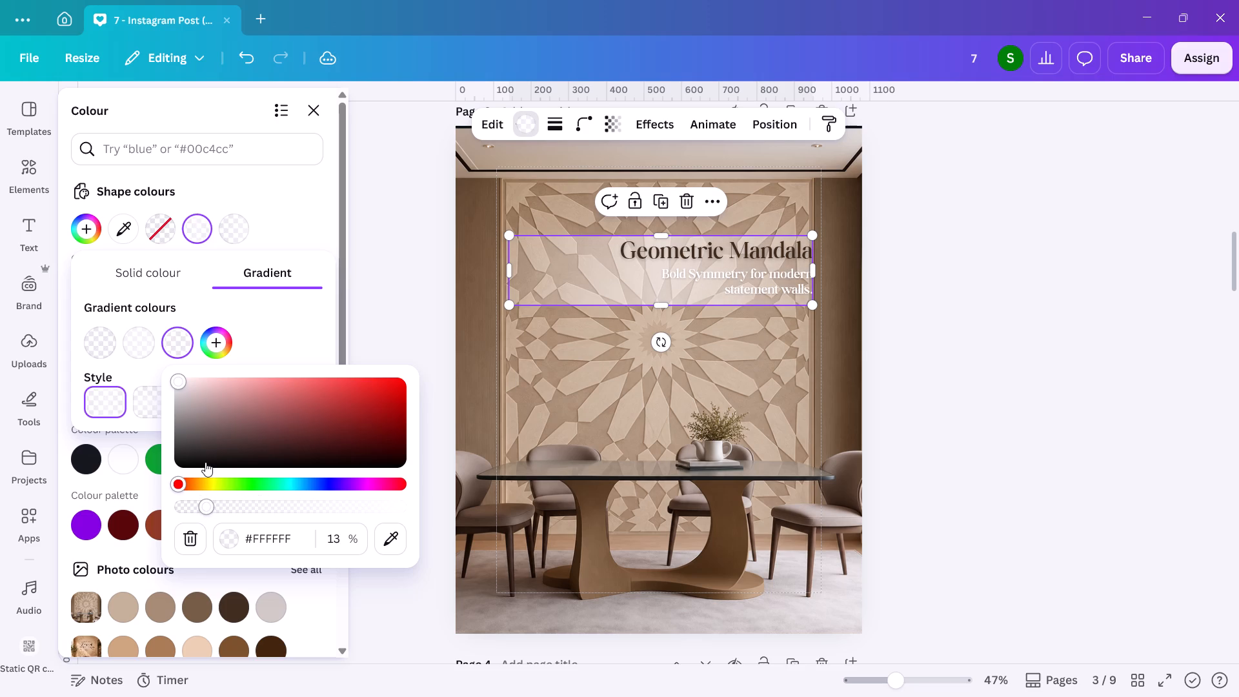
Set the opacity of the gradient's first white #FFFFFF colour to 0%.
{"action": "left_click", "coordinate": [101, 343]}
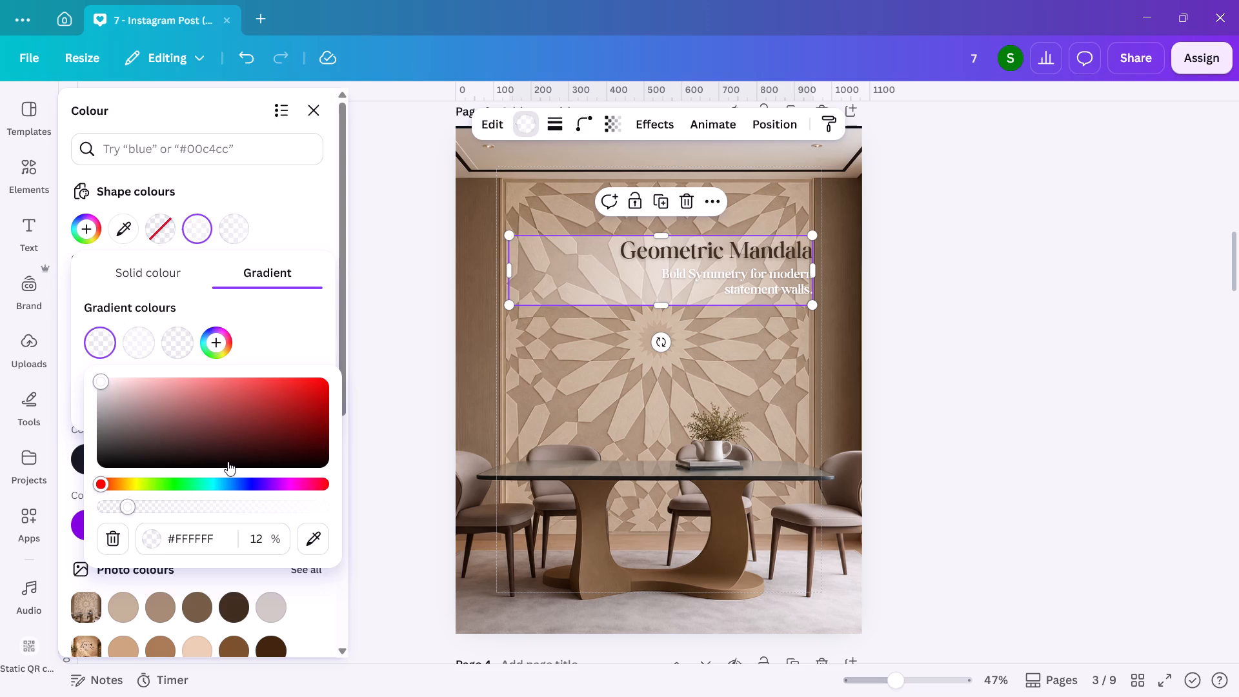
{"action": "left_click_drag", "start_coordinate": [138, 509], "coordinate": [83, 514]}
{"action": "left_click_drag", "start_coordinate": [83, 514], "coordinate": [73, 514]}
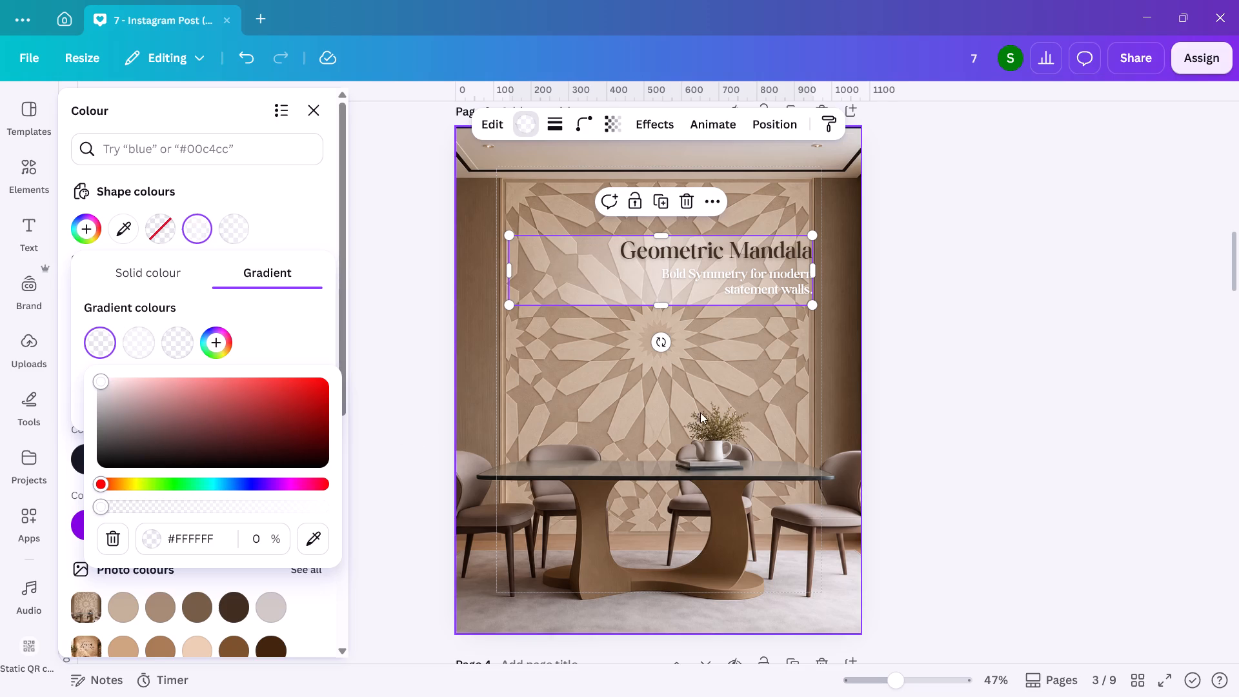
{"action": "left_click", "coordinate": [1001, 378]}
{"action": "double_click", "coordinate": [998, 378]}
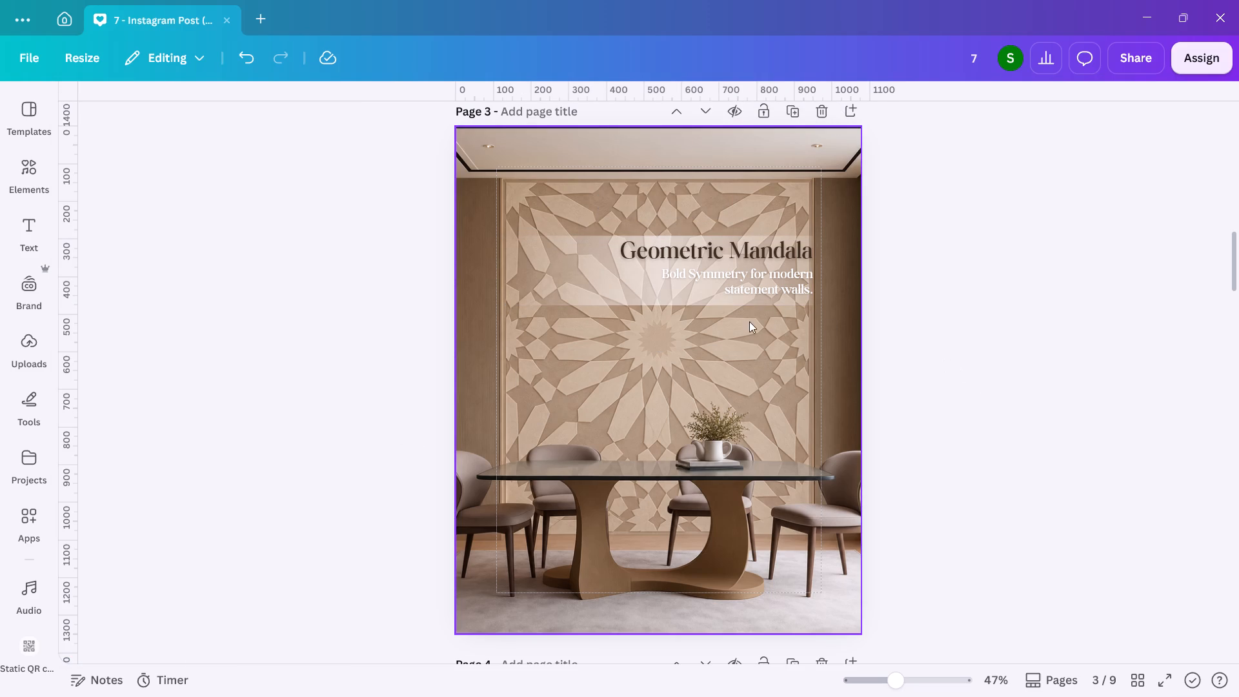
Lower the whole gradient rectangle's transparency value to roughly half.
{"action": "left_click", "coordinate": [597, 278]}
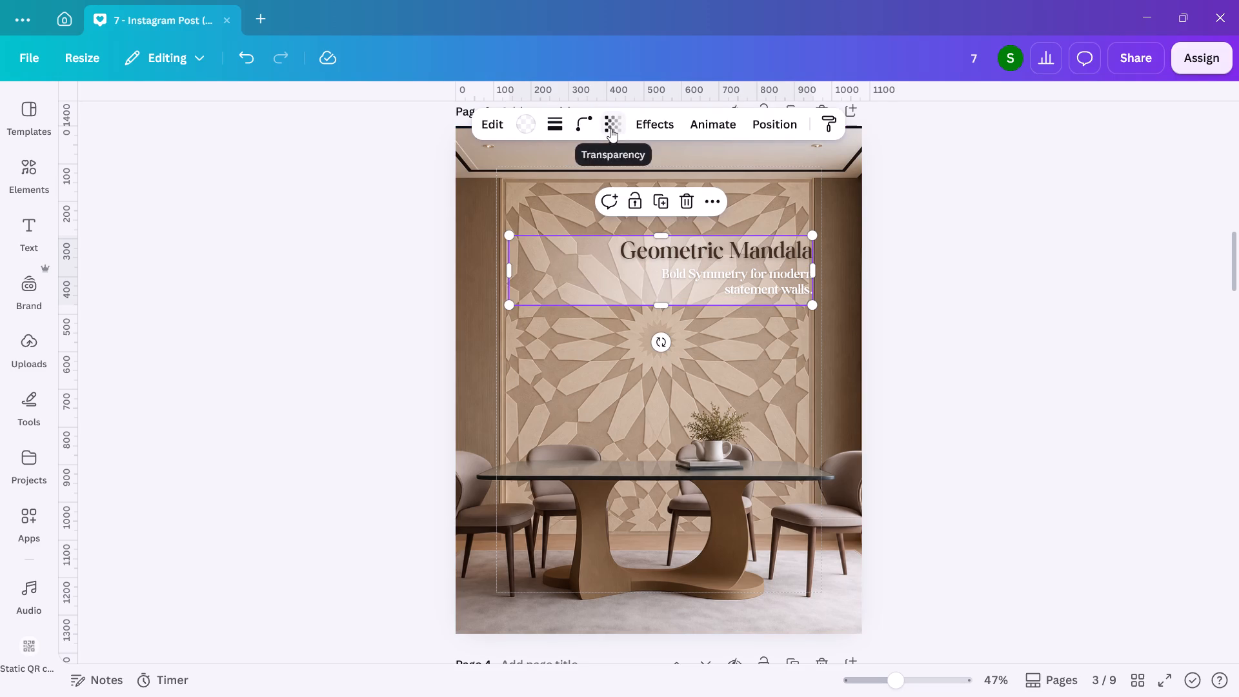
{"action": "left_click", "coordinate": [610, 128]}
{"action": "left_click_drag", "start_coordinate": [643, 201], "coordinate": [579, 211]}
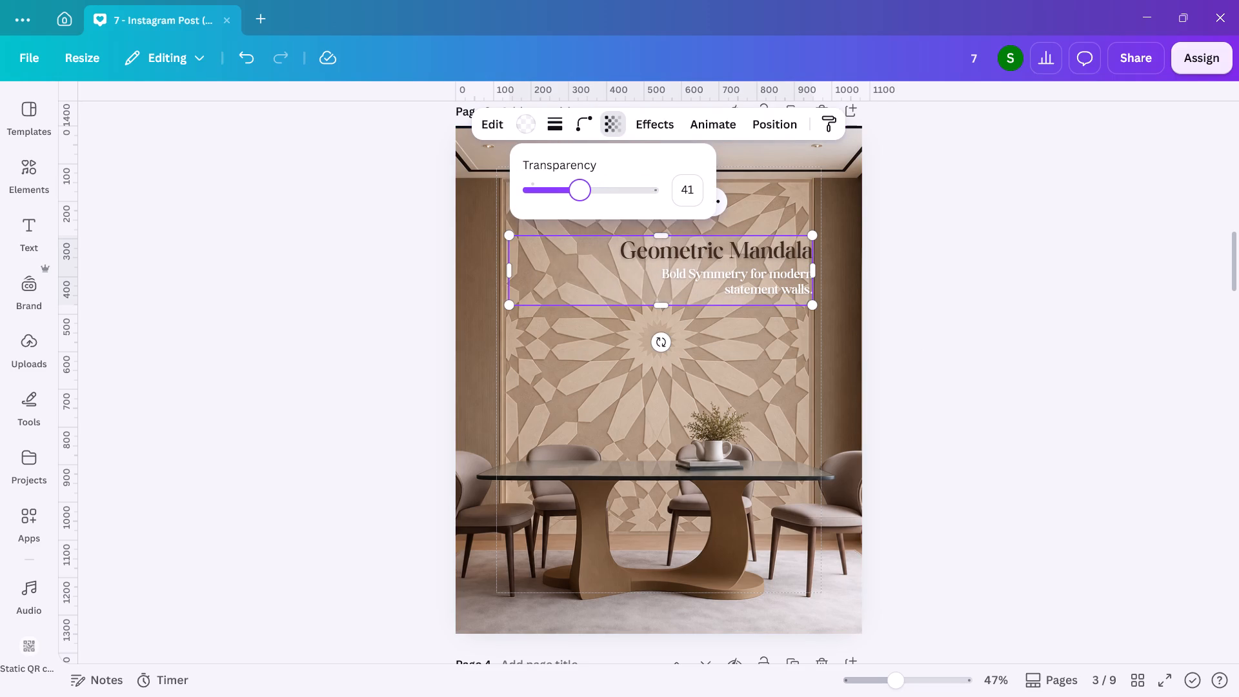
{"action": "left_click_drag", "start_coordinate": [579, 211], "coordinate": [588, 212]}
{"action": "left_click_drag", "start_coordinate": [588, 212], "coordinate": [591, 212]}
{"action": "double_click", "coordinate": [958, 327]}
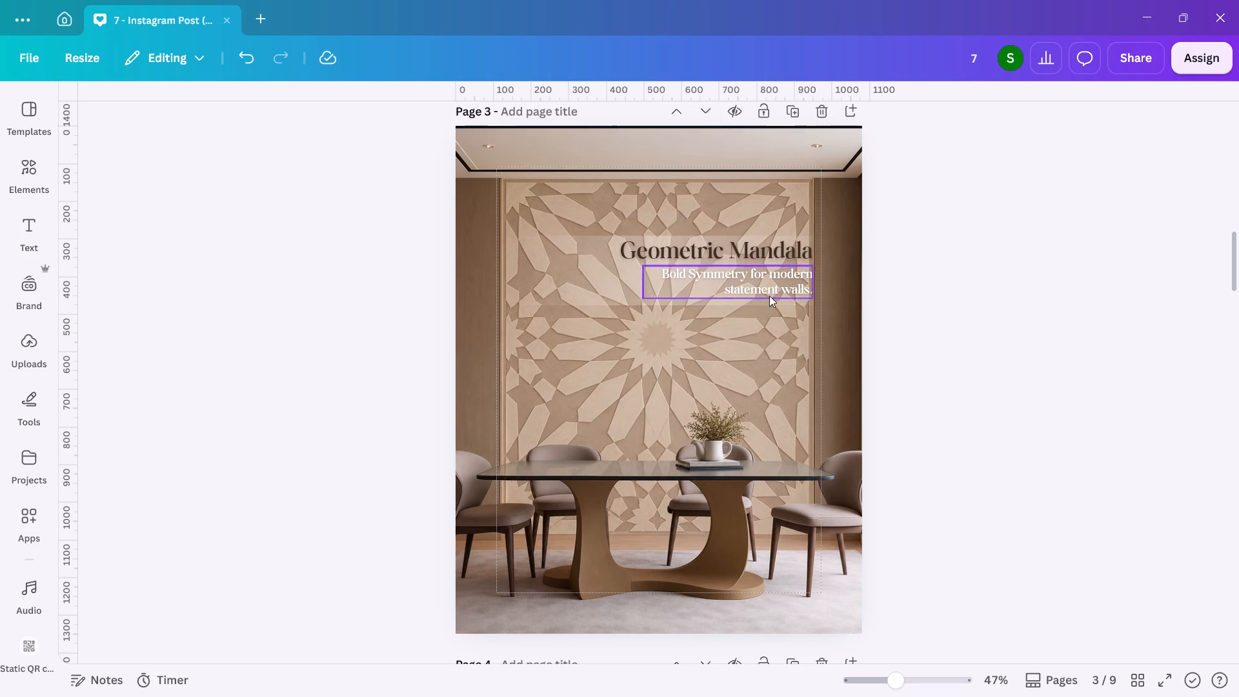
Nudge the gradient rectangle slightly upward behind the Geometric Mandala title and subtitle.
{"action": "double_click", "coordinate": [663, 279]}
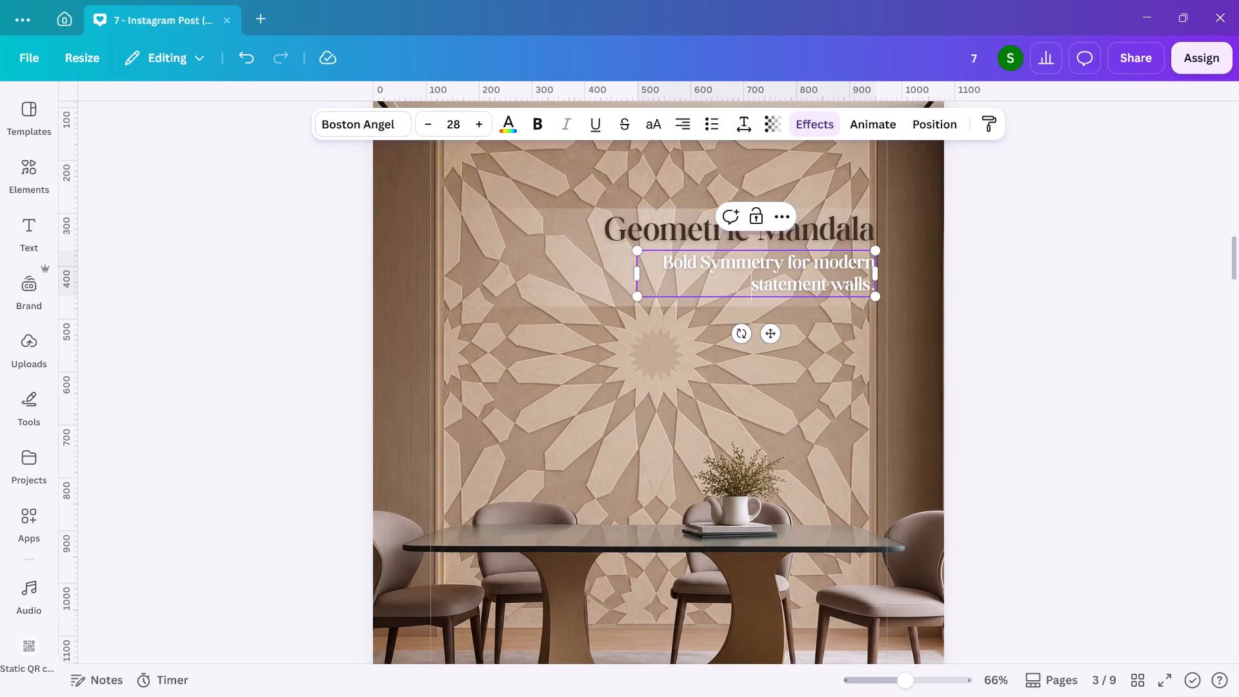
{"action": "left_click", "coordinate": [590, 274]}
{"action": "left_click", "coordinate": [590, 274]}
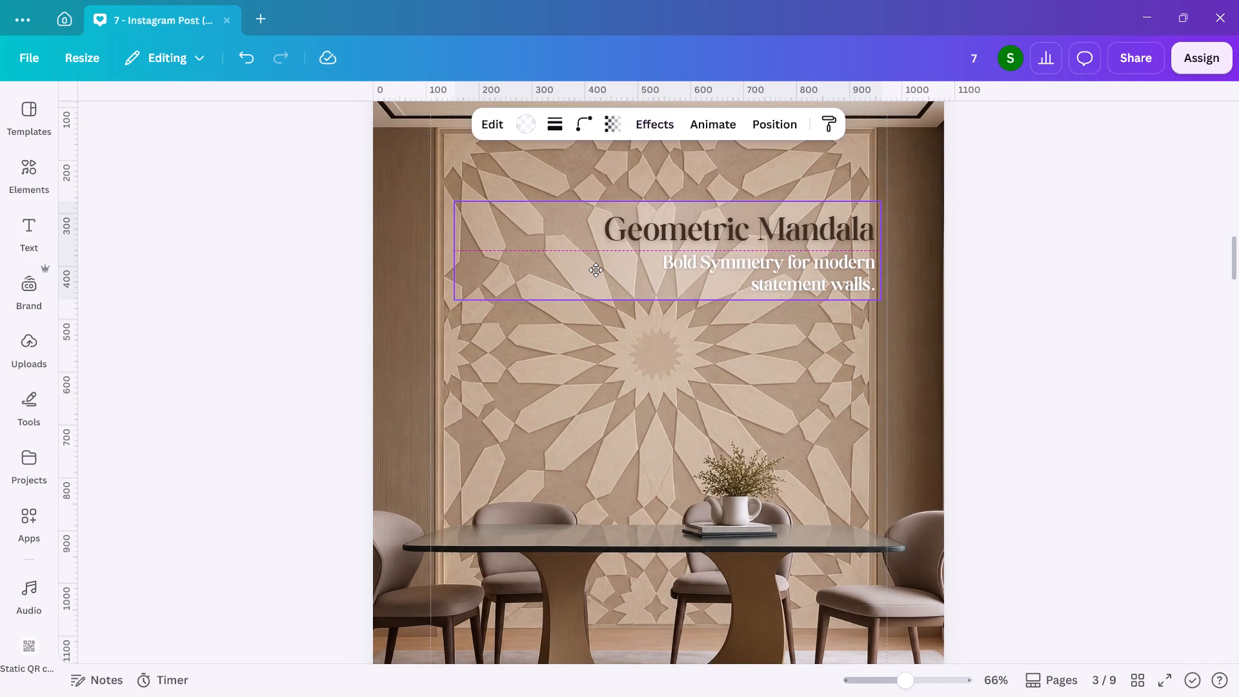
Recolour the Geometric Mandala title with the medium brown sampled from the table's base in the photo.
{"action": "left_click", "coordinate": [628, 208]}
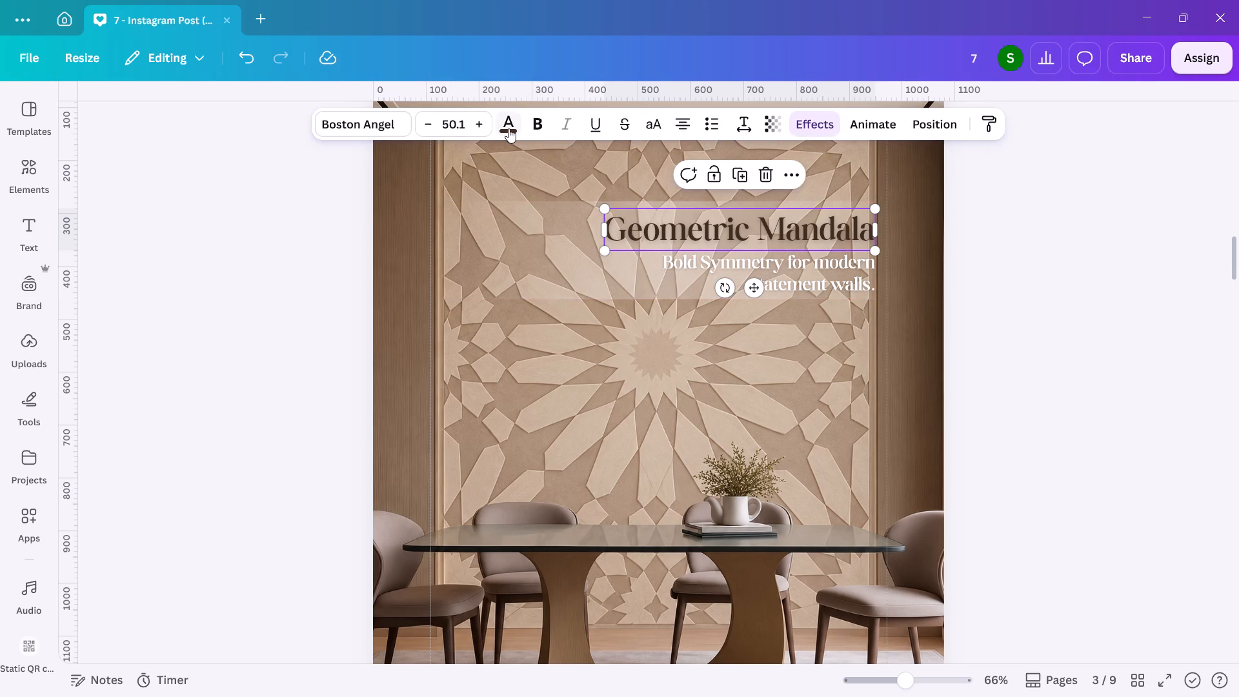
{"action": "left_click", "coordinate": [509, 128]}
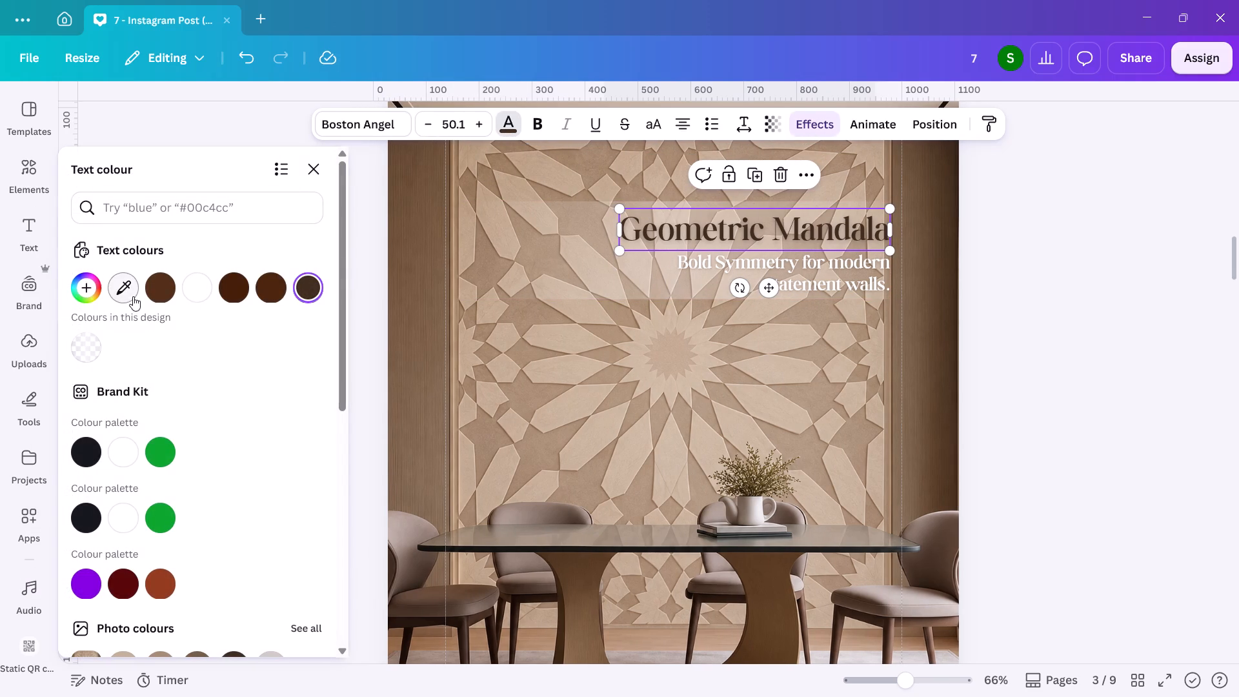
{"action": "left_click", "coordinate": [133, 296]}
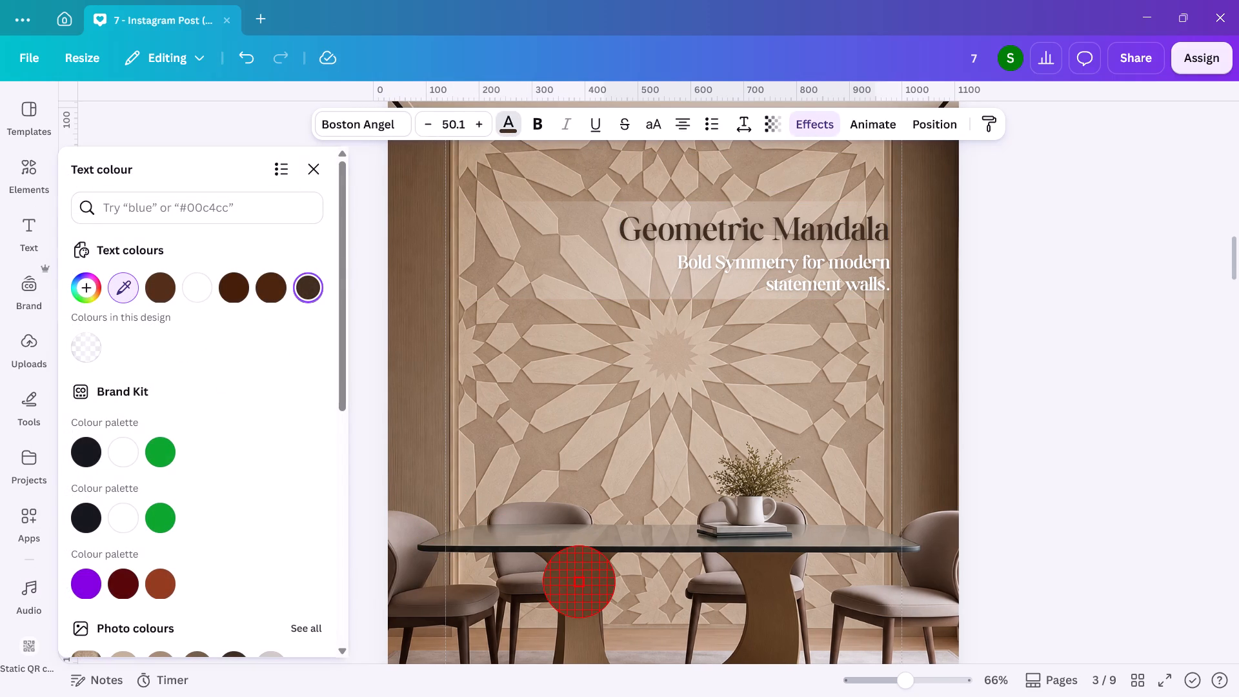
{"action": "left_click", "coordinate": [579, 582]}
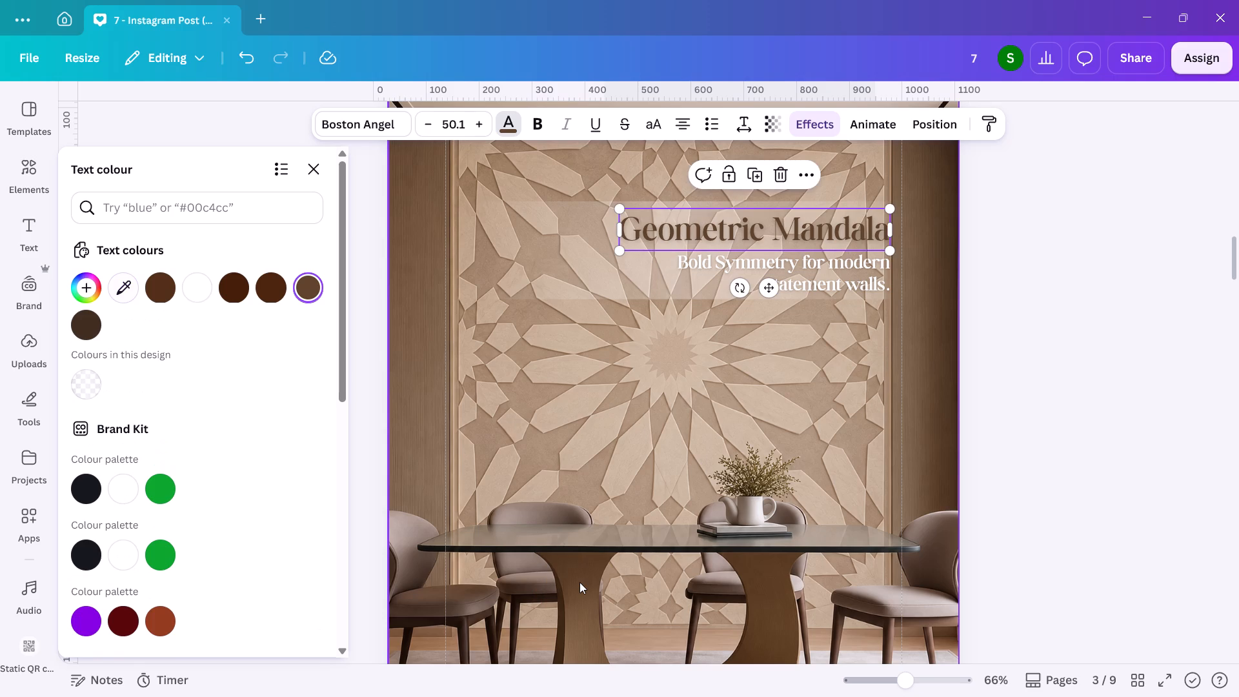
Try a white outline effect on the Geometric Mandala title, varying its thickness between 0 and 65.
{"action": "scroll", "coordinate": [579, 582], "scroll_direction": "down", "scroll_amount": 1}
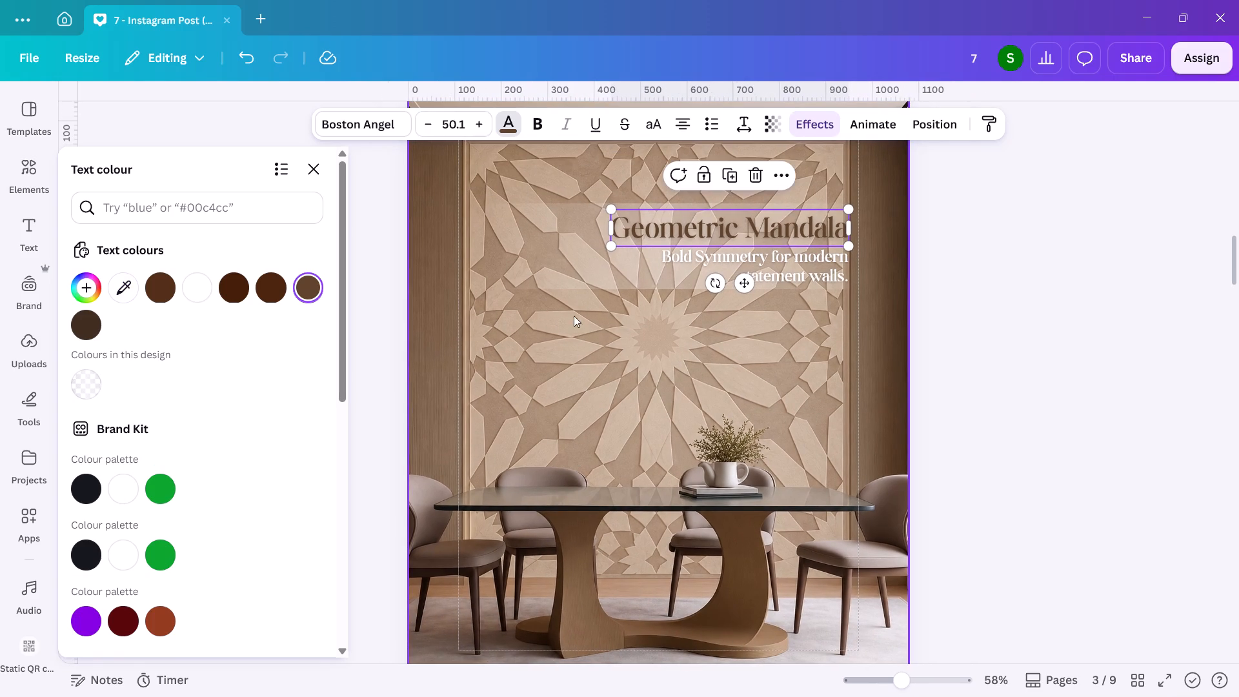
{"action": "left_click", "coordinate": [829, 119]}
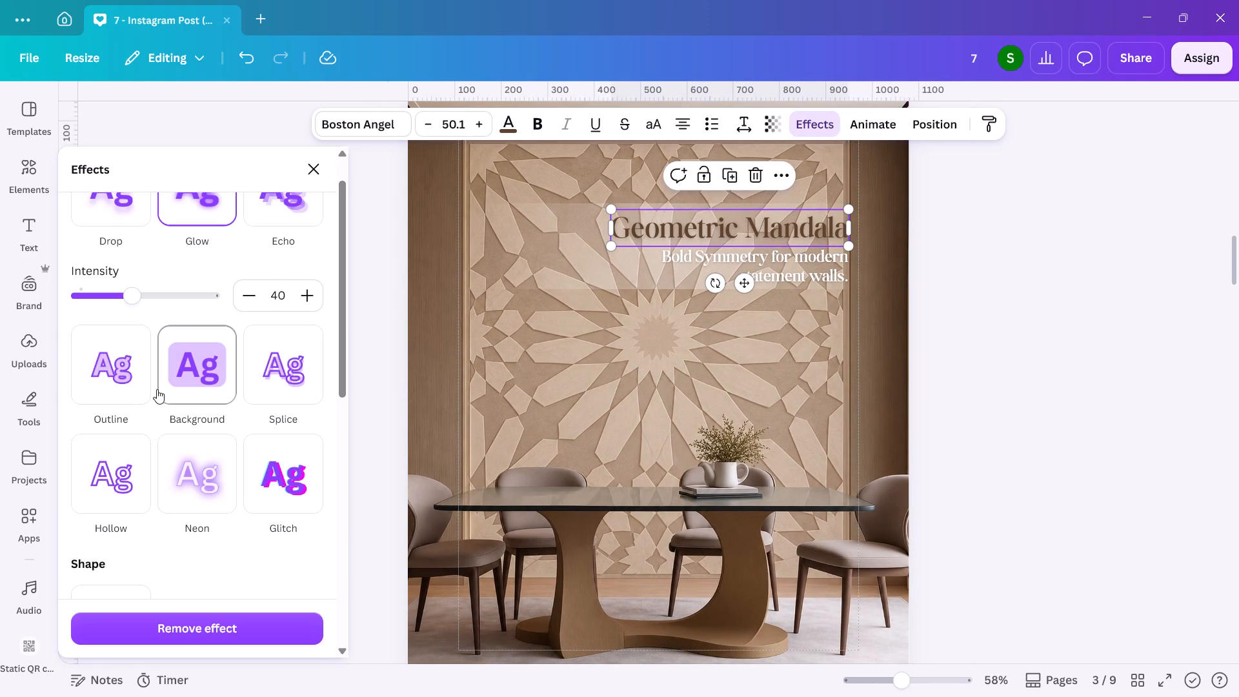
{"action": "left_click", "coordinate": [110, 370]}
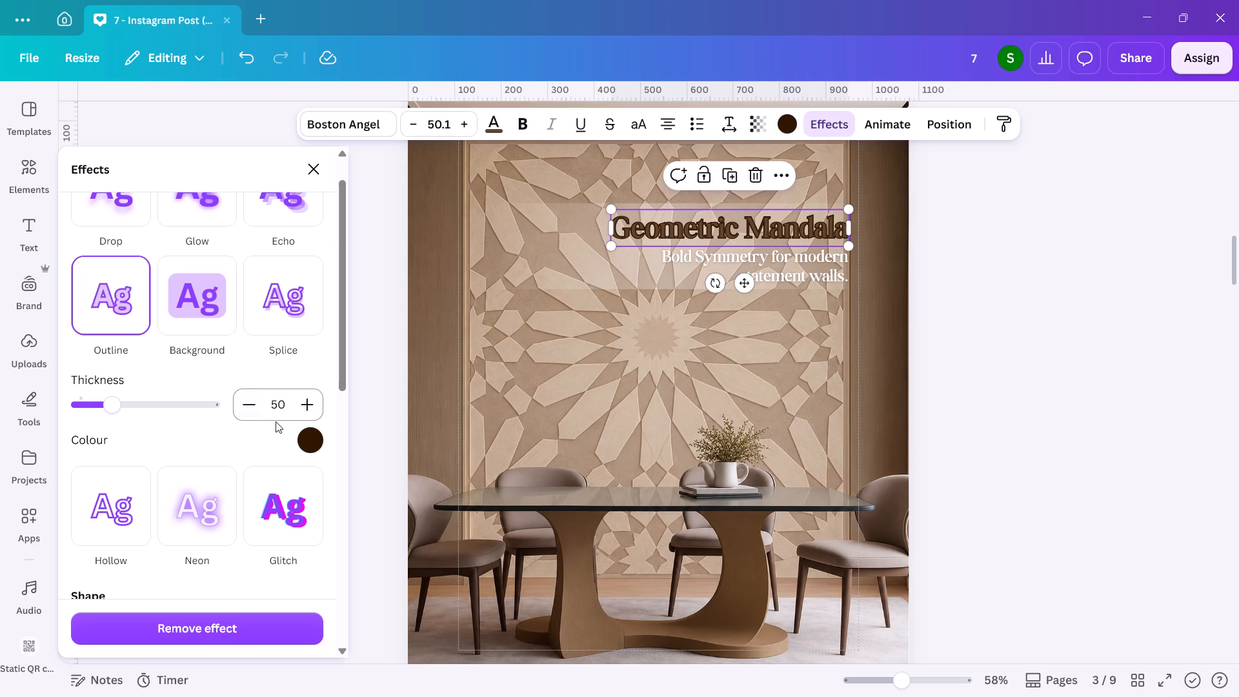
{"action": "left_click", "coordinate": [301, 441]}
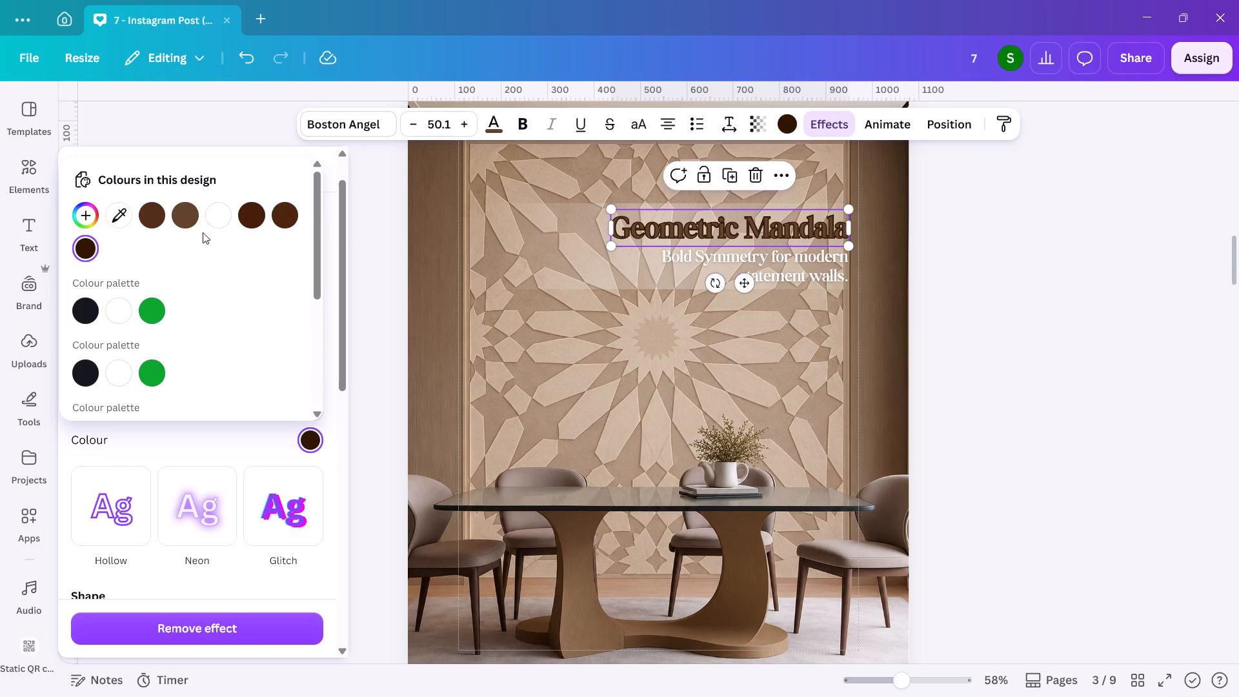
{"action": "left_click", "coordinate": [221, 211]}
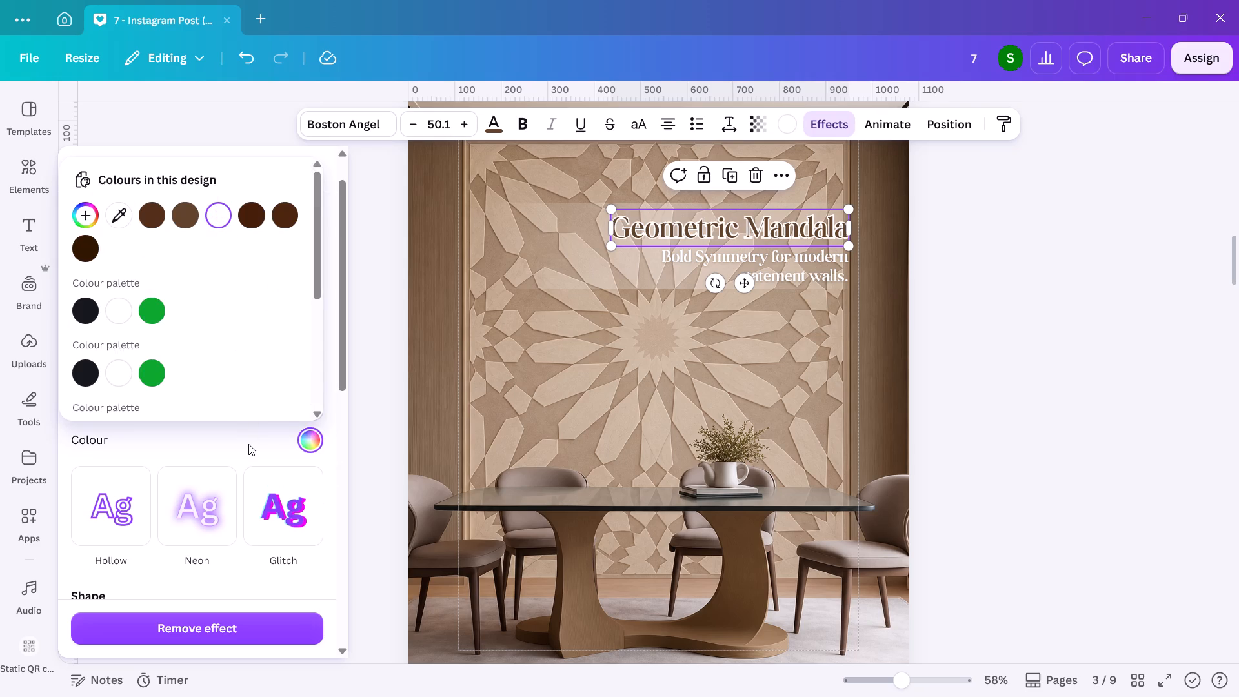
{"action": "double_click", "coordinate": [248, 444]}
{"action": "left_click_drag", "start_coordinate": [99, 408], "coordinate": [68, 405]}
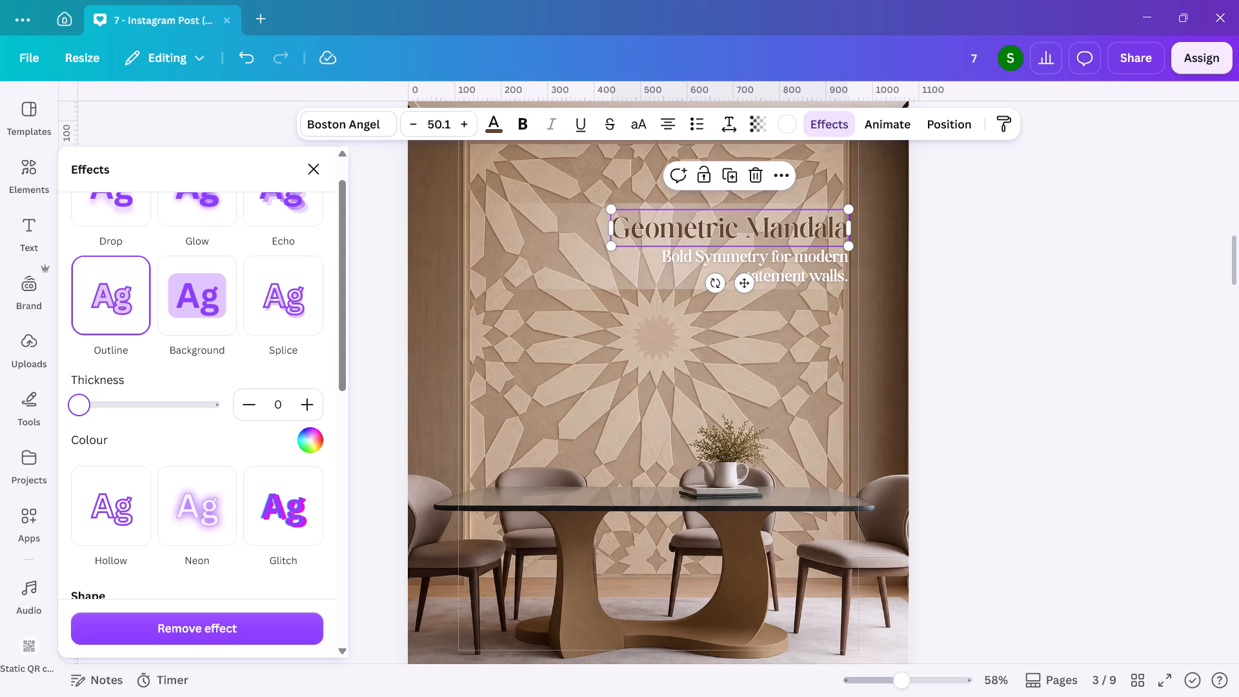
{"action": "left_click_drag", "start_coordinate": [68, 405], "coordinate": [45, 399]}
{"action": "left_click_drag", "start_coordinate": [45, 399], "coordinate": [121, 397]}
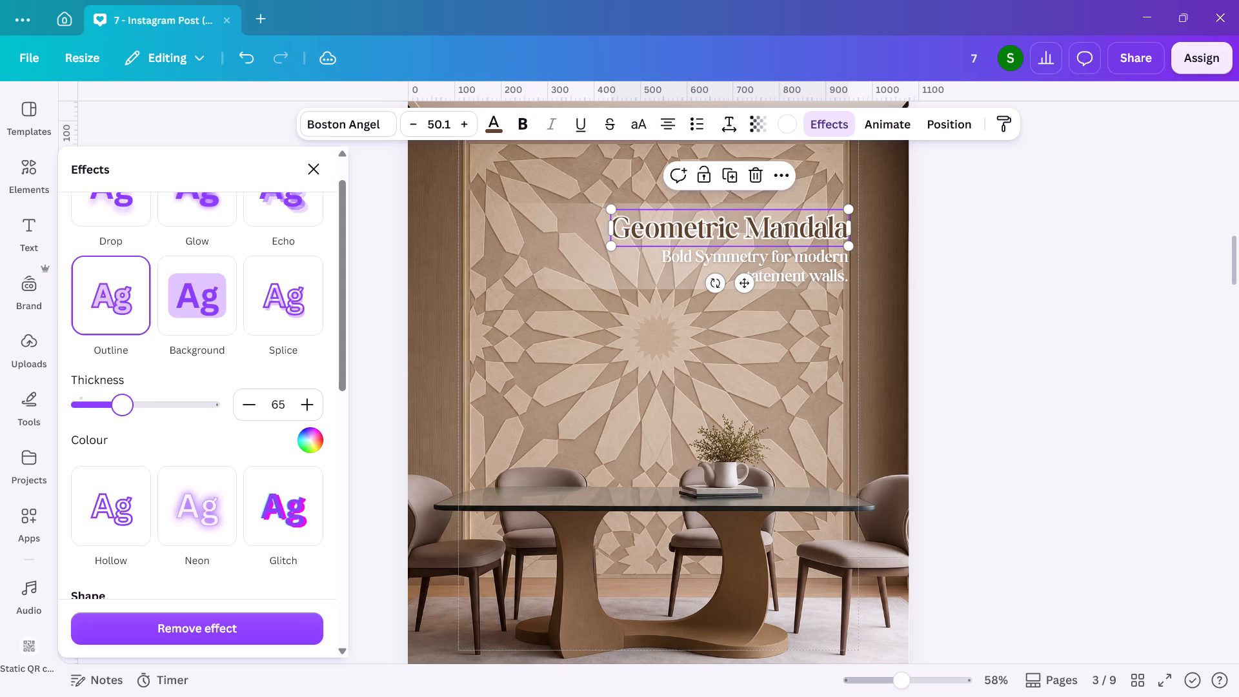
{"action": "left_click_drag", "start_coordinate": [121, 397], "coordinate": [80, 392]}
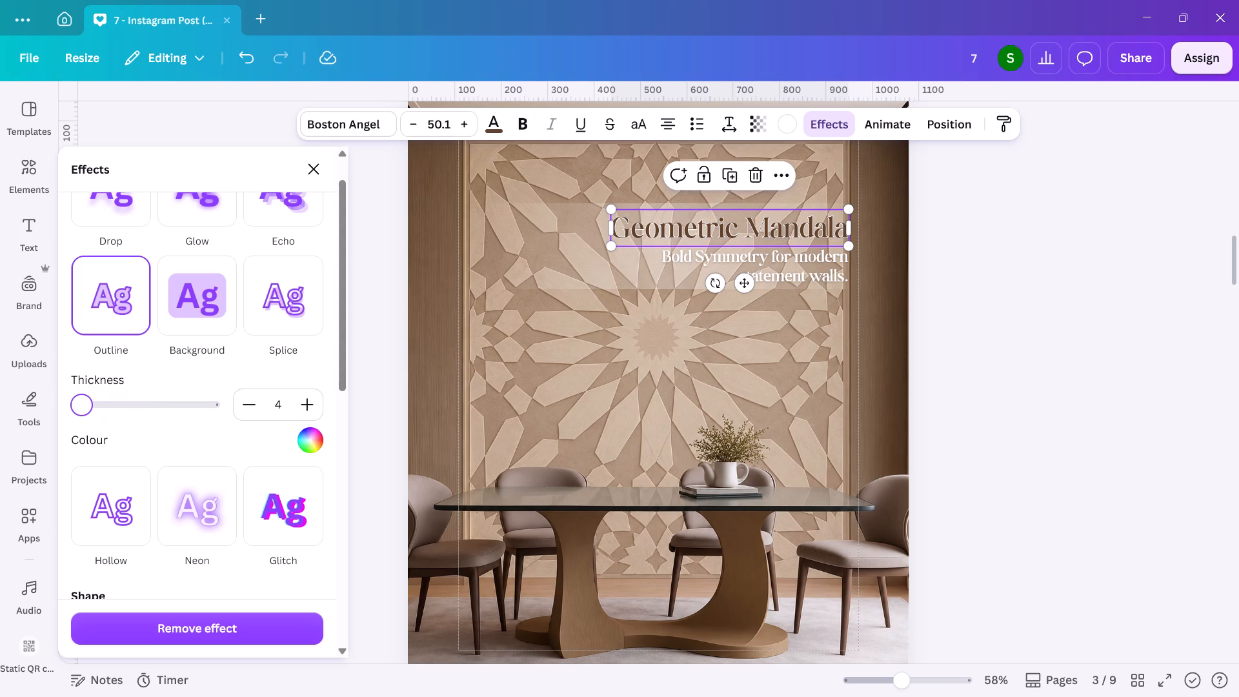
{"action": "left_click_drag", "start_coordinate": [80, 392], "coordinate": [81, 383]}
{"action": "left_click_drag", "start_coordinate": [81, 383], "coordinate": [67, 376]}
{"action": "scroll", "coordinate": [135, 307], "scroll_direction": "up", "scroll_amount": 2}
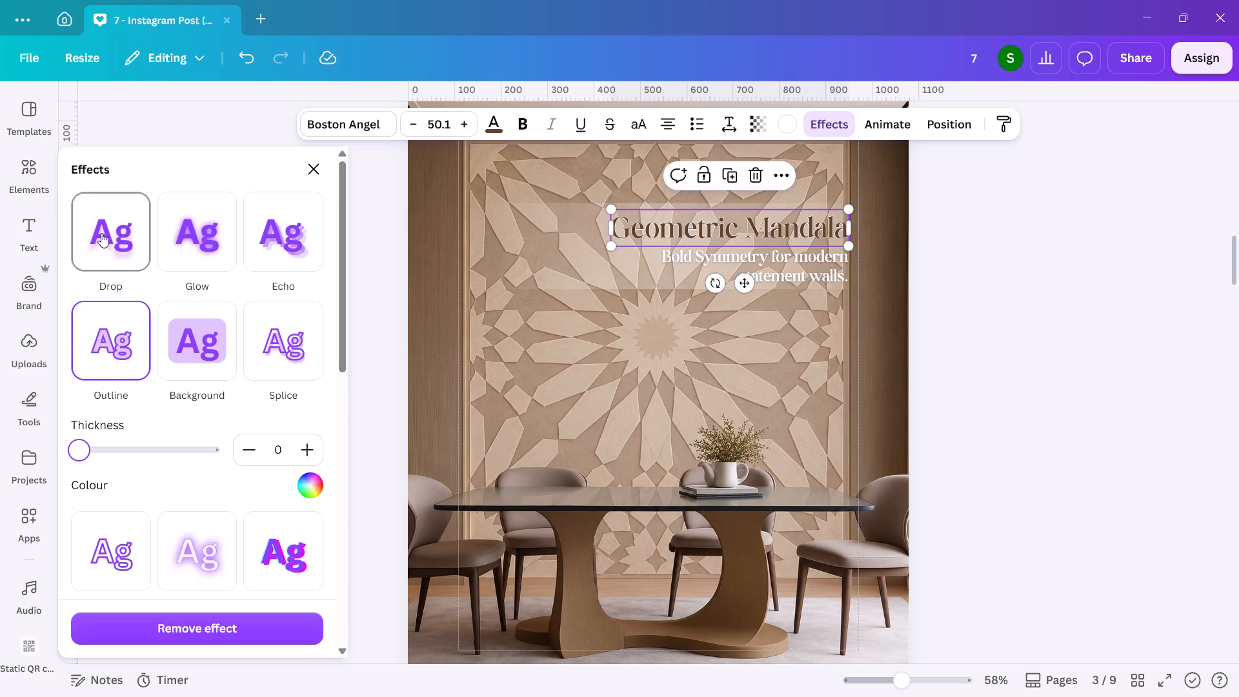
Try a drop shadow on the Geometric Mandala title, and remove the text effect entirely.
{"action": "left_click", "coordinate": [101, 232]}
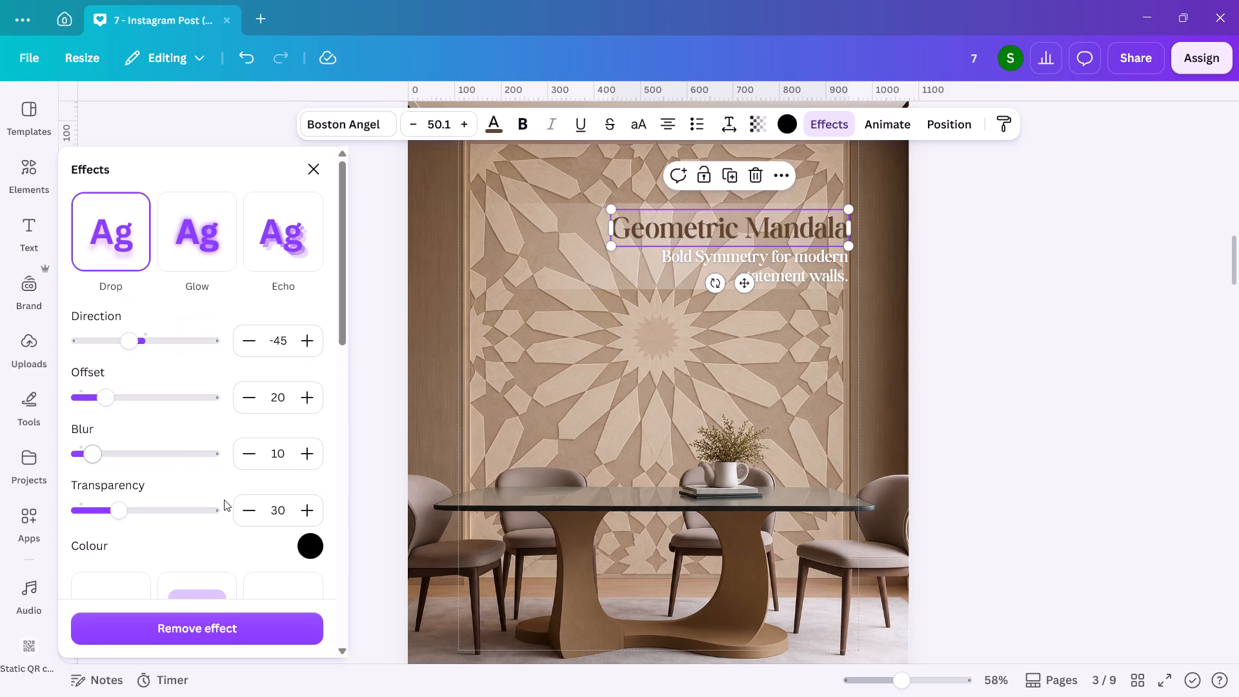
{"action": "left_click", "coordinate": [205, 623]}
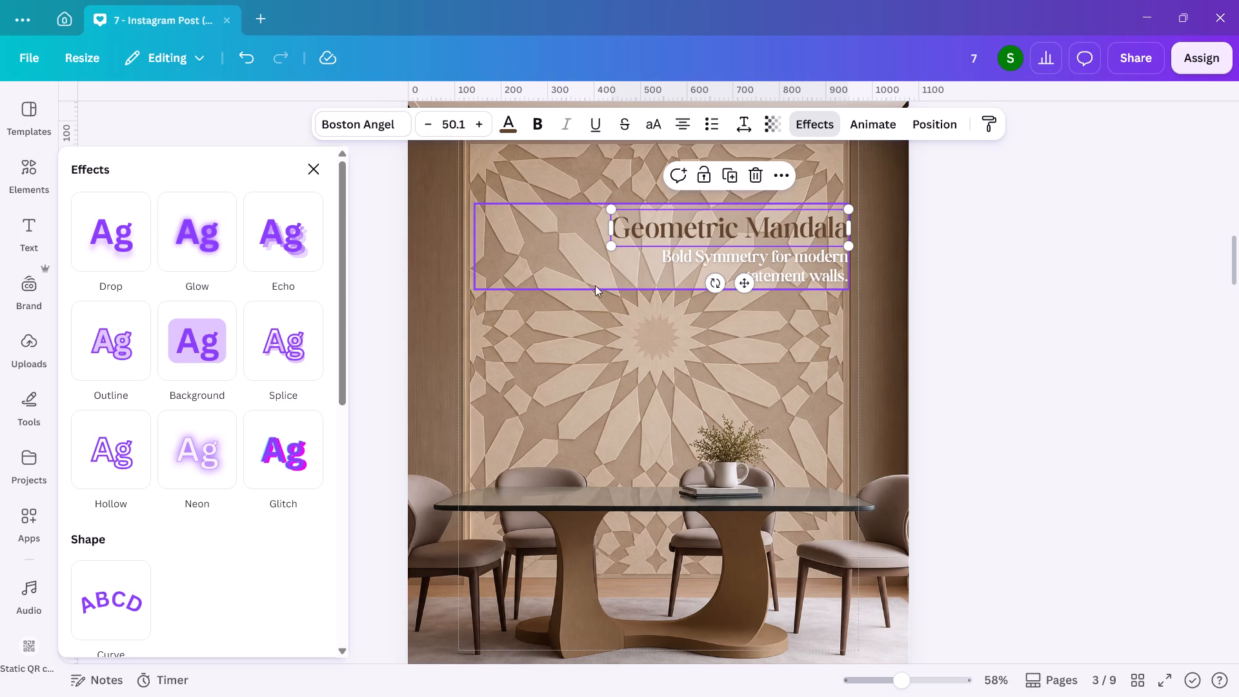
{"action": "left_click", "coordinate": [587, 251]}
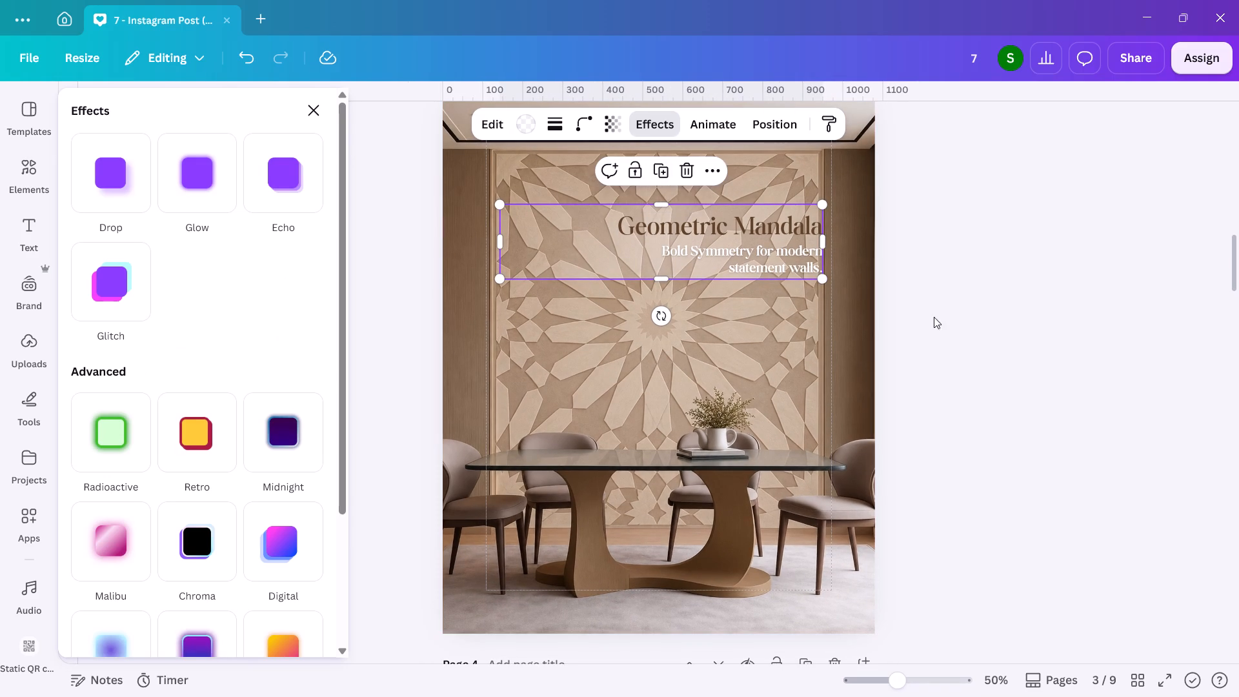
{"action": "double_click", "coordinate": [1031, 349]}
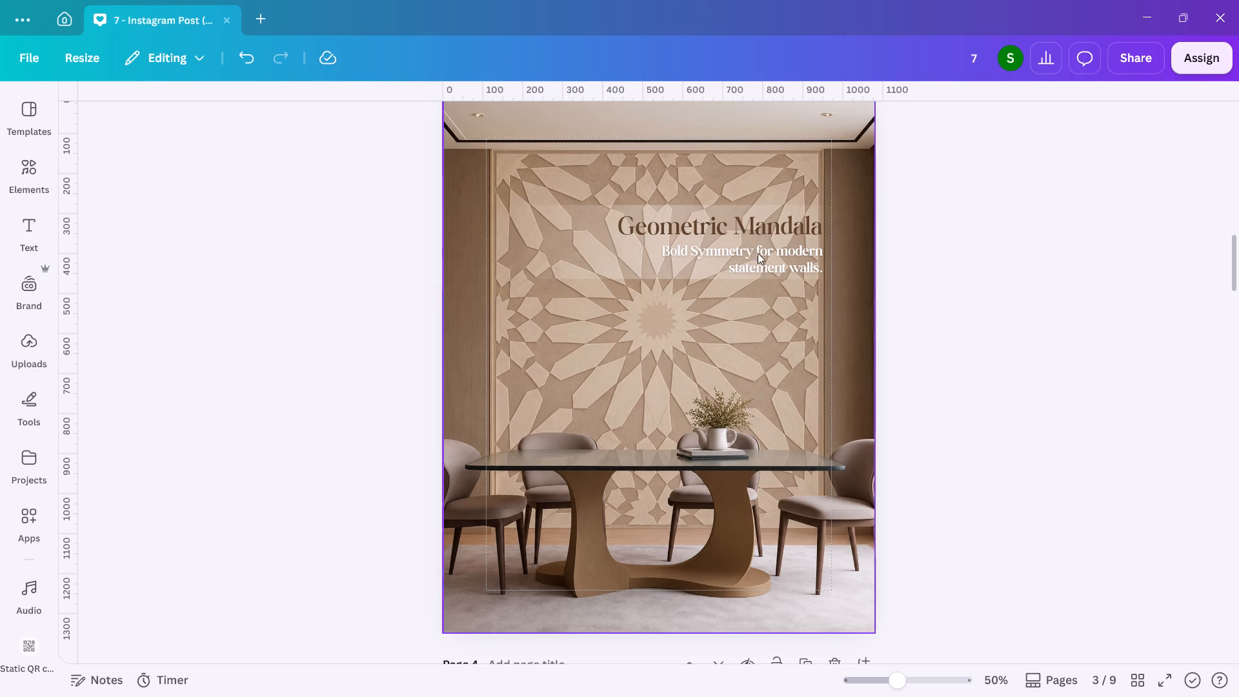
Add a fourth white #FFFFFF colour at 100% opacity to the gradient of the rectangle behind the title.
{"action": "left_click", "coordinate": [548, 259]}
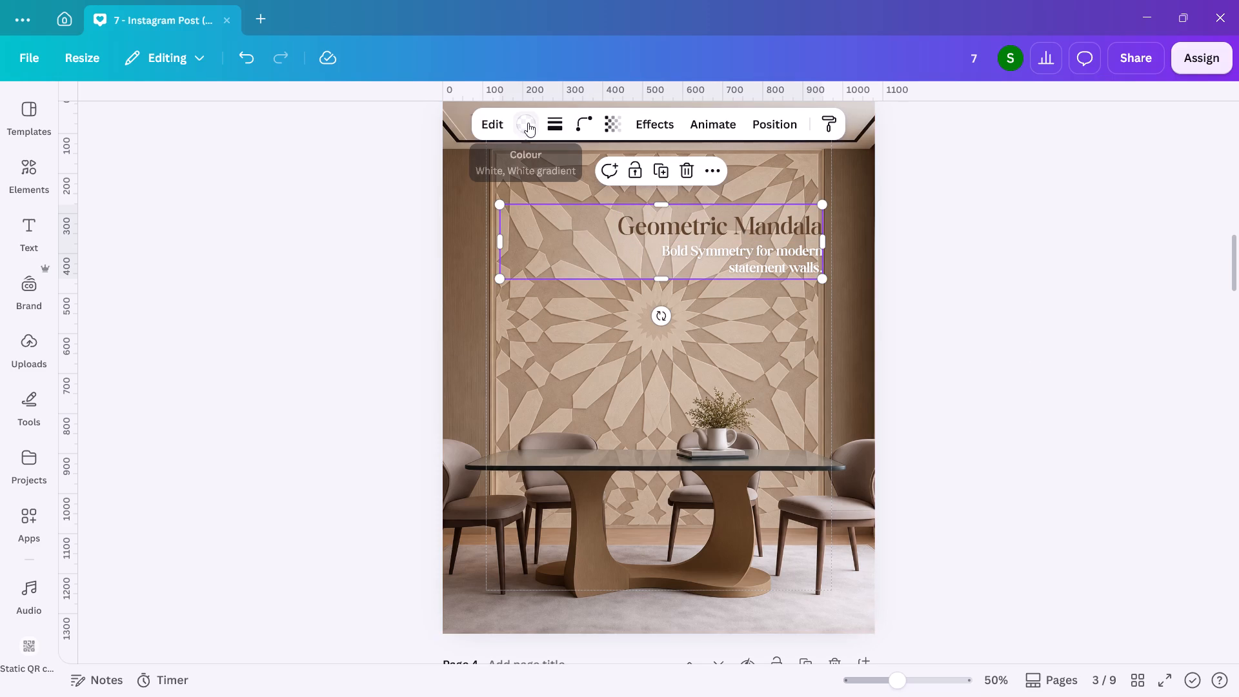
{"action": "left_click", "coordinate": [528, 123]}
{"action": "left_click", "coordinate": [194, 226]}
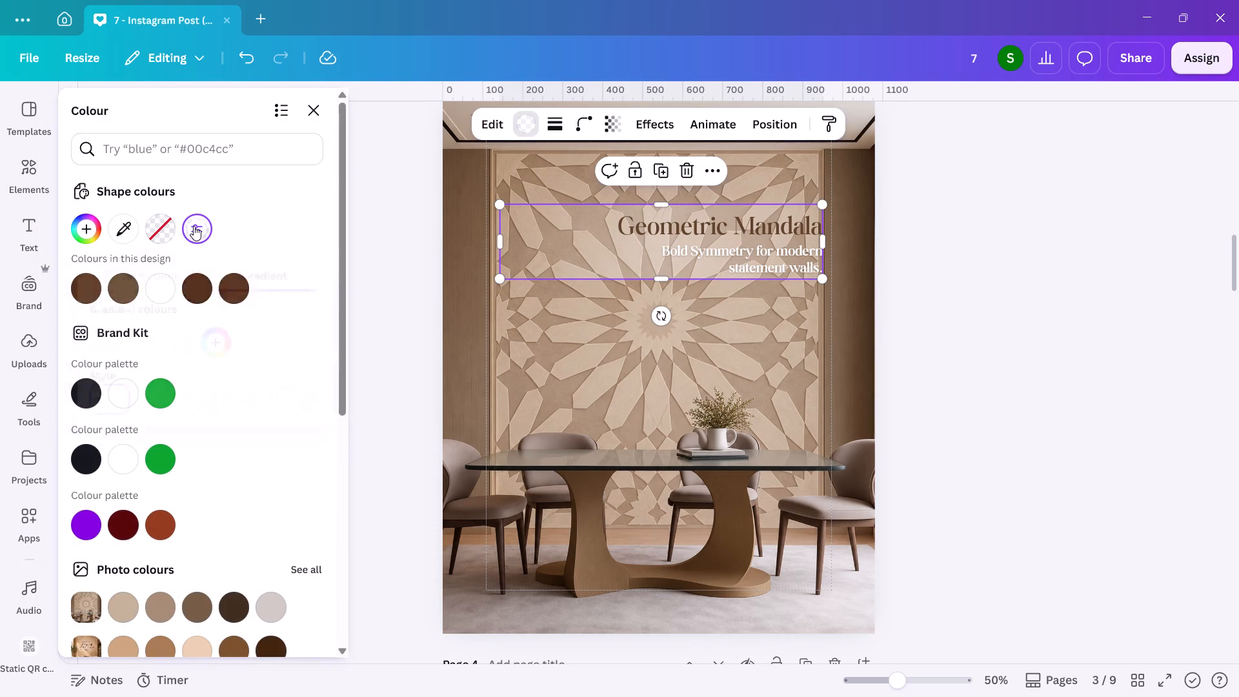
{"action": "left_click", "coordinate": [215, 338]}
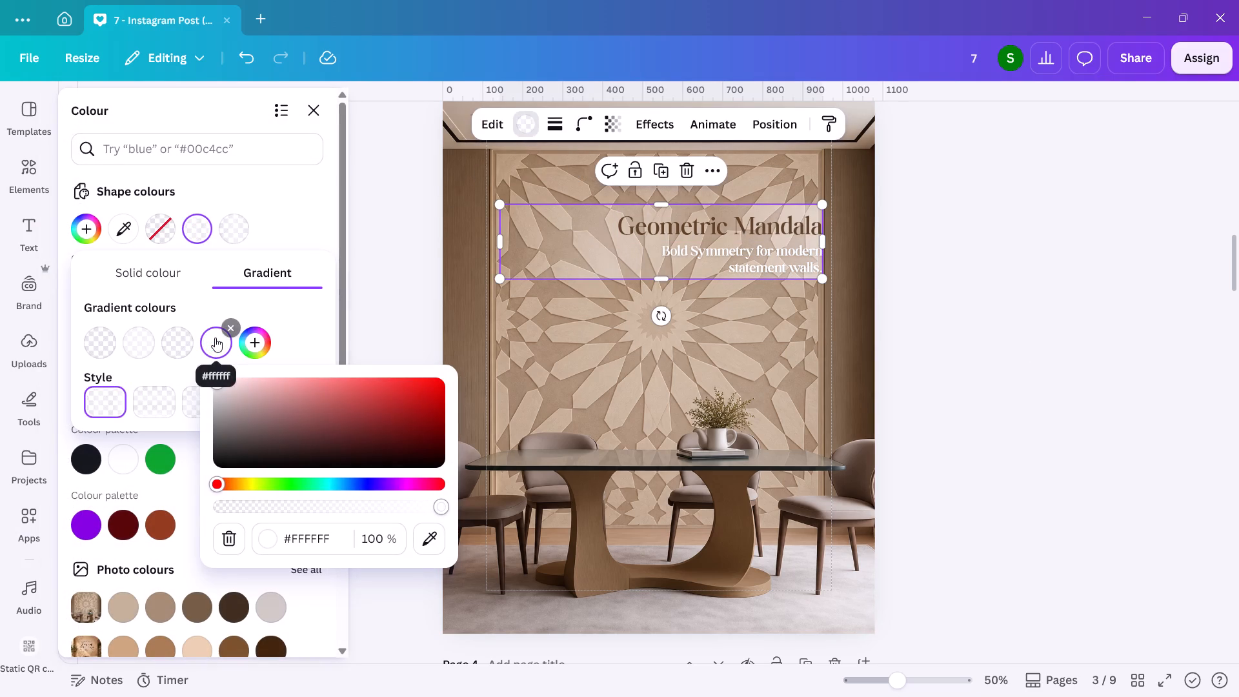
{"action": "left_click", "coordinate": [328, 510]}
{"action": "left_click_drag", "start_coordinate": [328, 510], "coordinate": [531, 523]}
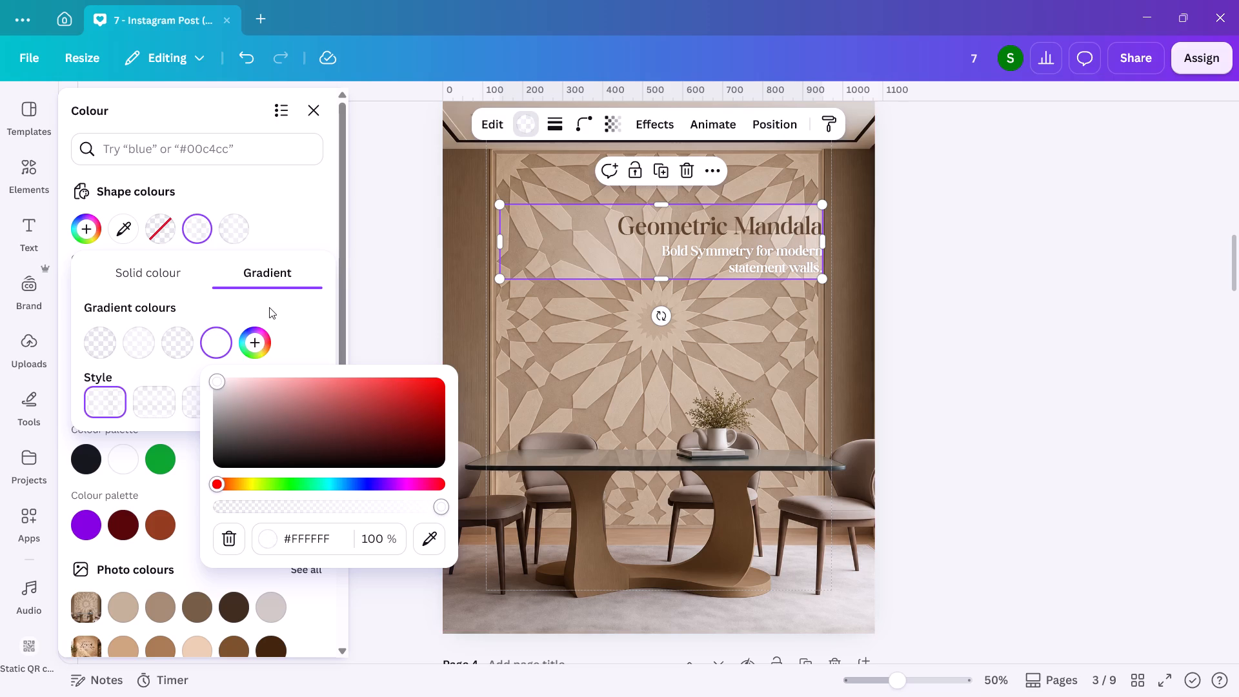
{"action": "left_click", "coordinate": [269, 307]}
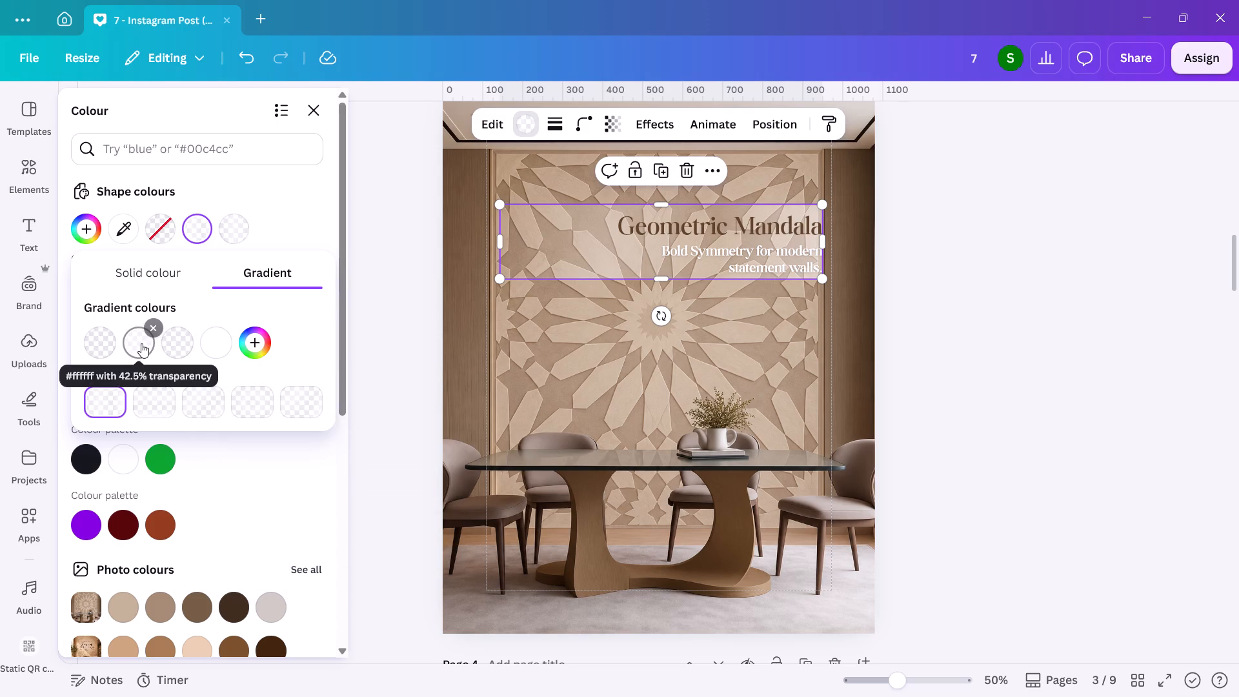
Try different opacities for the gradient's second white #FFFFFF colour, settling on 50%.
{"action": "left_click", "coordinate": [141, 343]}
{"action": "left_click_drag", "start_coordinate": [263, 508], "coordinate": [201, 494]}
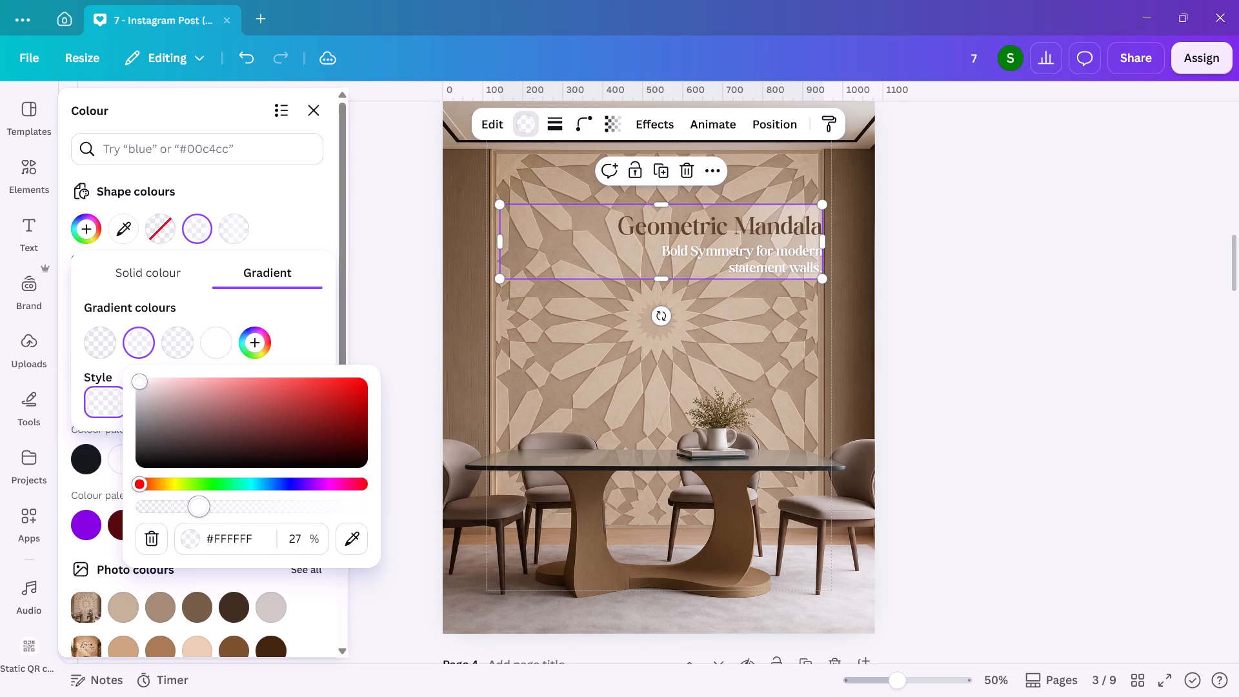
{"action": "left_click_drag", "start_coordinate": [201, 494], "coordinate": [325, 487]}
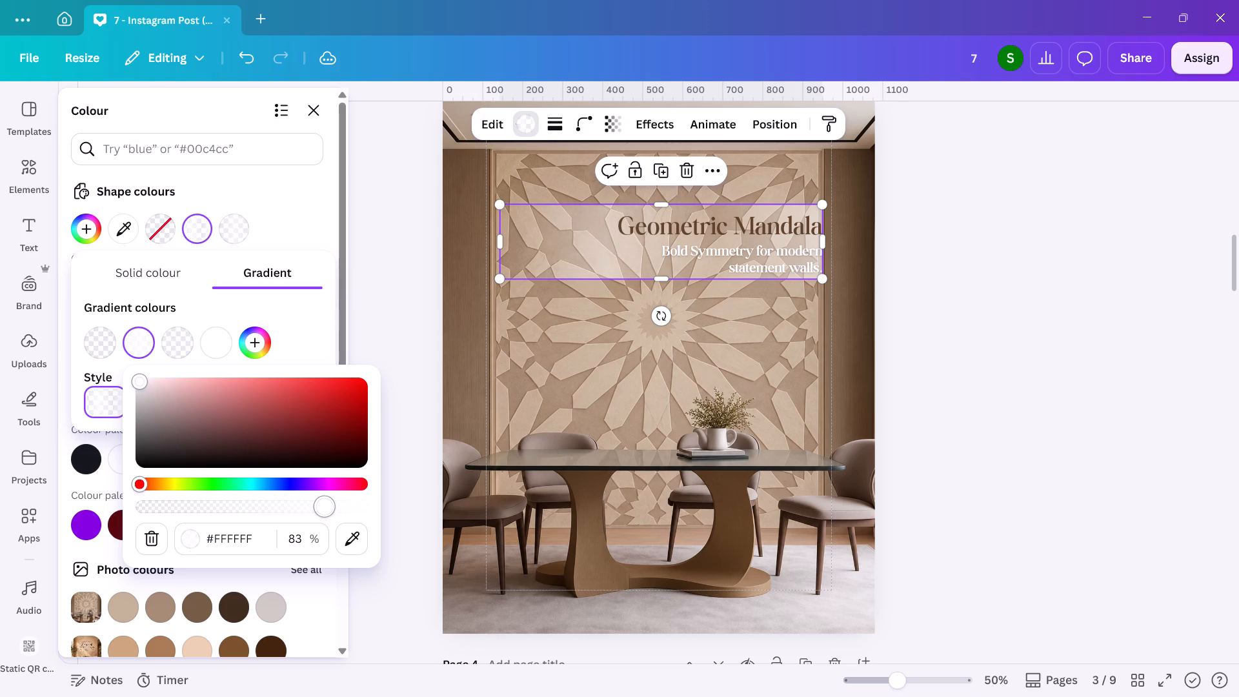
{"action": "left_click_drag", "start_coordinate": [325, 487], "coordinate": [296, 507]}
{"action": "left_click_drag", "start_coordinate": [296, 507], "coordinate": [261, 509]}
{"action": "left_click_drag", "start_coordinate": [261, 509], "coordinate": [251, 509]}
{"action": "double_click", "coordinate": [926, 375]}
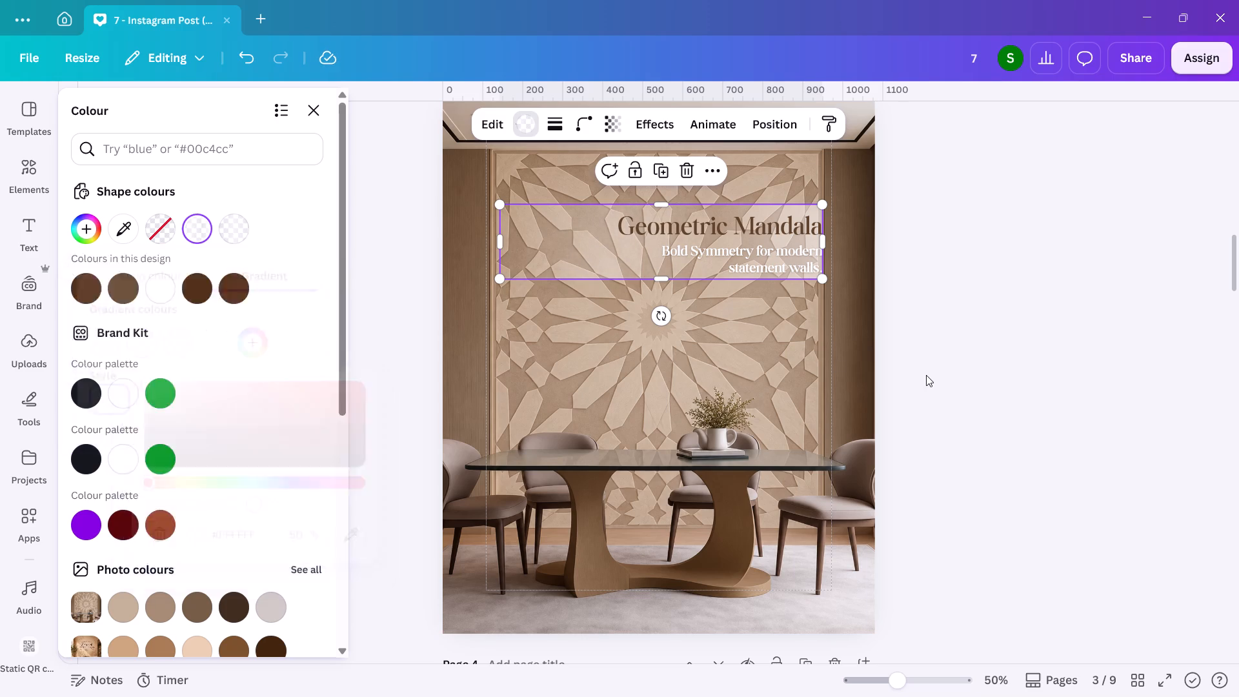
Set the opacity of the rectangle gradient's second white #FFFFFF colour to 31%.
{"action": "left_click", "coordinate": [585, 244]}
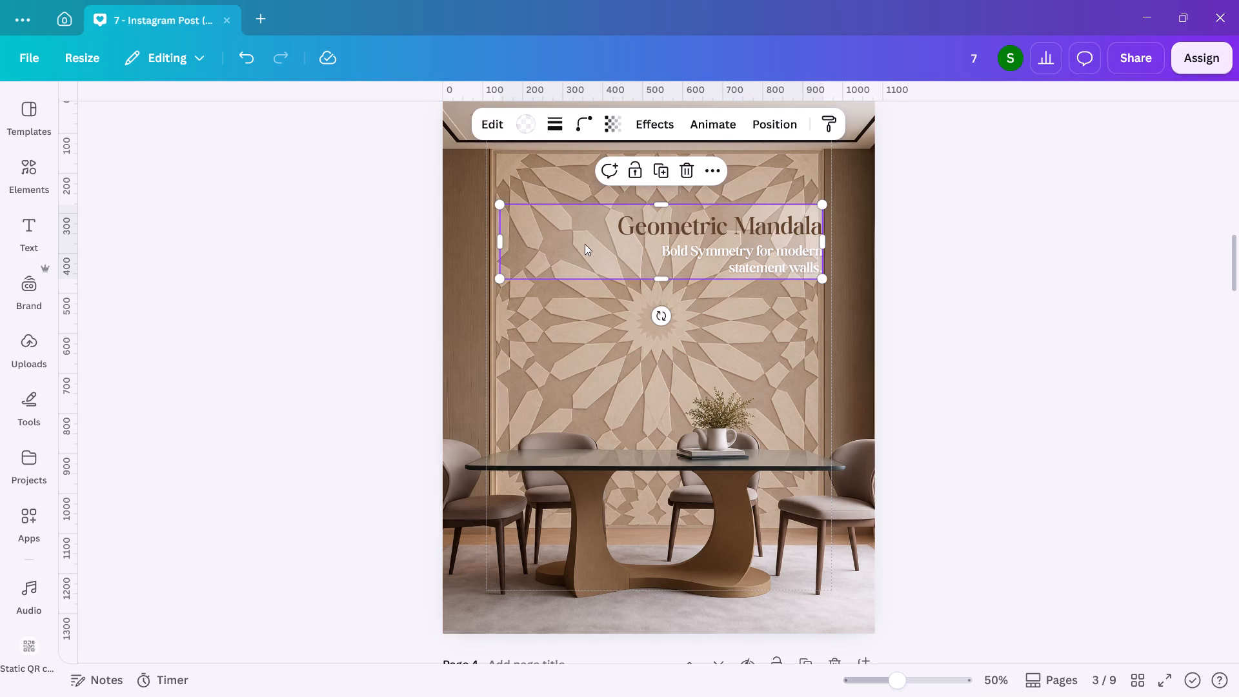
{"action": "left_click", "coordinate": [527, 129]}
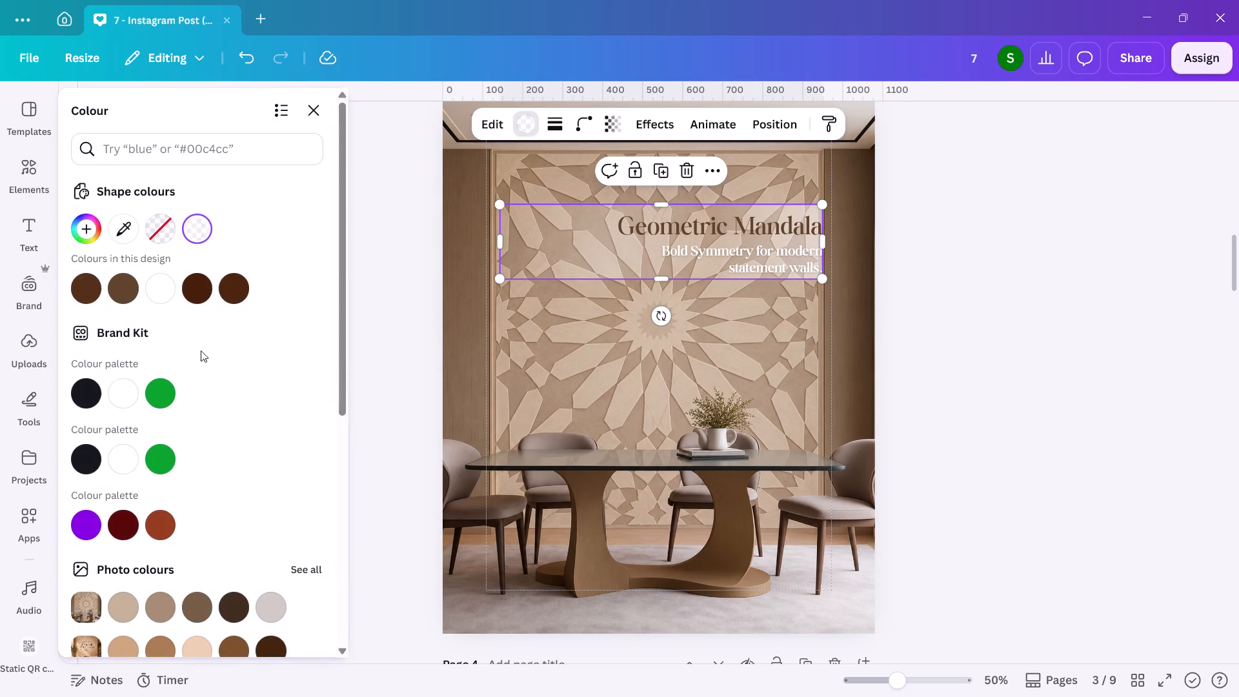
{"action": "left_click", "coordinate": [203, 220]}
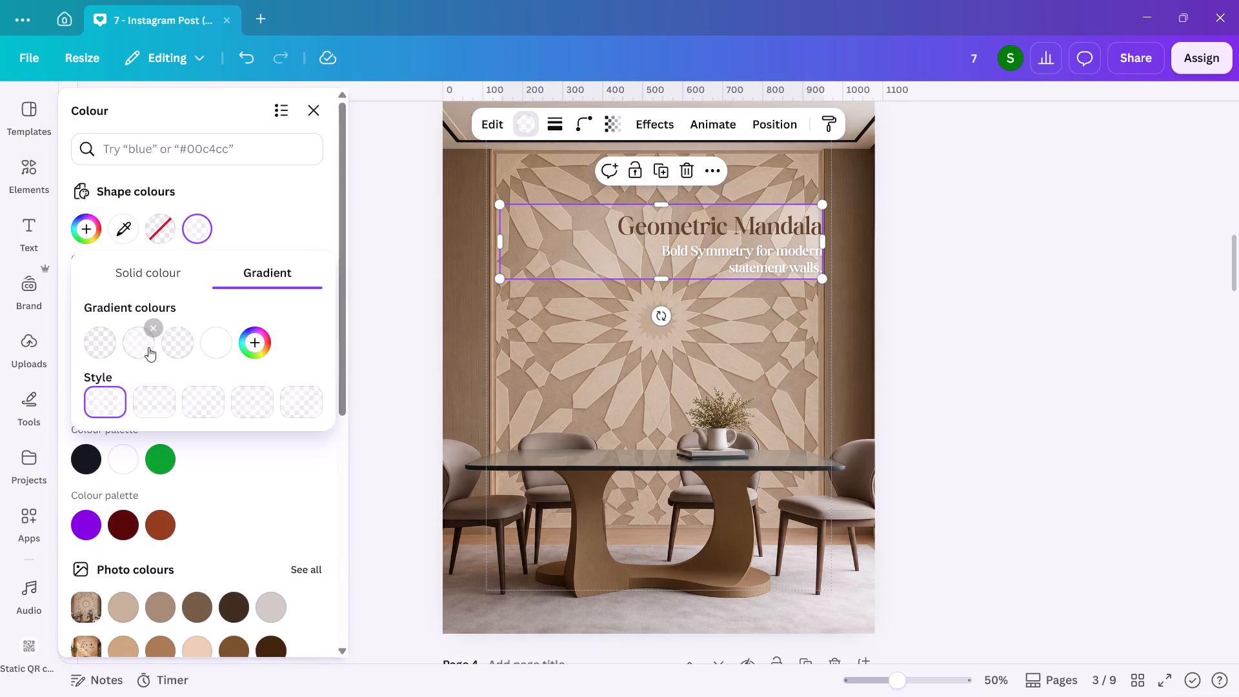
{"action": "left_click", "coordinate": [146, 343]}
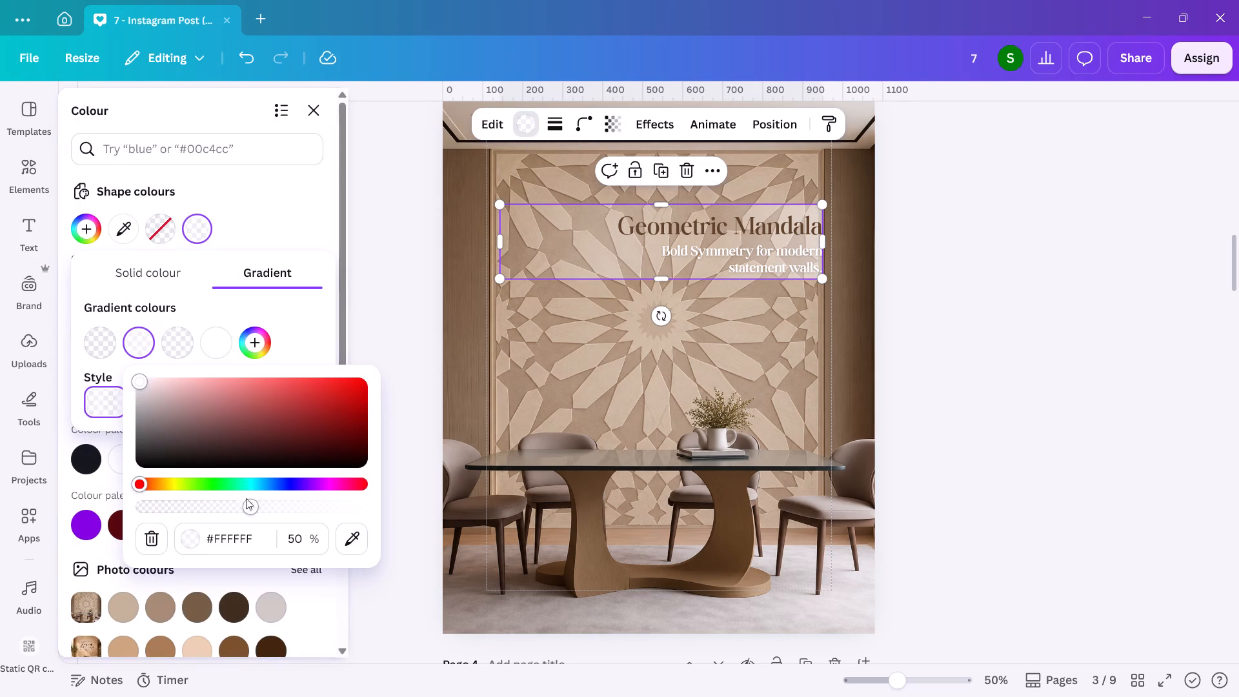
{"action": "left_click_drag", "start_coordinate": [247, 501], "coordinate": [185, 487]}
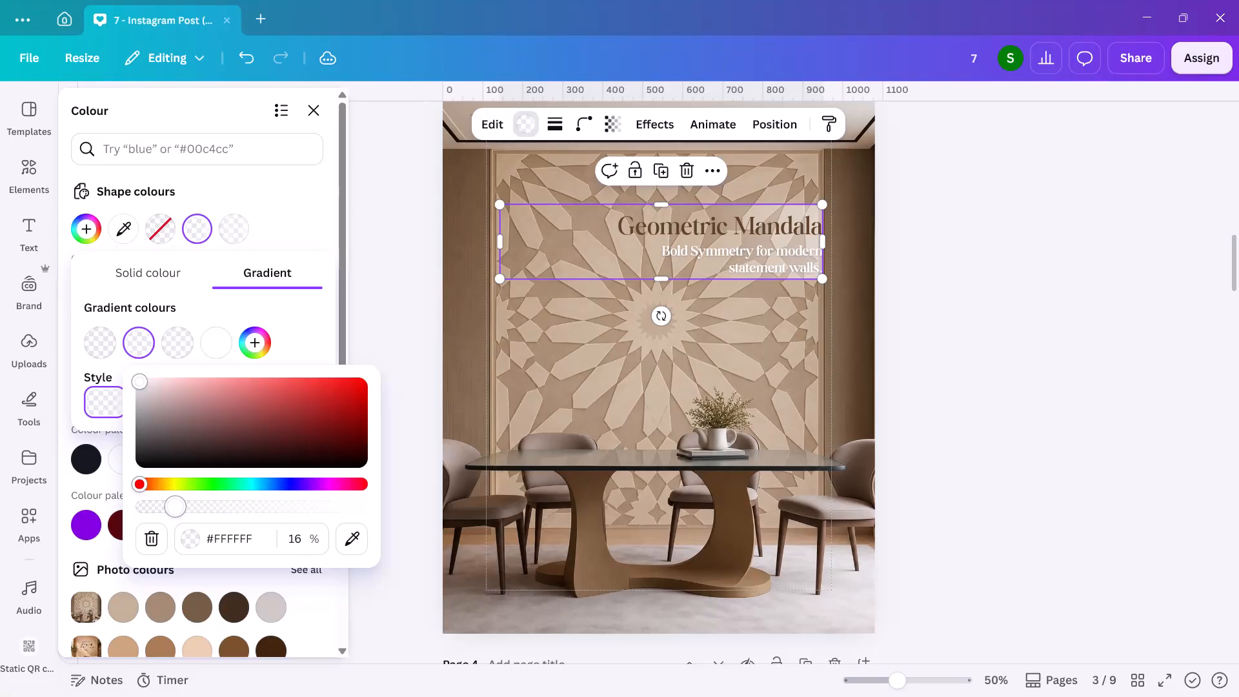
{"action": "left_click_drag", "start_coordinate": [185, 487], "coordinate": [209, 489]}
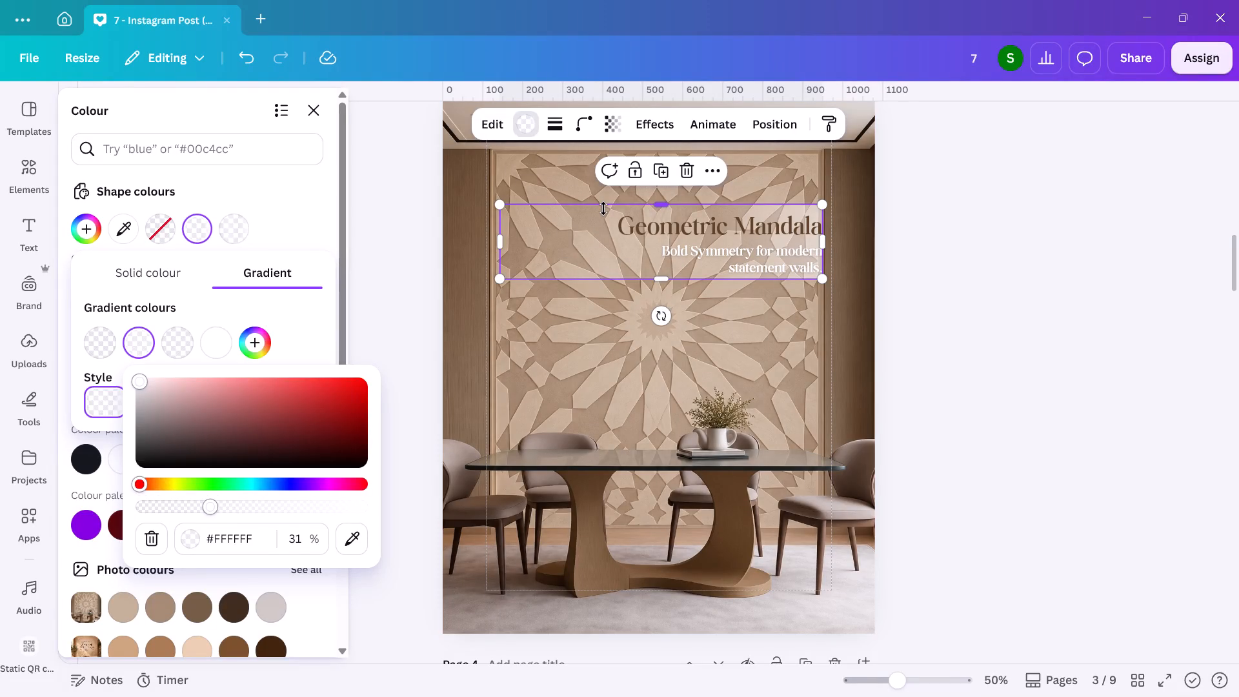
{"action": "double_click", "coordinate": [975, 331]}
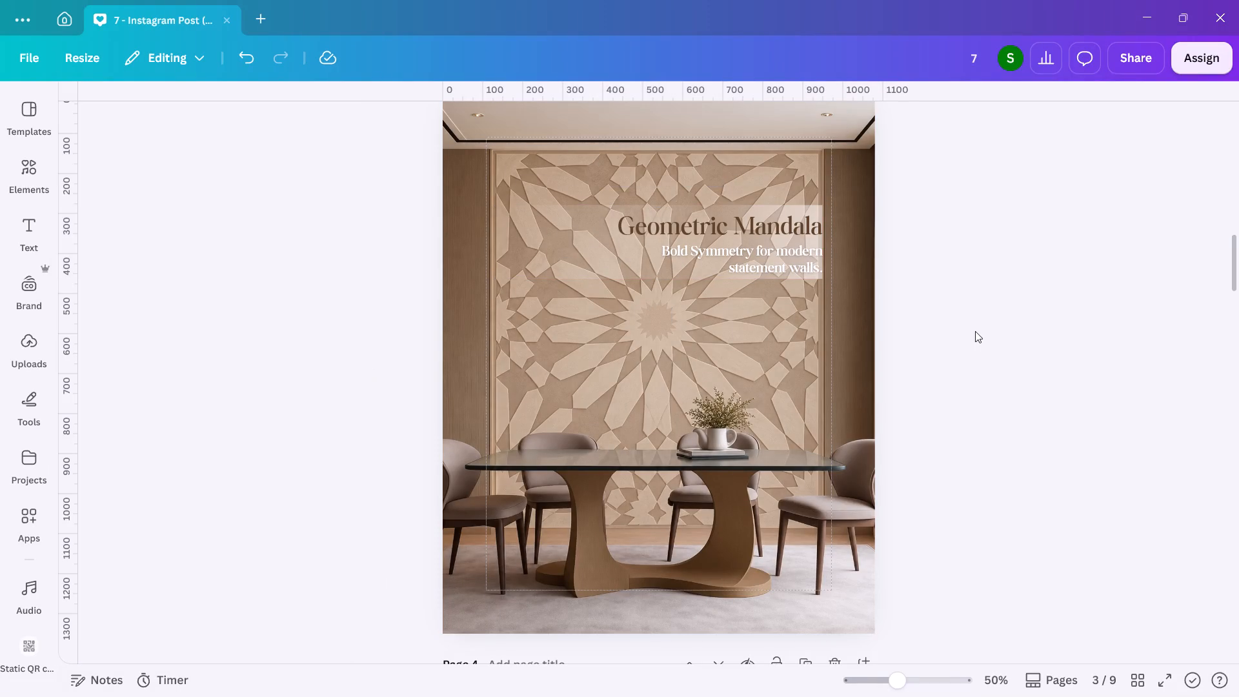
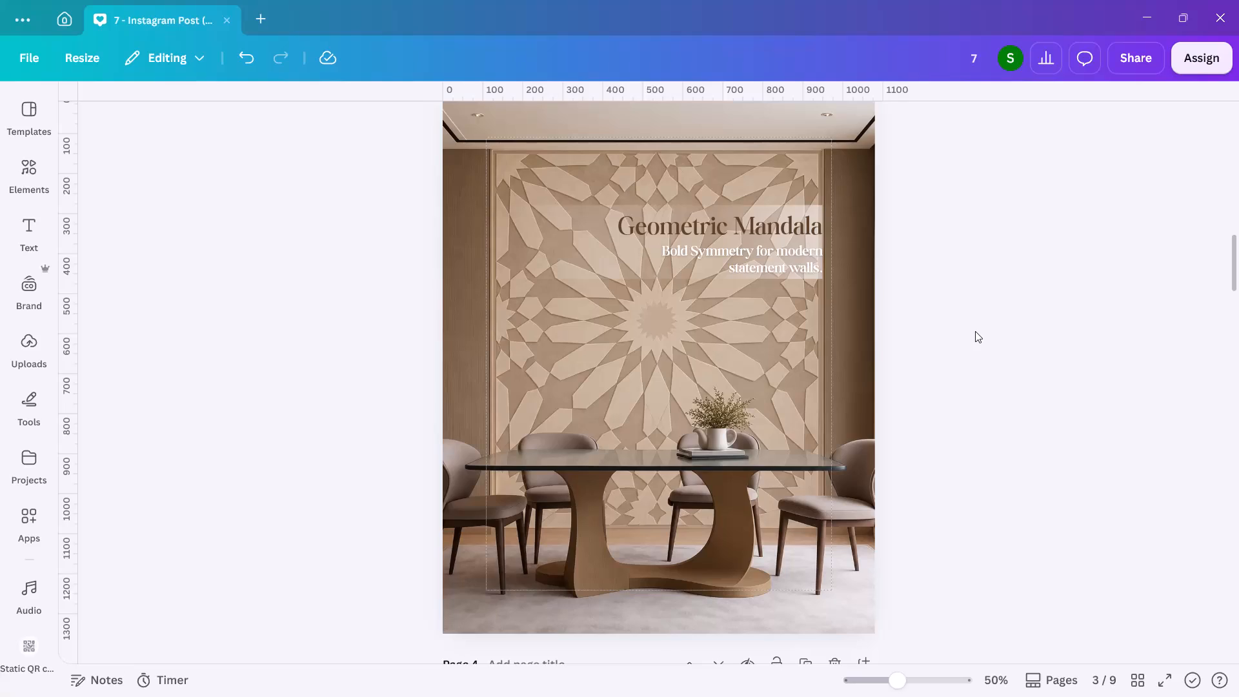
Widen the gradient rectangle behind the Geometric Mandala title to the page's right edge and well past its left edge.
{"action": "left_click", "coordinate": [603, 244]}
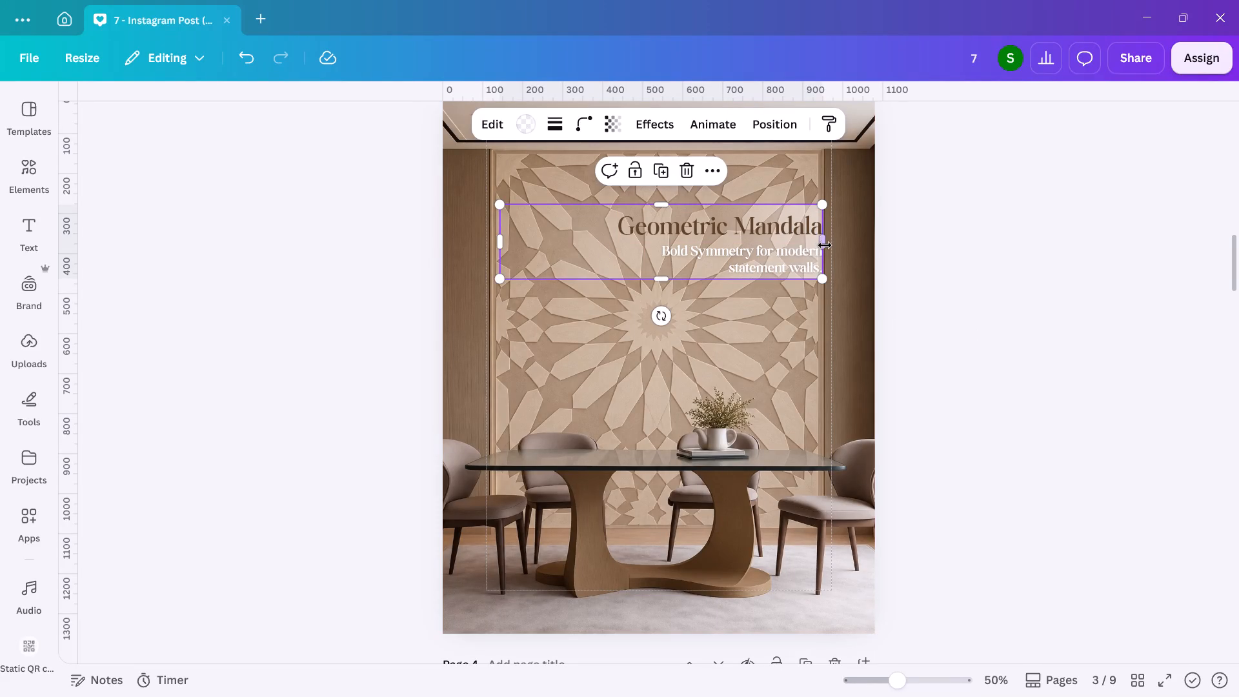
{"action": "left_click_drag", "start_coordinate": [823, 243], "coordinate": [878, 245]}
{"action": "double_click", "coordinate": [1008, 330]}
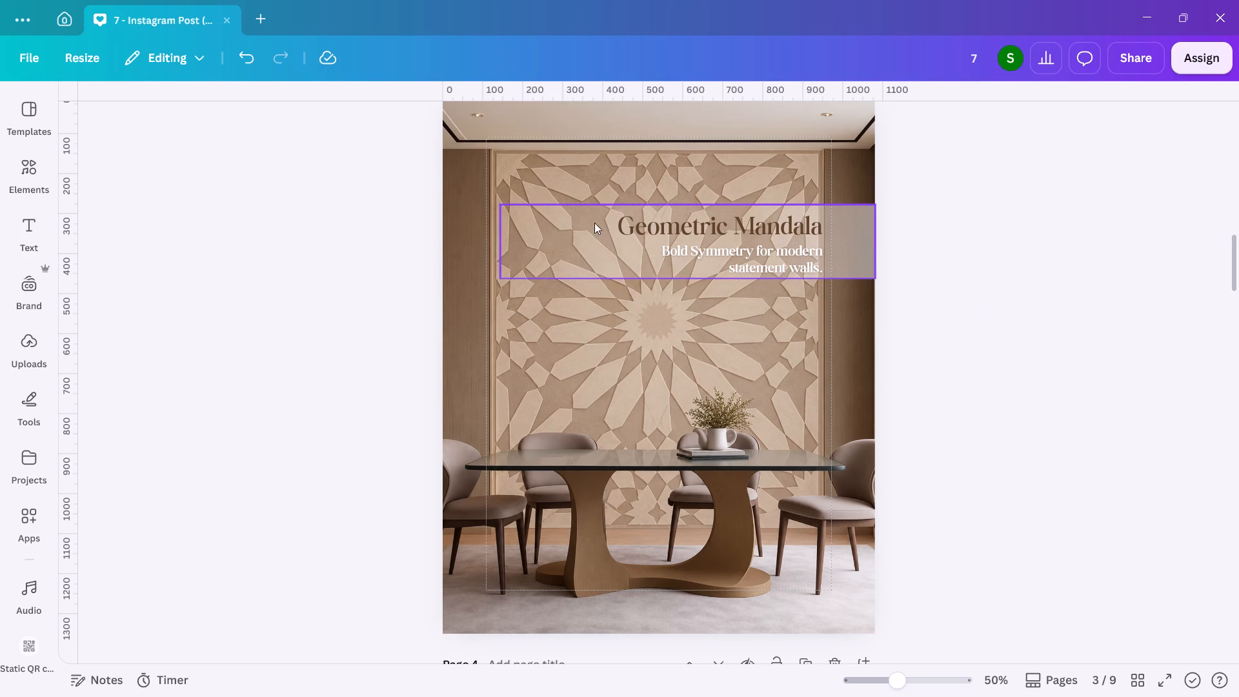
{"action": "left_click", "coordinate": [554, 243]}
{"action": "left_click_drag", "start_coordinate": [501, 241], "coordinate": [312, 244]}
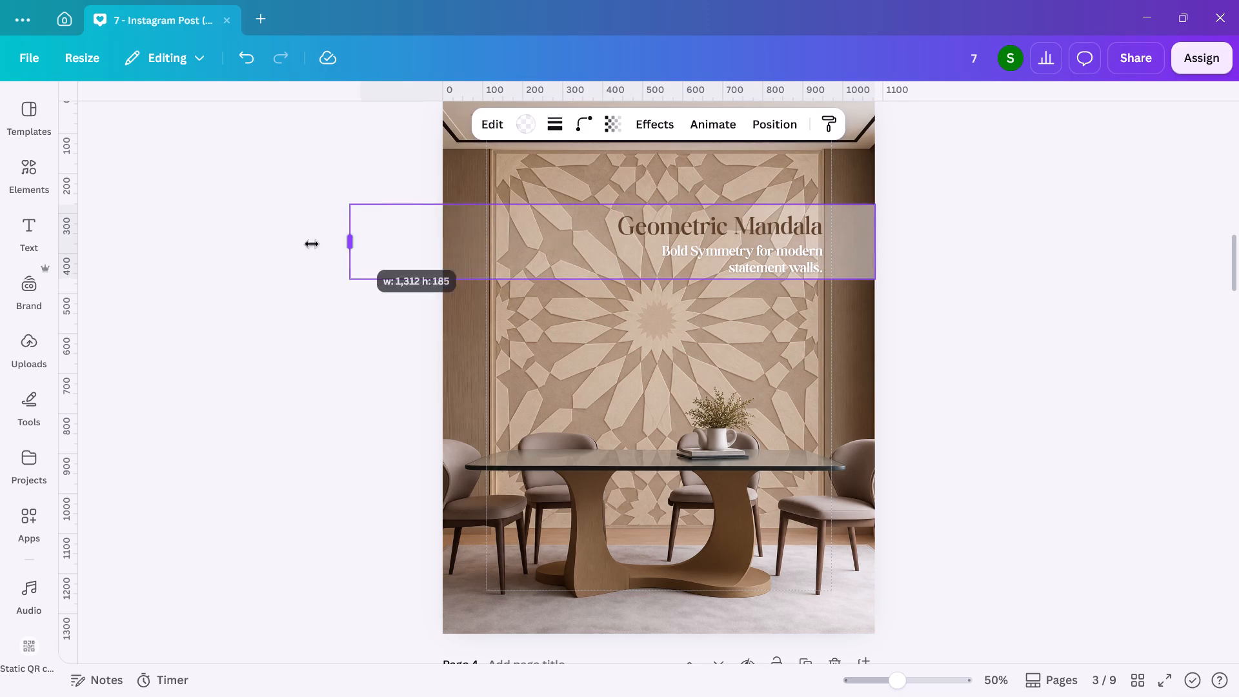
{"action": "left_click_drag", "start_coordinate": [312, 244], "coordinate": [281, 246]}
Move the widened rectangle down to the mandala's centre, aligning its left edge with the page's left edge.
{"action": "left_click_drag", "start_coordinate": [536, 261], "coordinate": [697, 268]}
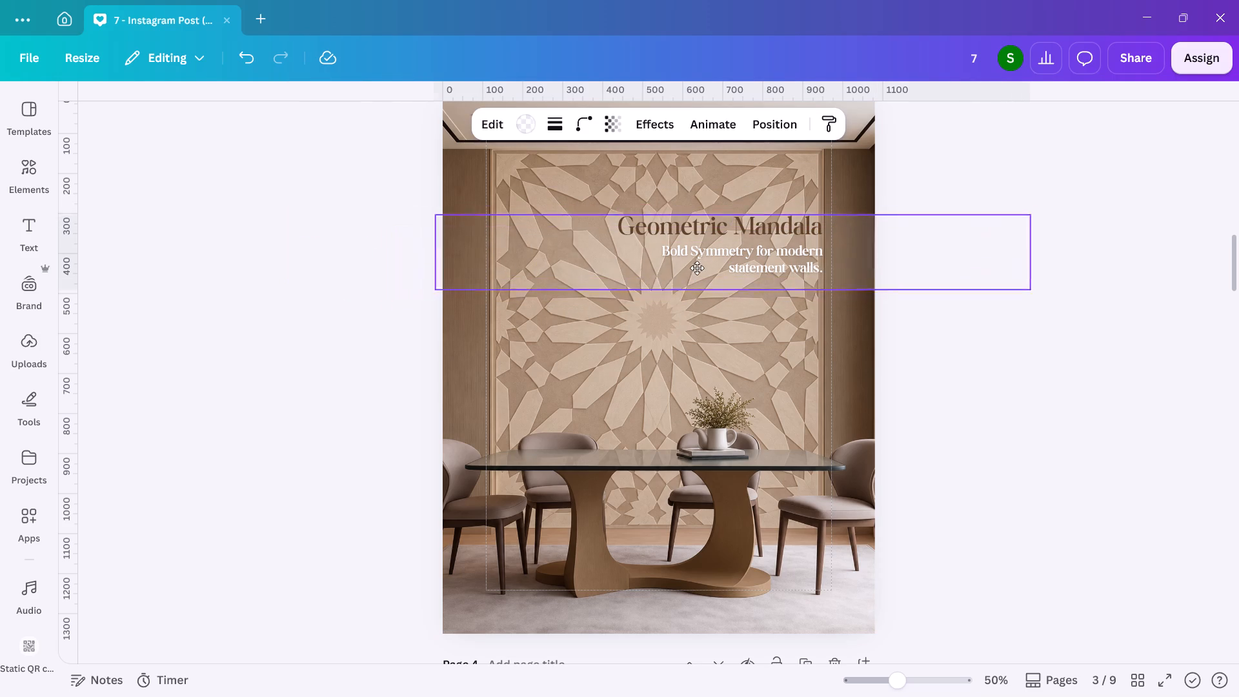
{"action": "left_click_drag", "start_coordinate": [697, 268], "coordinate": [701, 359]}
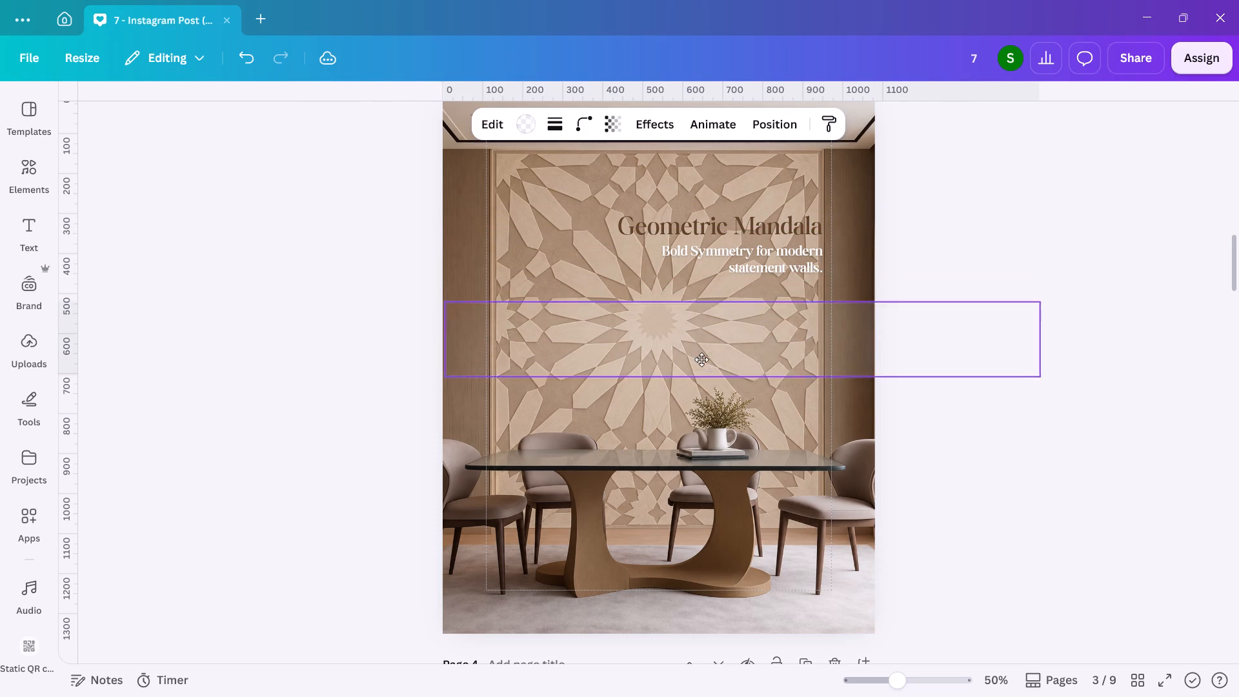
{"action": "left_click_drag", "start_coordinate": [701, 359], "coordinate": [701, 361]}
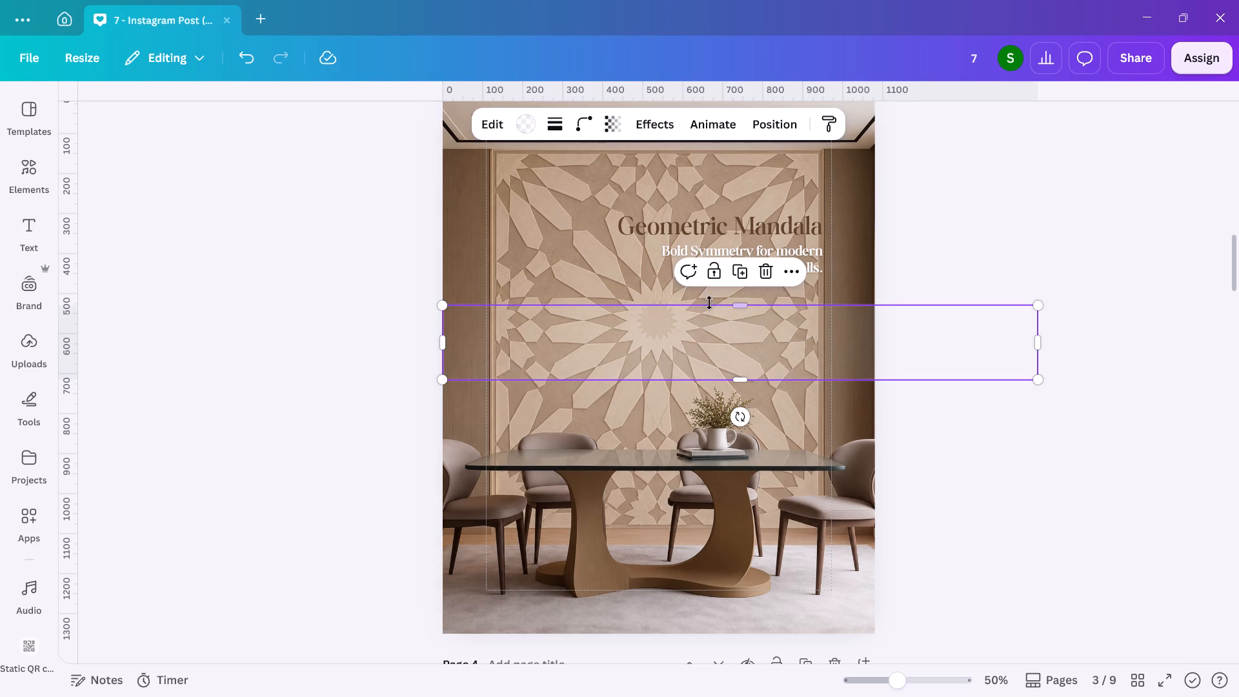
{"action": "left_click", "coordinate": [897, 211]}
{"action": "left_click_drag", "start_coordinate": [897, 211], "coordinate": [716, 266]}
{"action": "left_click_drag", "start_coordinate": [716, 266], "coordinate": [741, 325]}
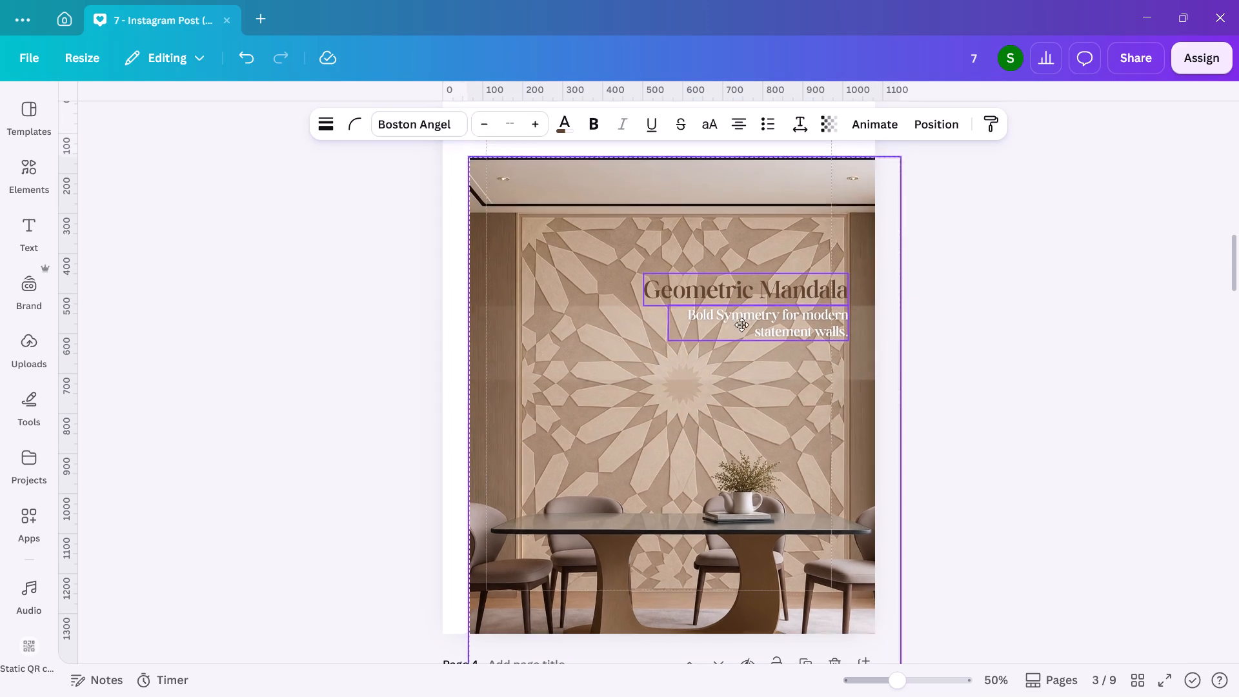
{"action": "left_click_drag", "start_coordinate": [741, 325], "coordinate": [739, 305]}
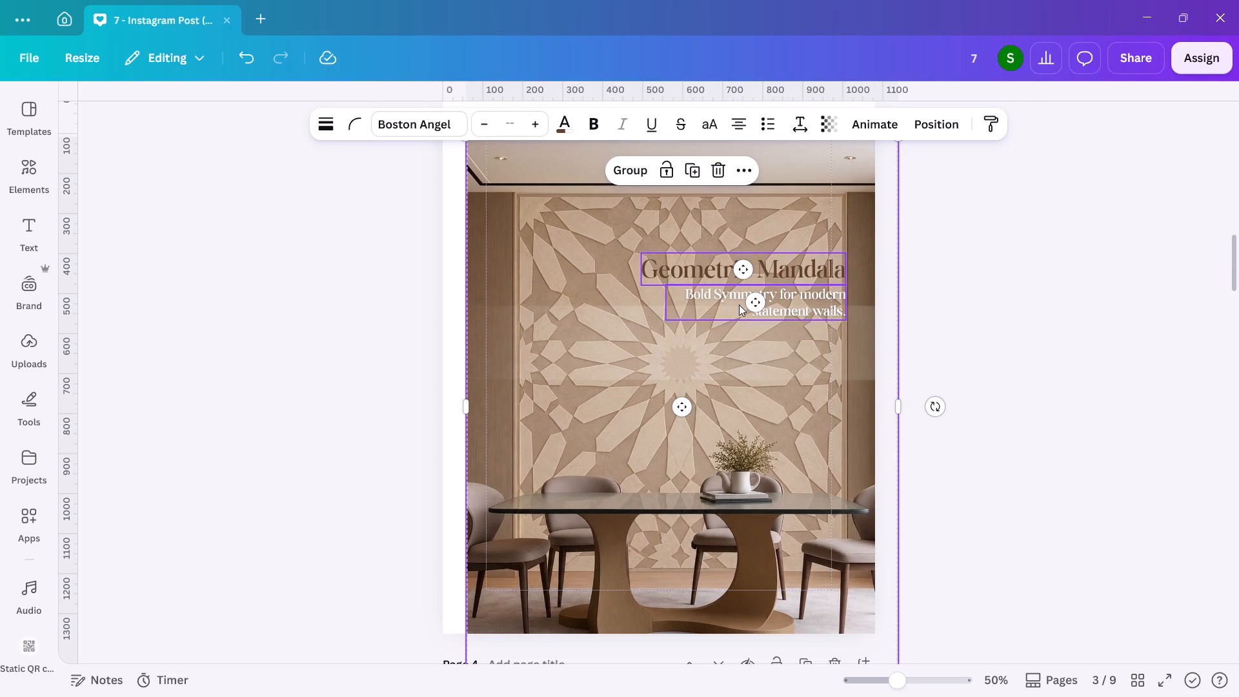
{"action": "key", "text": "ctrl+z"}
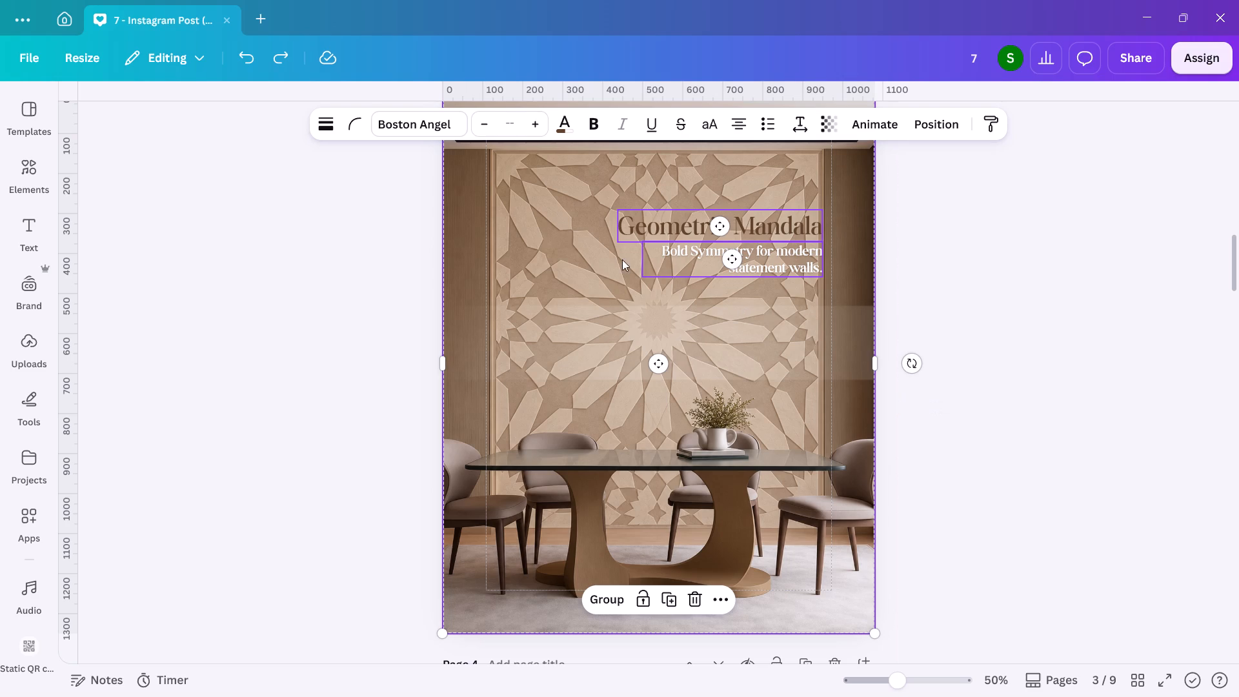
Move the title and subtitle together down onto the rectangle, vertically centred on it.
{"action": "left_click", "coordinate": [545, 242], "text": "shift"}
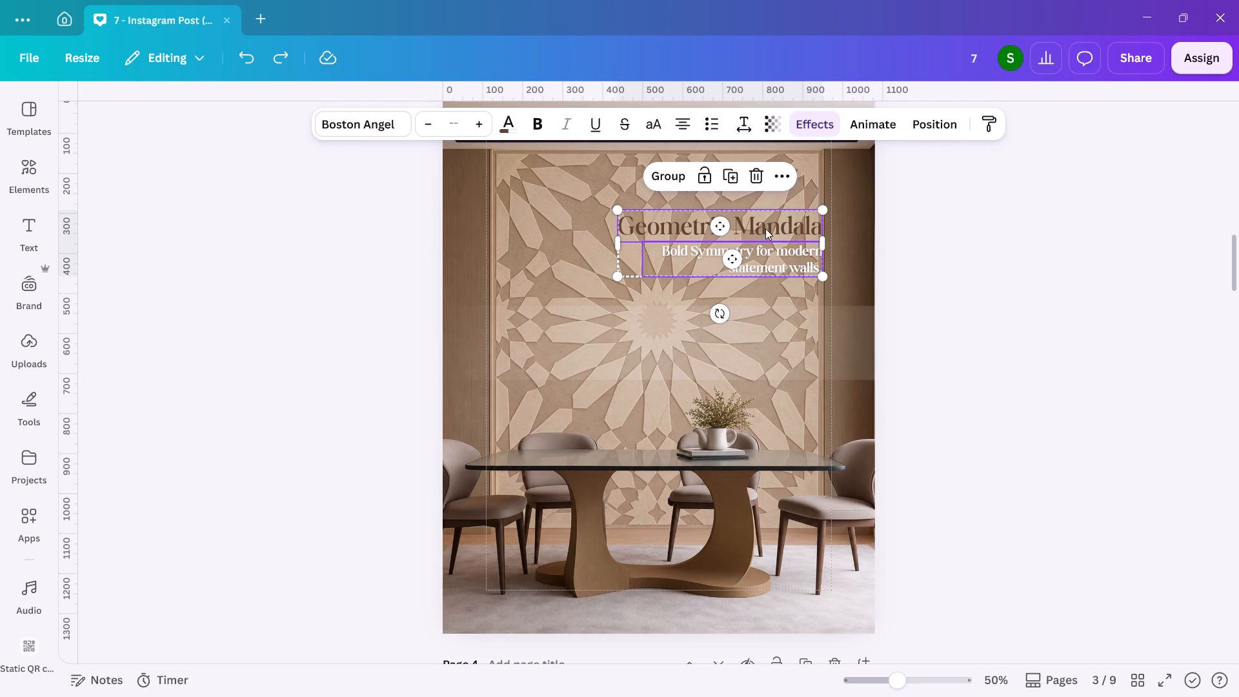
{"action": "left_click_drag", "start_coordinate": [778, 219], "coordinate": [781, 319]}
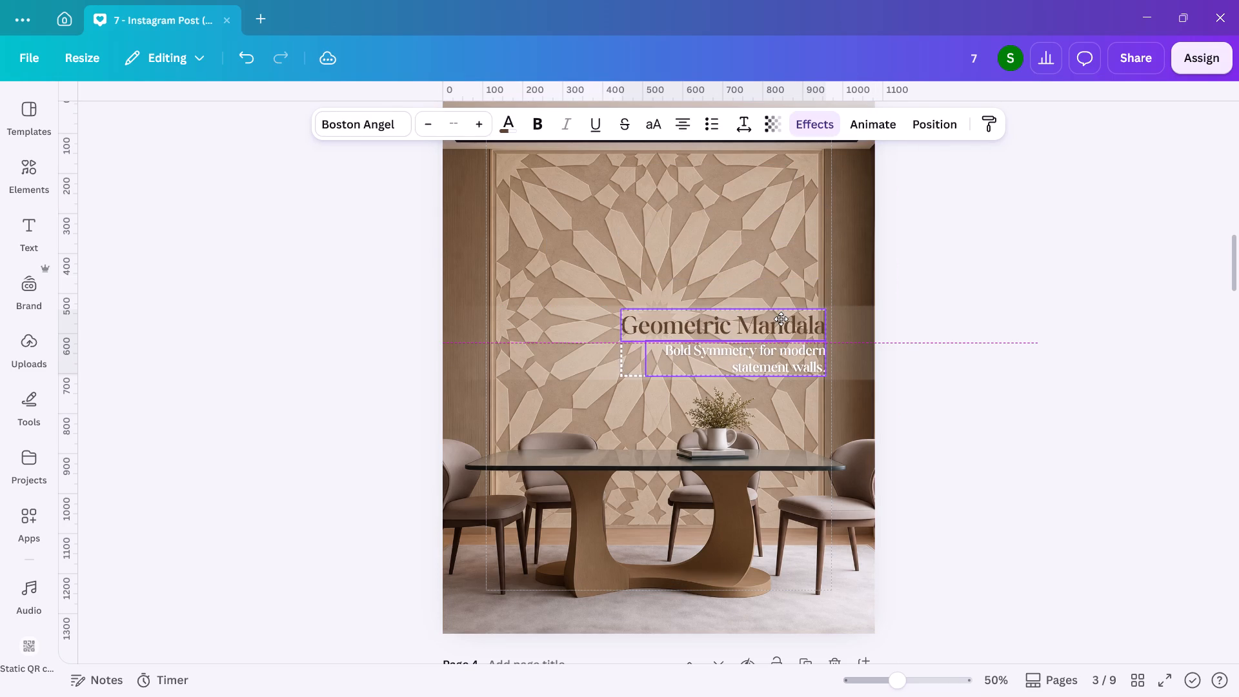
{"action": "left_click_drag", "start_coordinate": [781, 319], "coordinate": [778, 318]}
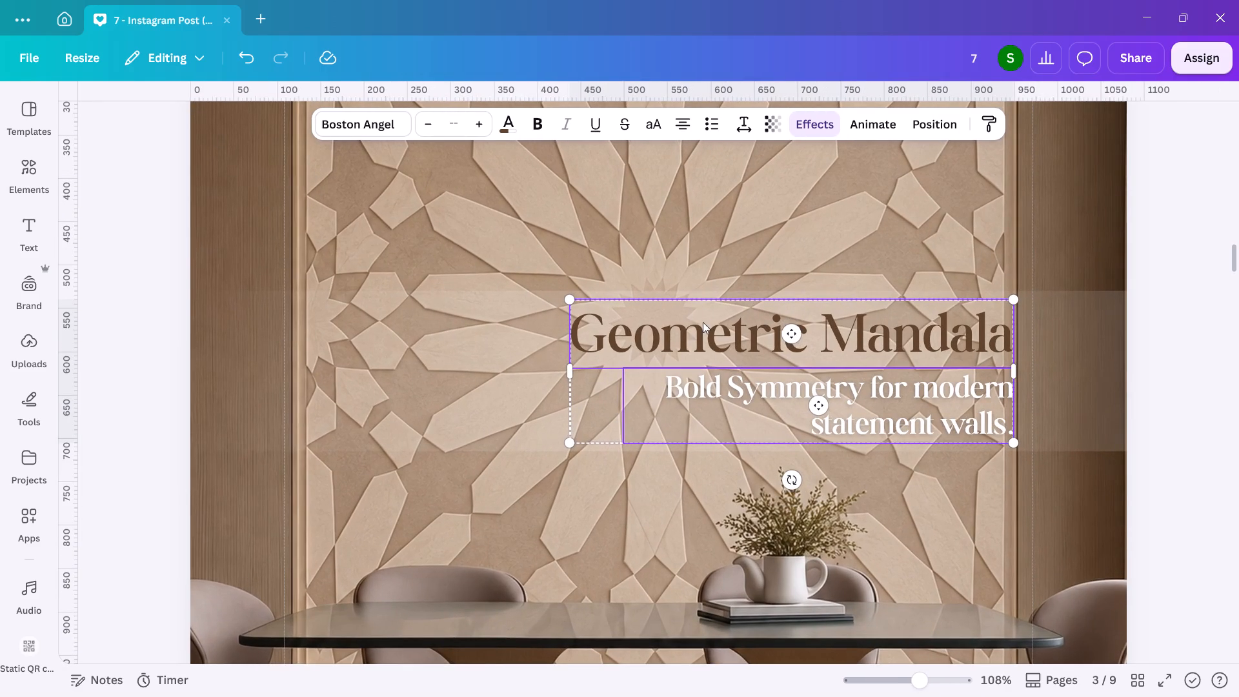
{"action": "left_click", "coordinate": [703, 322]}
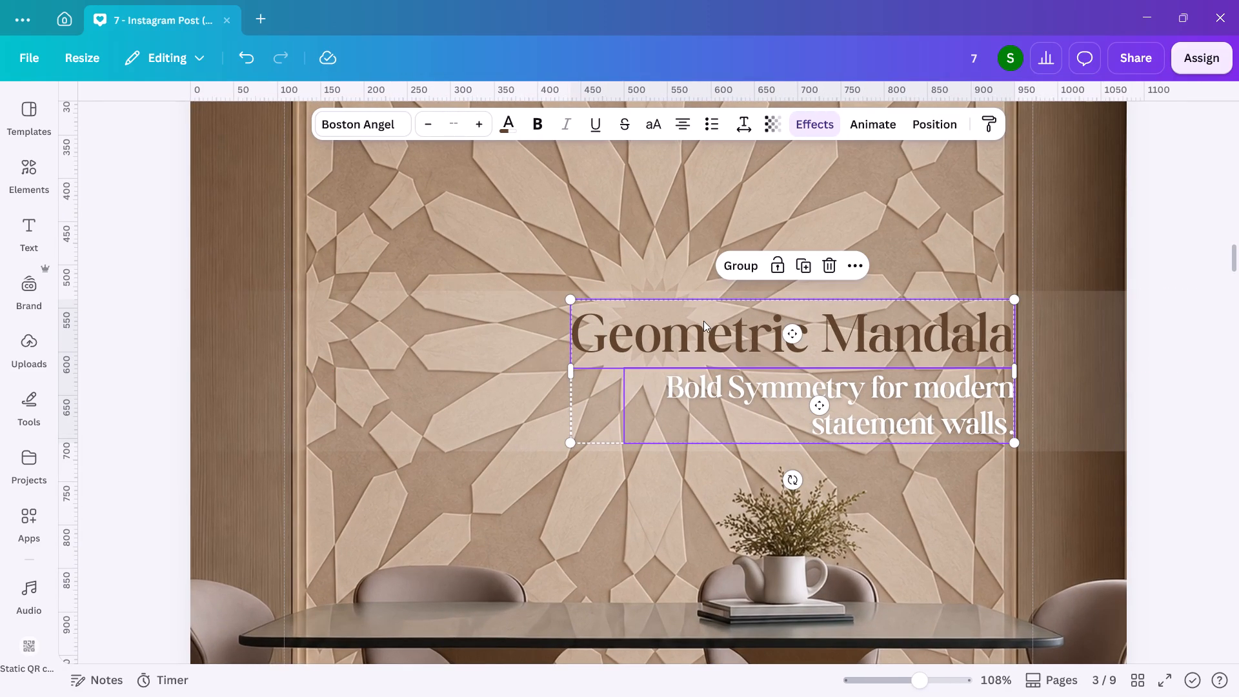
{"action": "double_click", "coordinate": [1145, 361]}
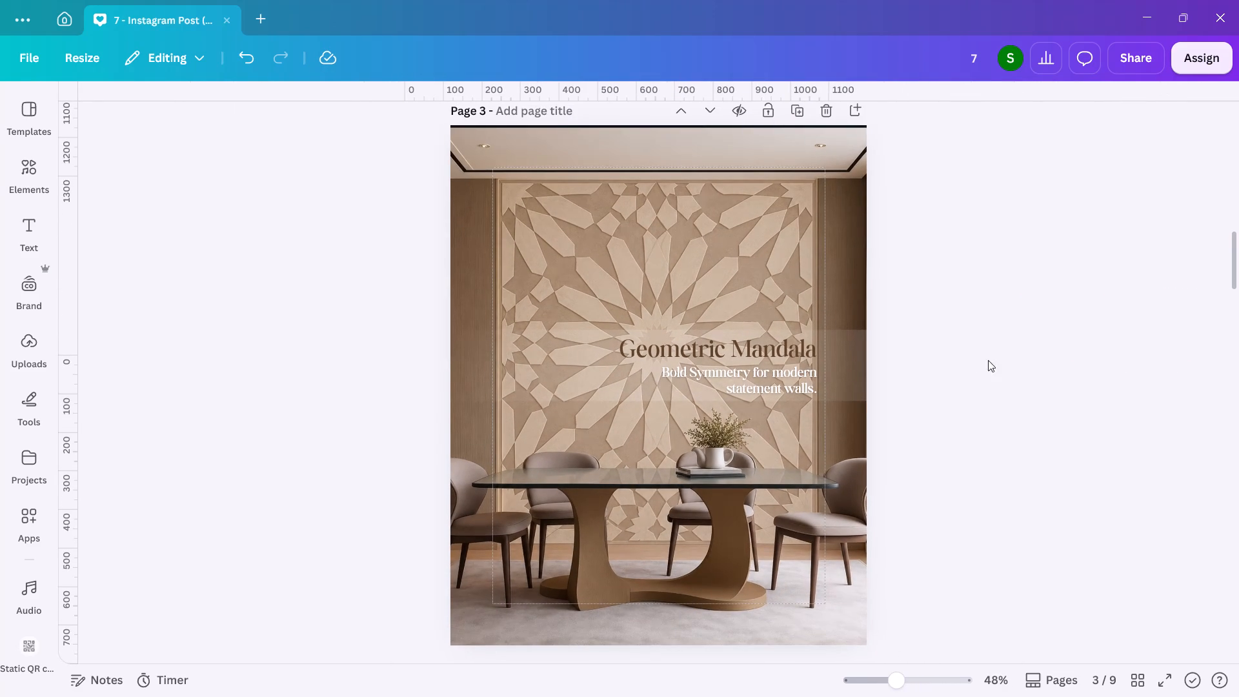
Shorten the rectangle from its right side so it extends only slightly past the page's right edge.
{"action": "left_click", "coordinate": [865, 363]}
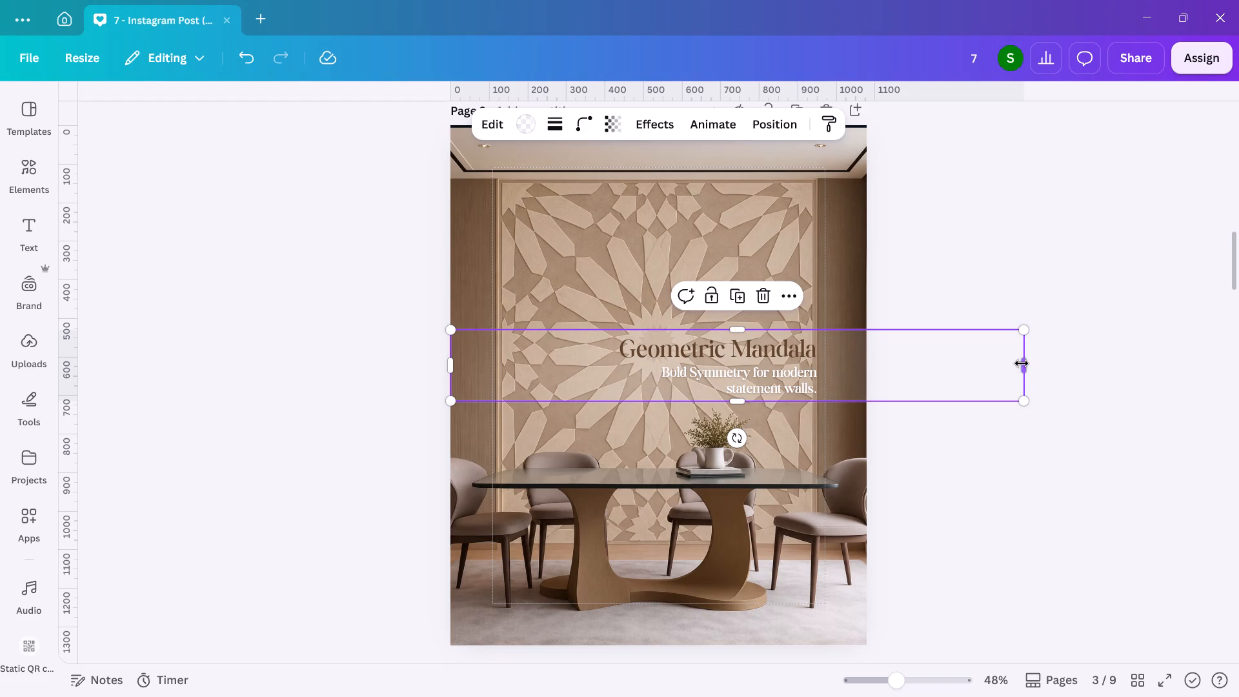
{"action": "left_click_drag", "start_coordinate": [1021, 363], "coordinate": [880, 369]}
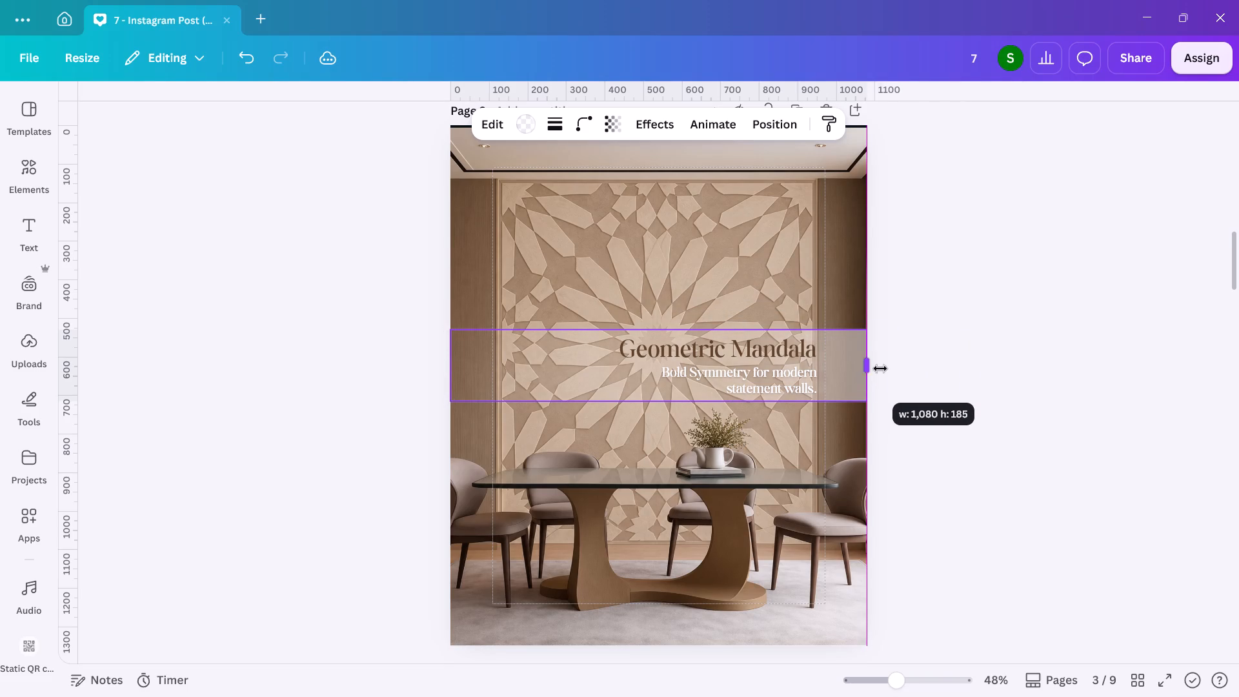
{"action": "left_click_drag", "start_coordinate": [880, 369], "coordinate": [928, 363]}
{"action": "double_click", "coordinate": [1049, 401]}
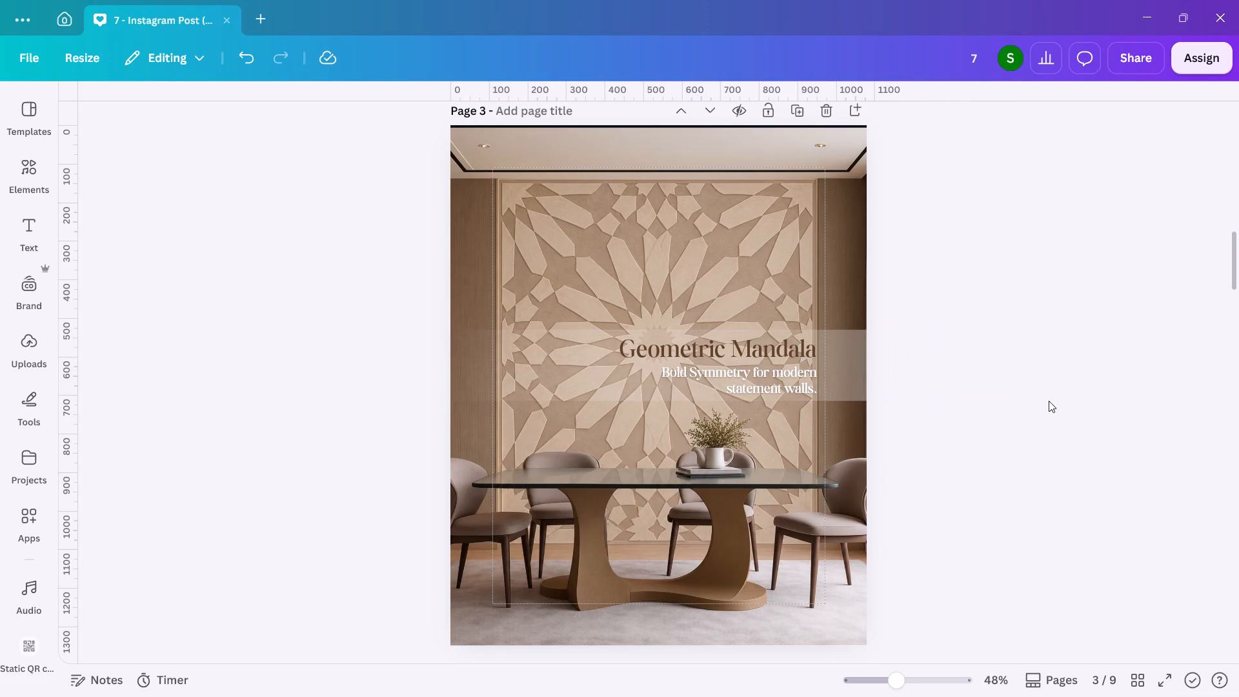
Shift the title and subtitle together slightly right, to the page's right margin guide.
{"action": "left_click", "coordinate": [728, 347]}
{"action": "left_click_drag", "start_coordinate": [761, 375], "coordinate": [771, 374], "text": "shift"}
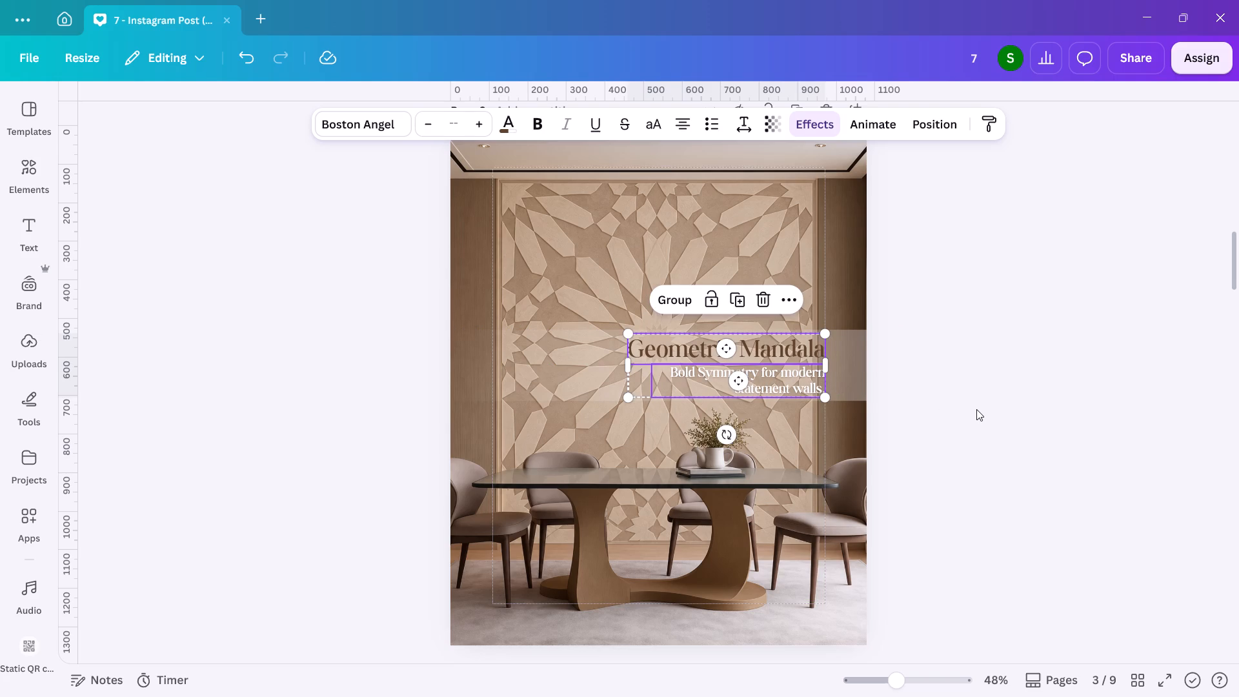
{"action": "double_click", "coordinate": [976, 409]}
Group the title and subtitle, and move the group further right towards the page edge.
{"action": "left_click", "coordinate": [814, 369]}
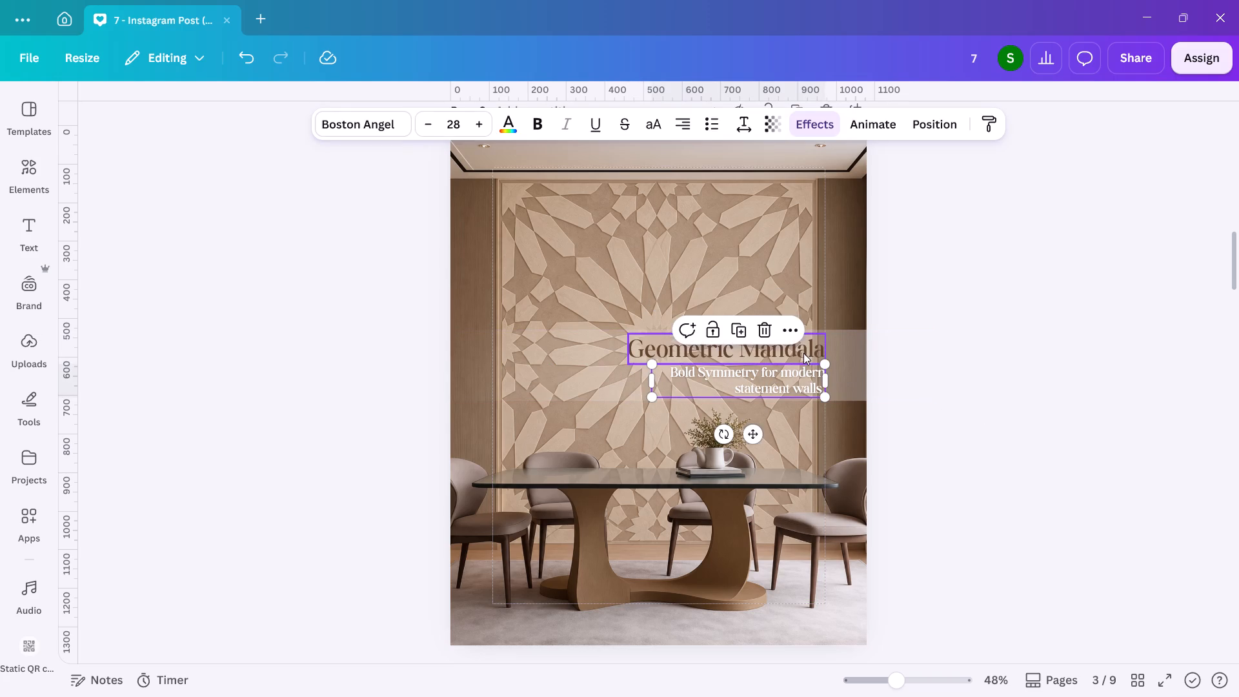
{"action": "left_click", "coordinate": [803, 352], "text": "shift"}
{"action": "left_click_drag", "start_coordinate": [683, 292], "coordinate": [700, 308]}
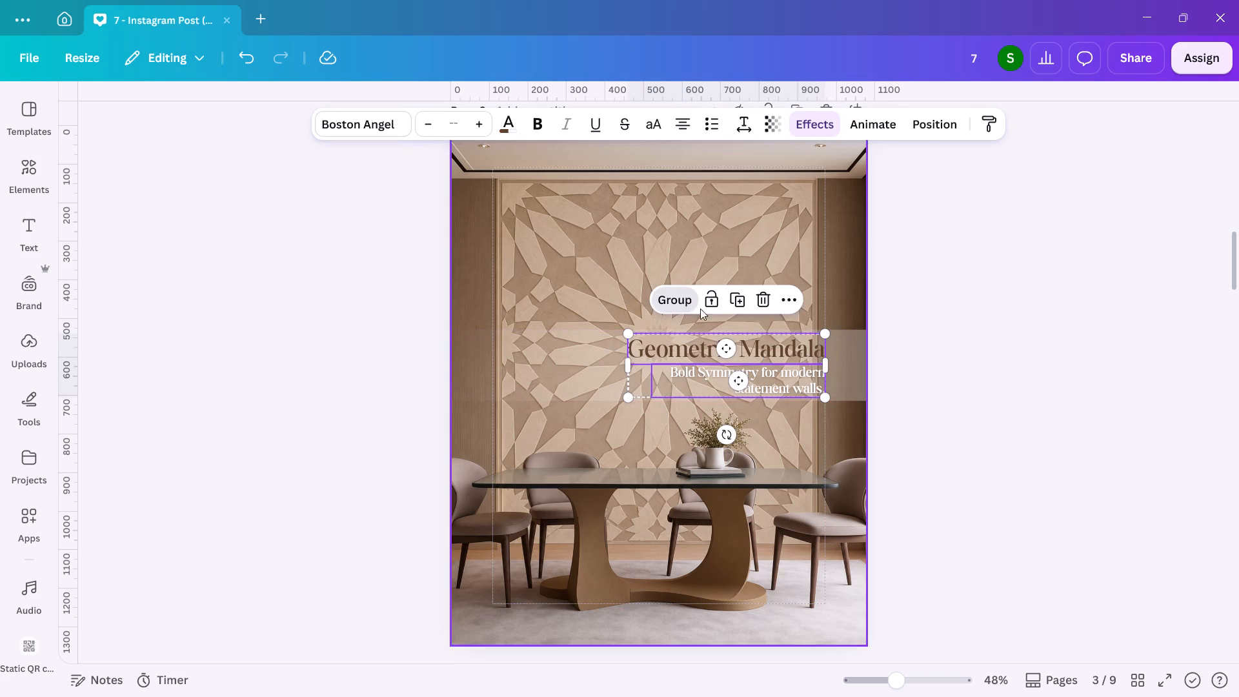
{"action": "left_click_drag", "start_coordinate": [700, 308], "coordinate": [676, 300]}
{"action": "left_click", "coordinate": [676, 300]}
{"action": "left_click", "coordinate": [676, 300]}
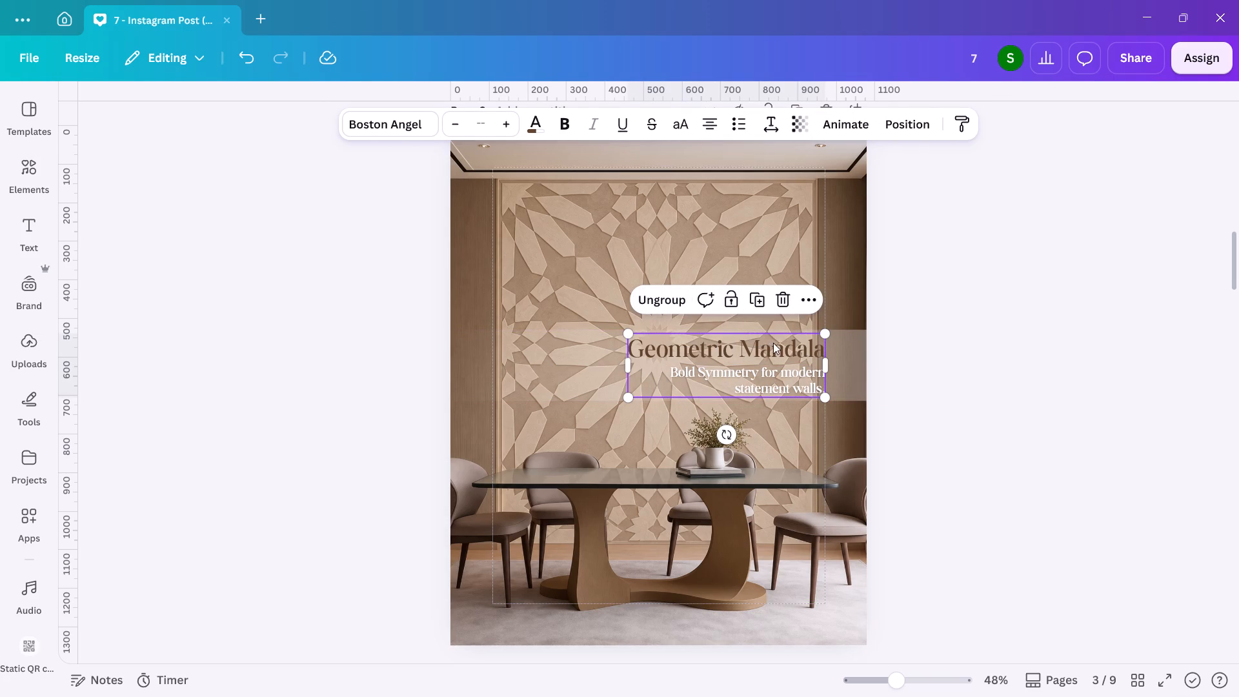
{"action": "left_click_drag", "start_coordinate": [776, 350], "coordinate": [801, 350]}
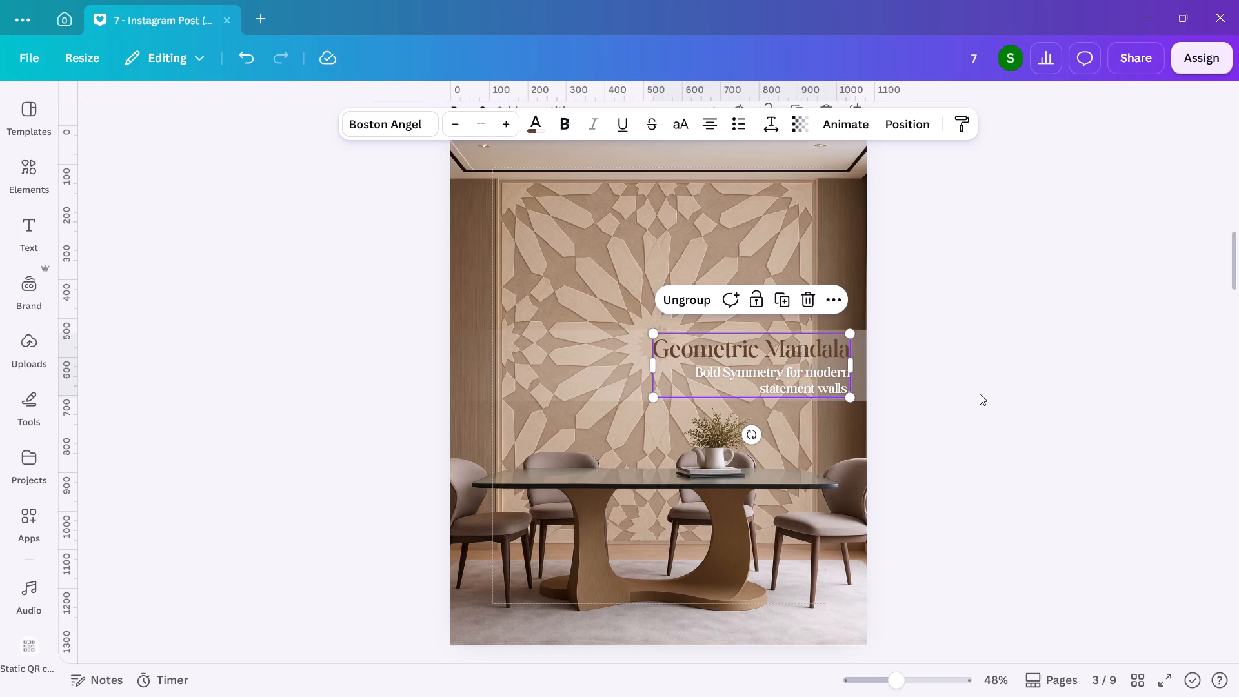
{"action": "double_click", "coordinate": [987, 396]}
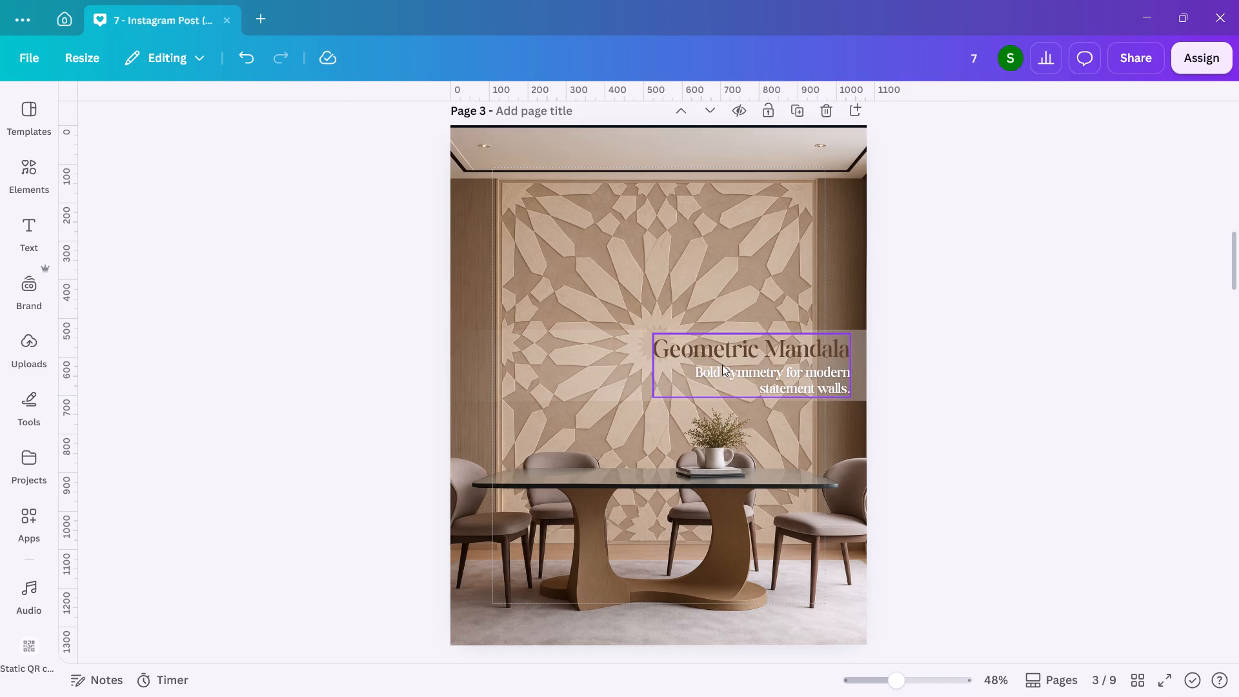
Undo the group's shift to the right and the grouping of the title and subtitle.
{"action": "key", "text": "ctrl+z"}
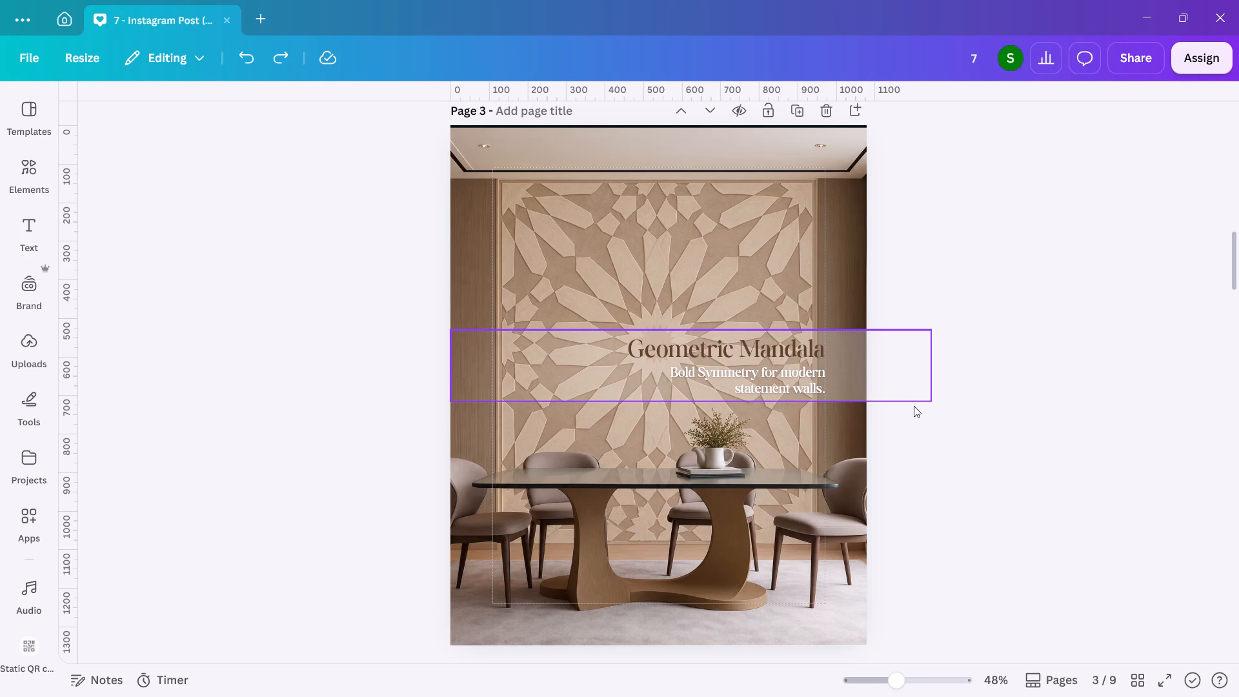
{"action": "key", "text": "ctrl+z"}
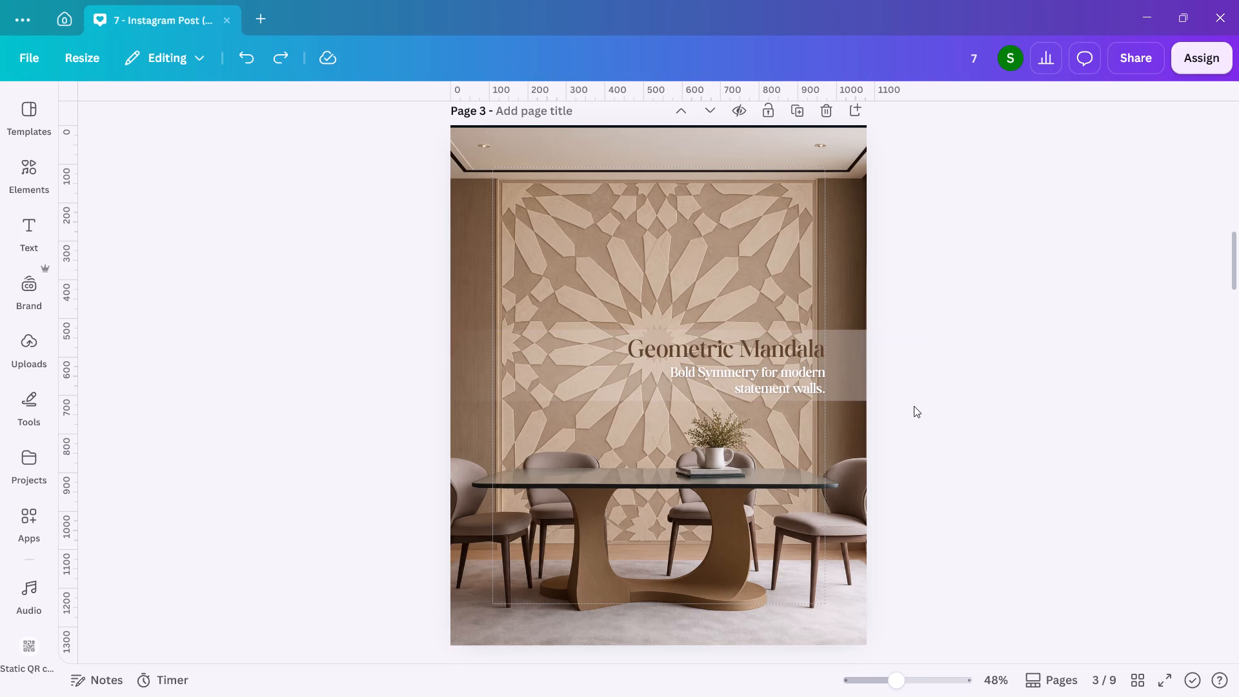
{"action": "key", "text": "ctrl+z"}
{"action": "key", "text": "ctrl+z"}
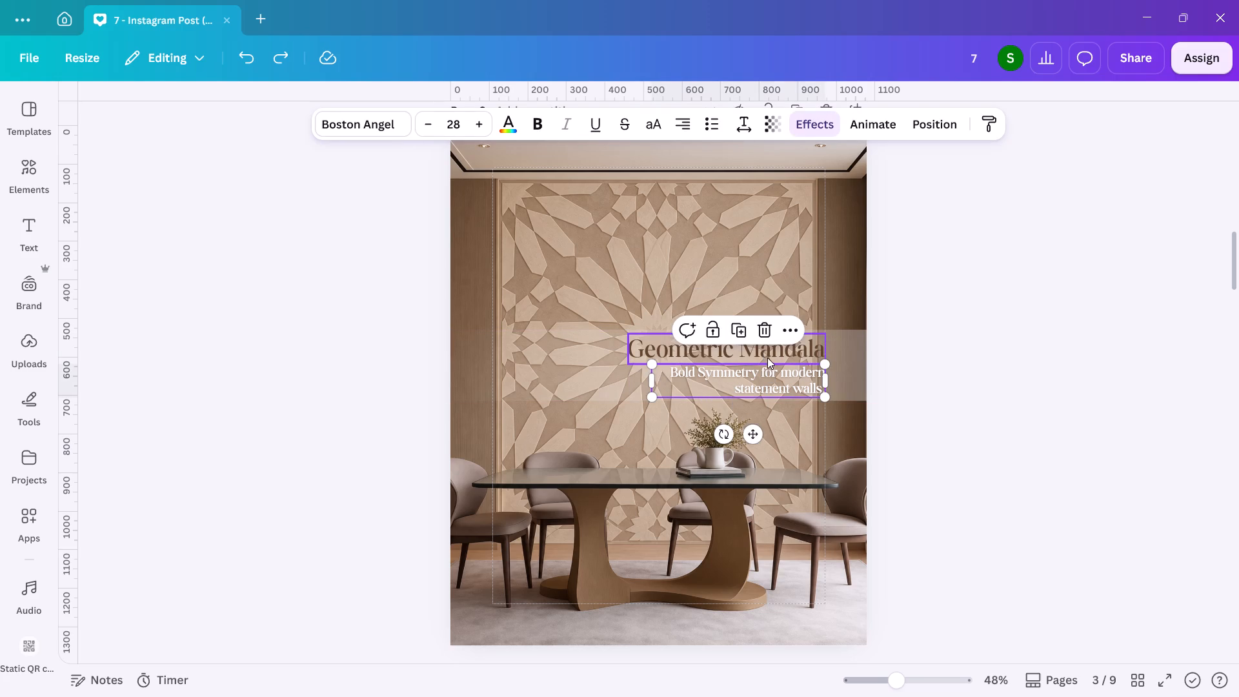
Shift the title and subtitle together slightly left, ending at the mandala panel's right edge and vertically centred on the rectangle.
{"action": "left_click", "coordinate": [774, 355], "text": "shift"}
{"action": "left_click_drag", "start_coordinate": [778, 371], "coordinate": [772, 371]}
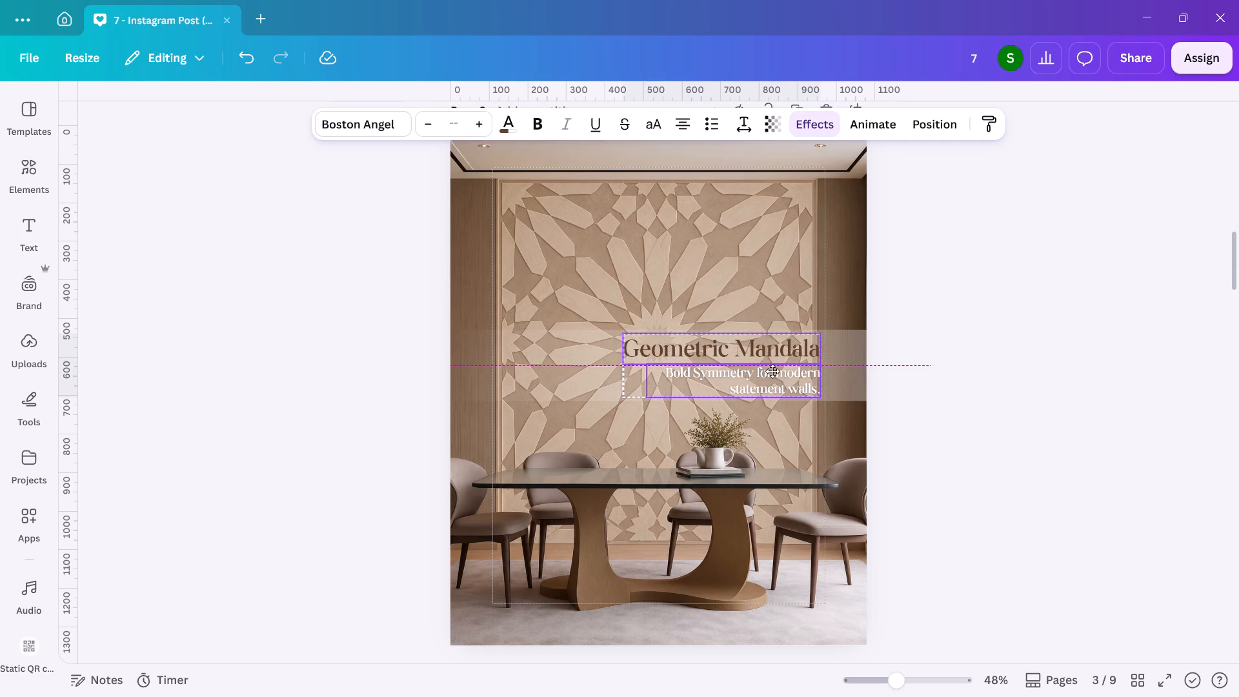
{"action": "left_click_drag", "start_coordinate": [772, 371], "coordinate": [770, 371]}
{"action": "double_click", "coordinate": [981, 438]}
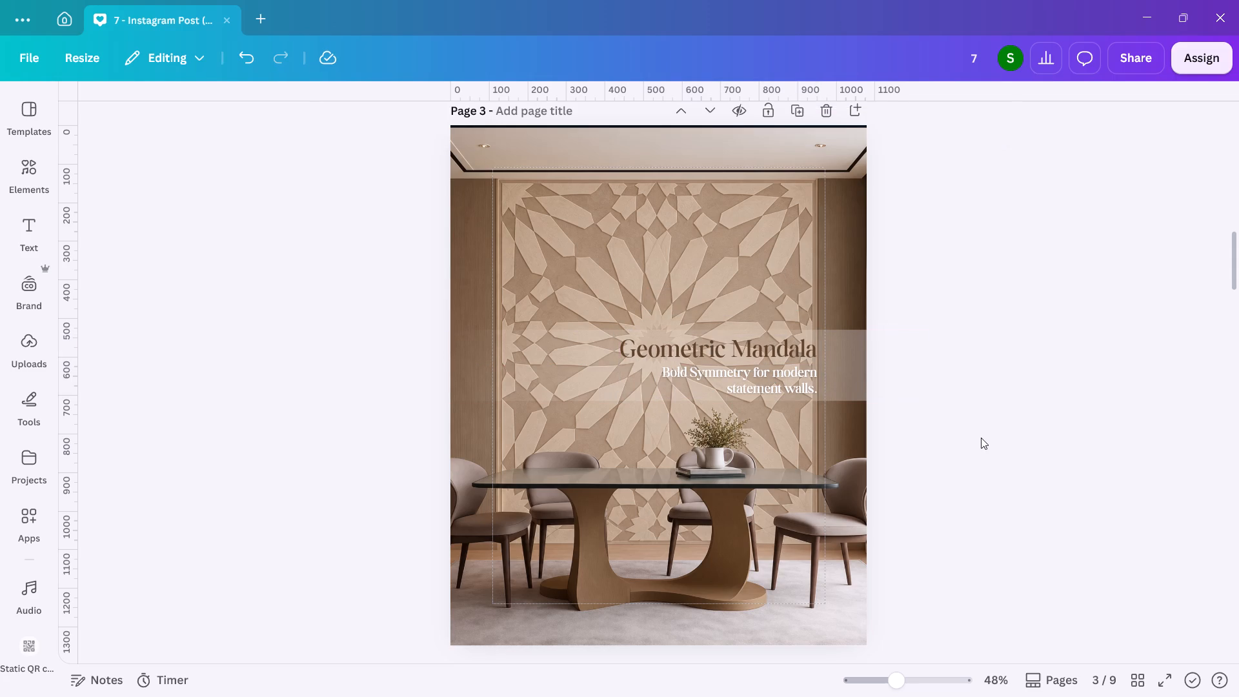
Add a fifth white #FFFFFF colour to the rectangle's gradient and lower its opacity to 6%.
{"action": "left_click", "coordinate": [855, 364]}
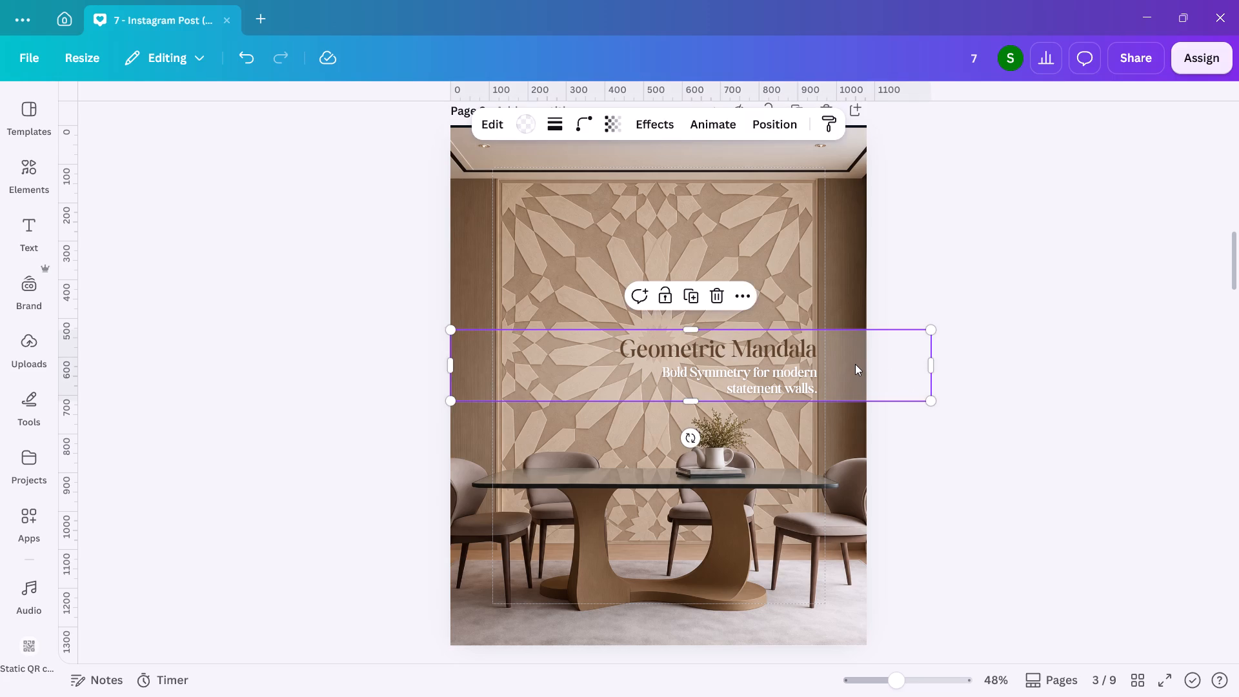
{"action": "double_click", "coordinate": [1119, 430]}
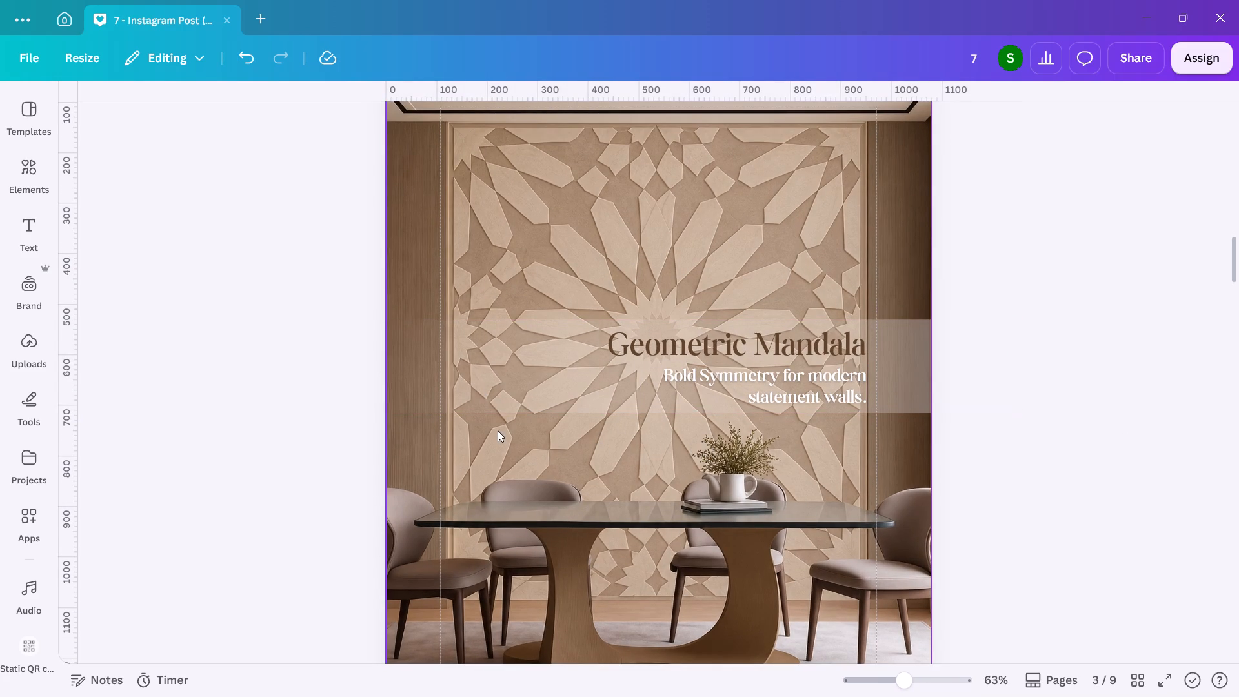
{"action": "left_click", "coordinate": [484, 389]}
{"action": "left_click", "coordinate": [520, 130]}
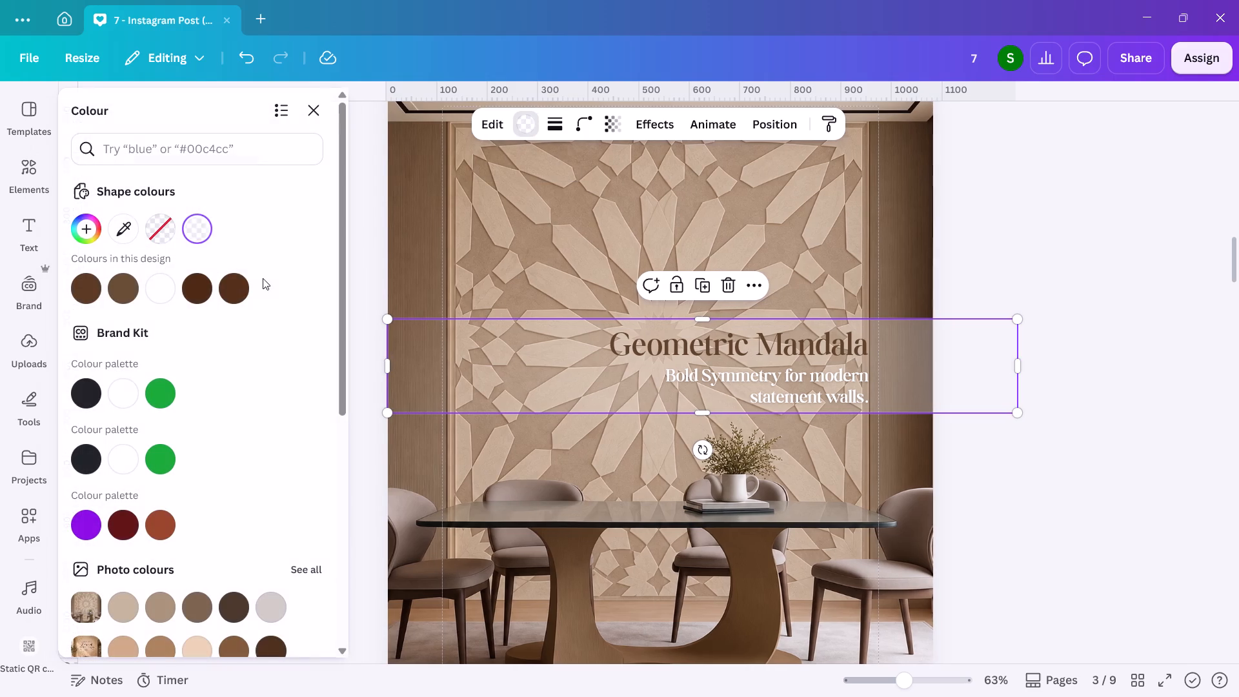
{"action": "left_click", "coordinate": [192, 223]}
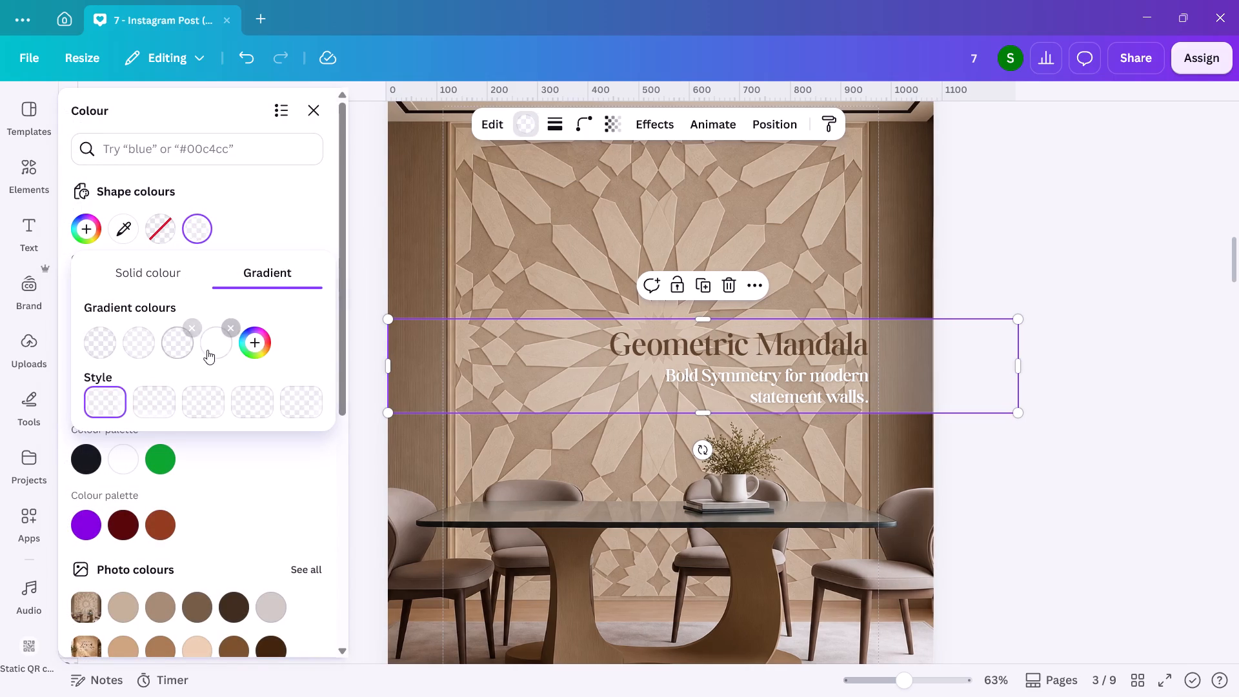
{"action": "left_click", "coordinate": [252, 352]}
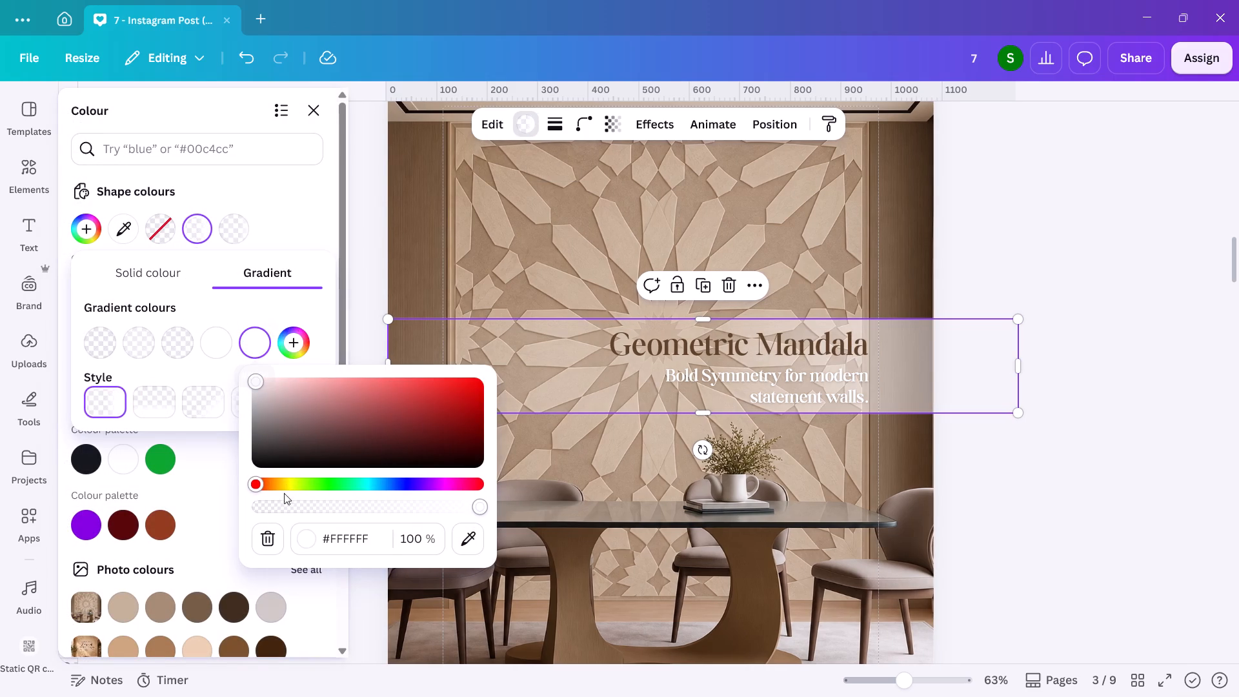
{"action": "left_click_drag", "start_coordinate": [381, 507], "coordinate": [336, 505]}
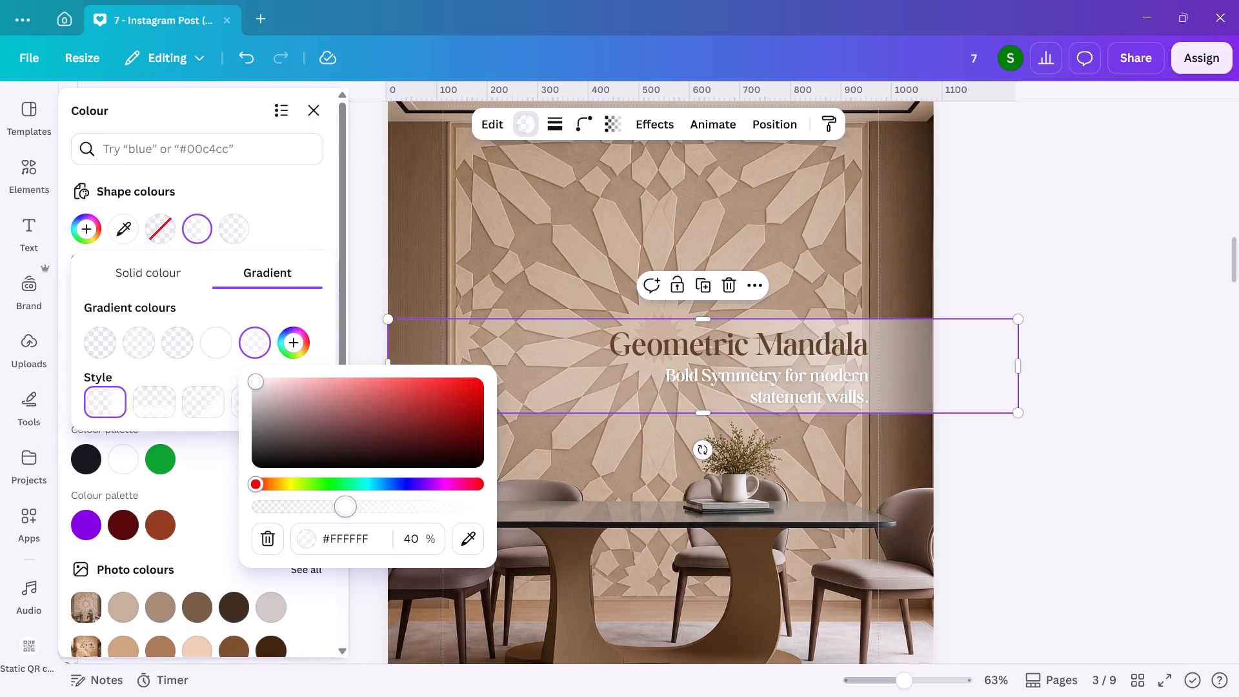
{"action": "left_click_drag", "start_coordinate": [336, 505], "coordinate": [265, 490]}
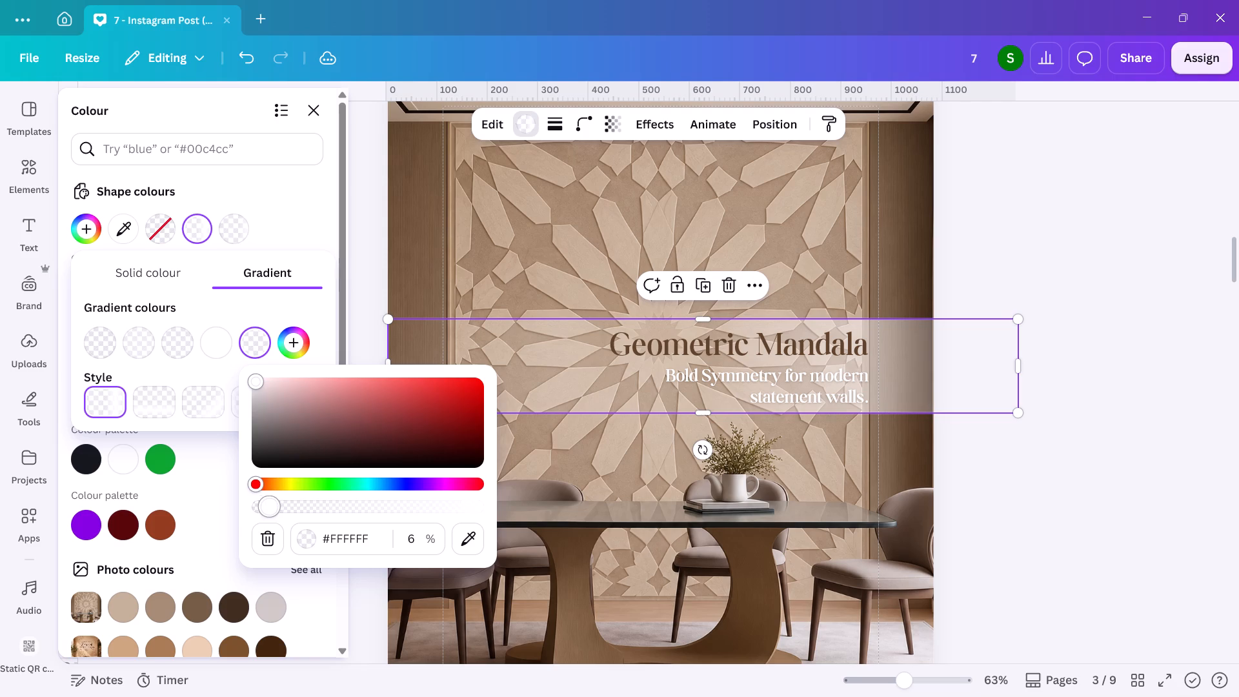
Move the rectangle gradient's faint fifth colour to second place so that the solid white colour comes last.
{"action": "left_click_drag", "start_coordinate": [265, 490], "coordinate": [264, 485]}
{"action": "left_click_drag", "start_coordinate": [252, 344], "coordinate": [149, 352]}
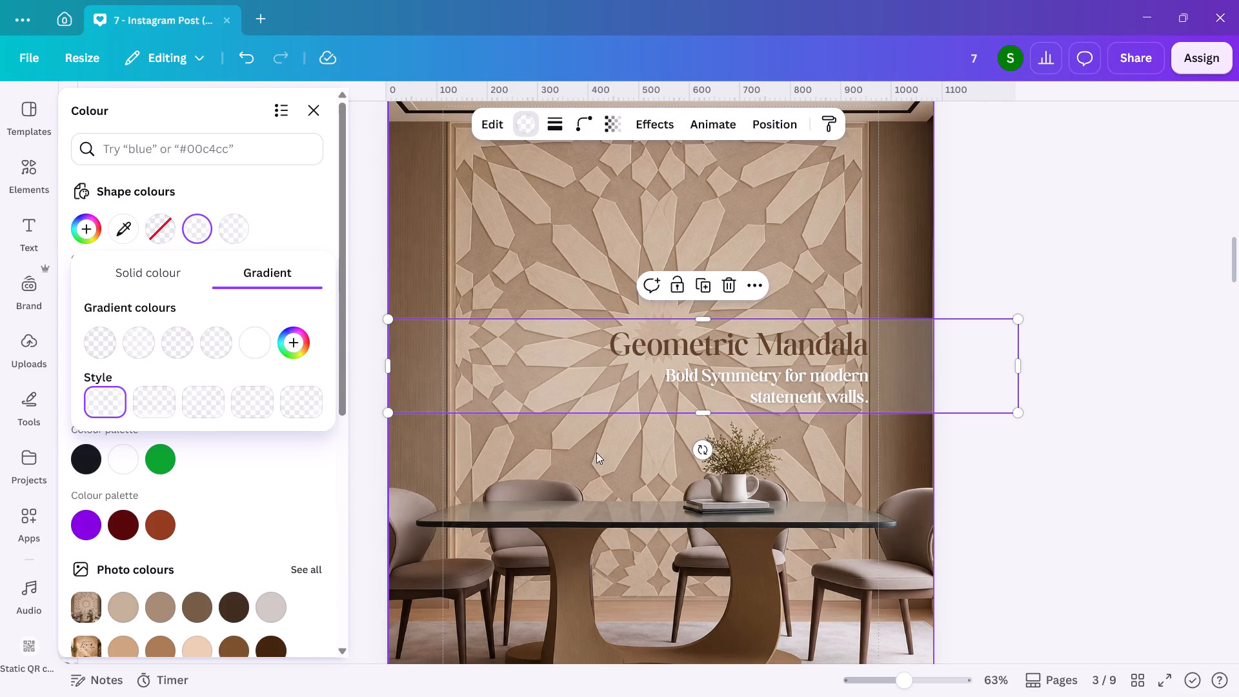
{"action": "left_click_drag", "start_coordinate": [173, 340], "coordinate": [119, 340]}
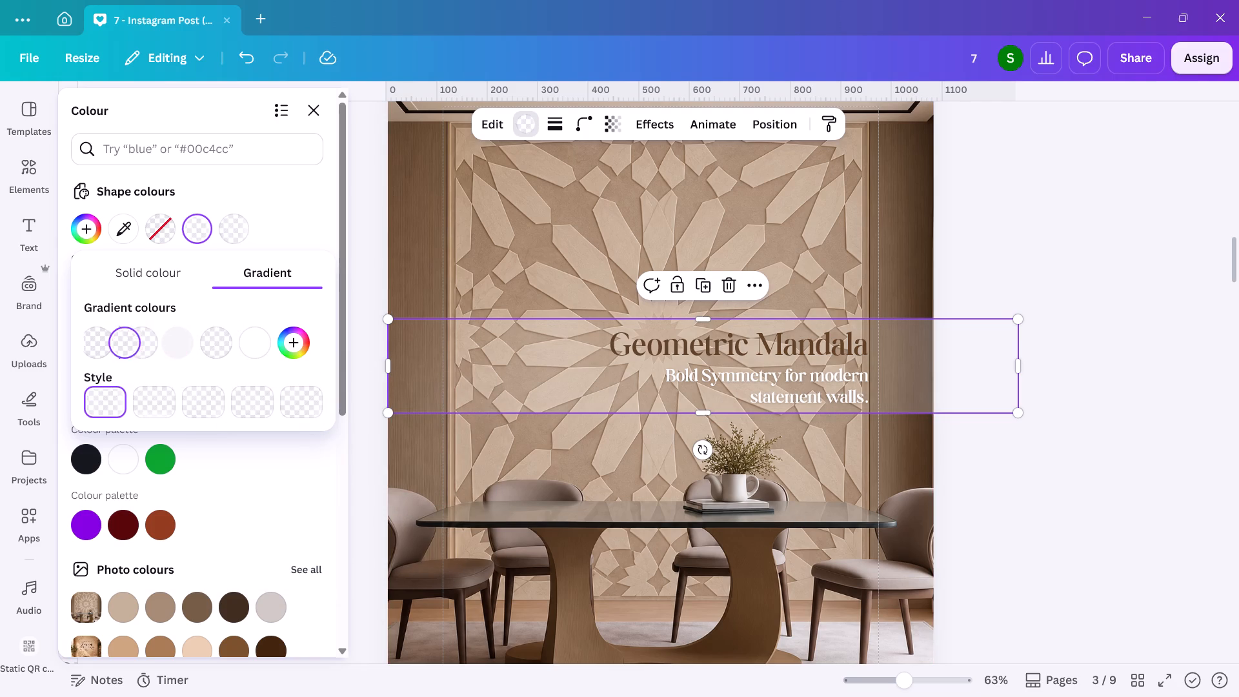
{"action": "left_click_drag", "start_coordinate": [119, 340], "coordinate": [118, 340]}
{"action": "double_click", "coordinate": [960, 514]}
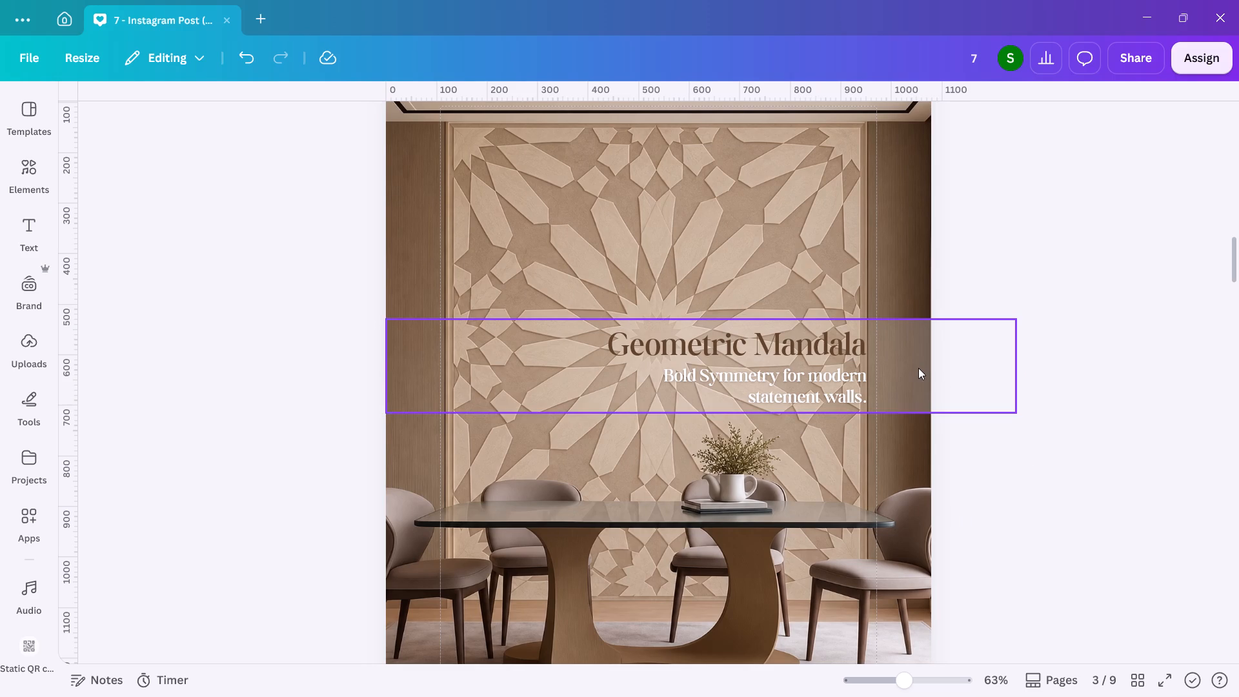
Shift the gradient rectangle left to near the page's horizontal centre and slightly down behind the title and subtitle.
{"action": "left_click_drag", "start_coordinate": [918, 368], "coordinate": [783, 369]}
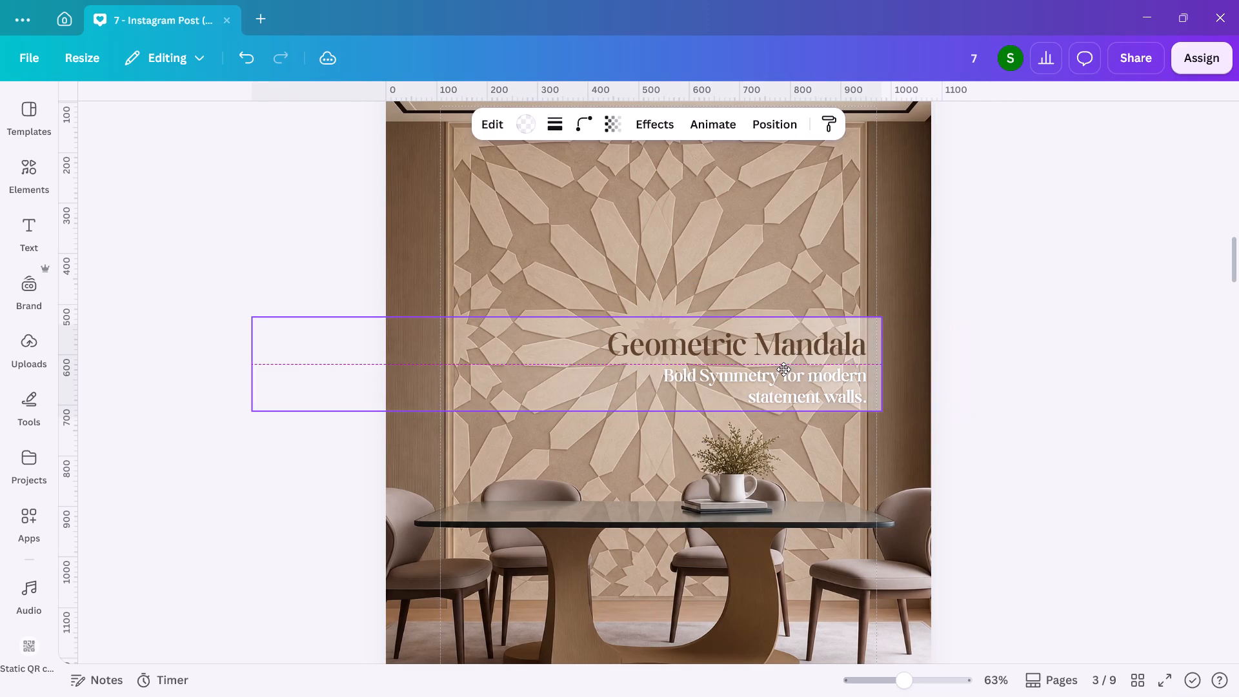
{"action": "left_click_drag", "start_coordinate": [783, 369], "coordinate": [770, 376]}
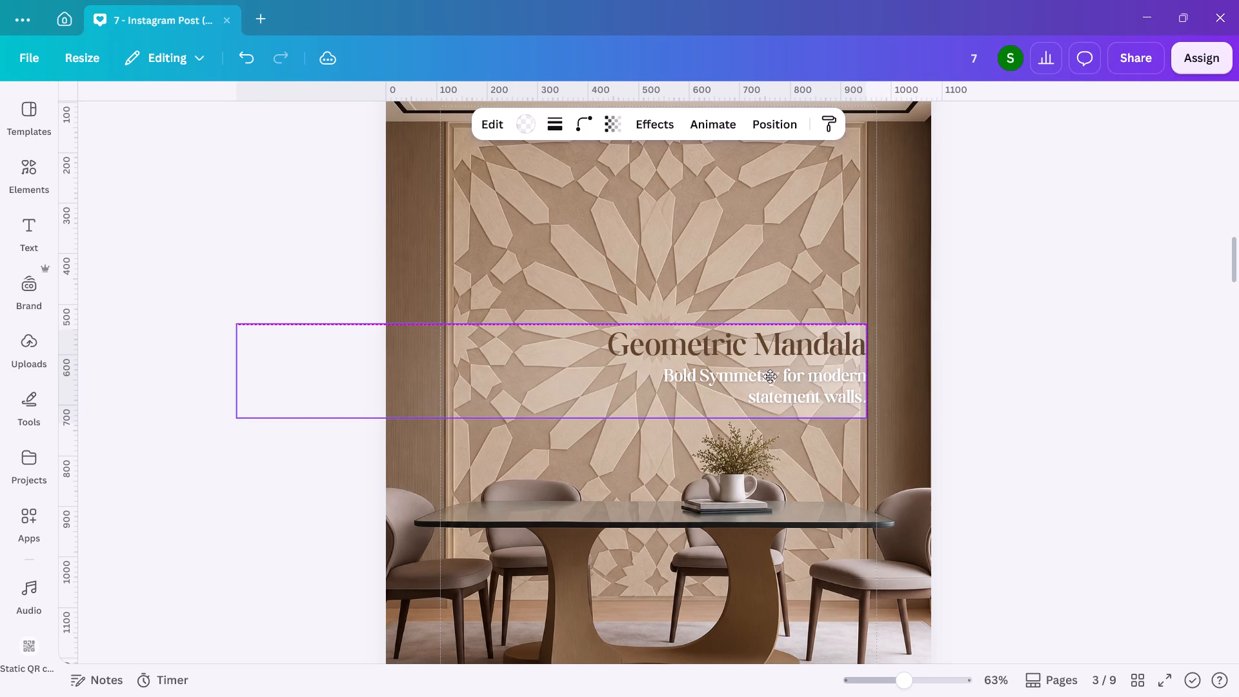
{"action": "left_click_drag", "start_coordinate": [770, 376], "coordinate": [880, 373]}
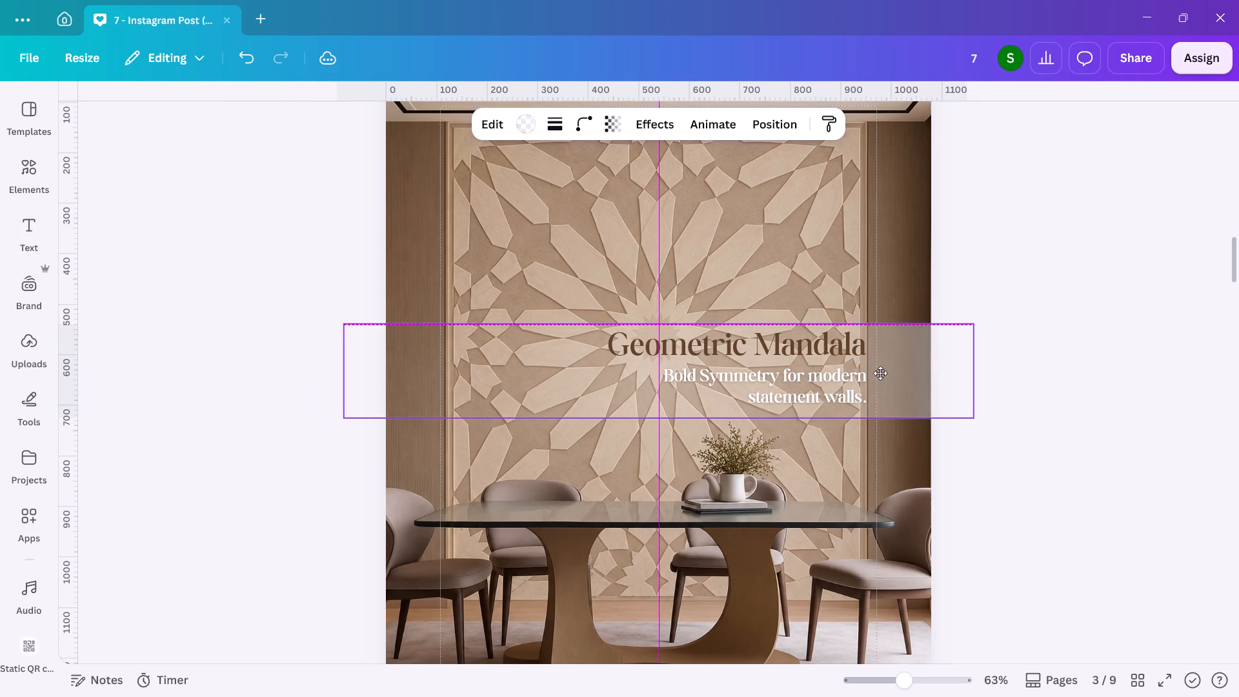
{"action": "left_click_drag", "start_coordinate": [880, 373], "coordinate": [882, 373]}
{"action": "double_click", "coordinate": [1158, 468]}
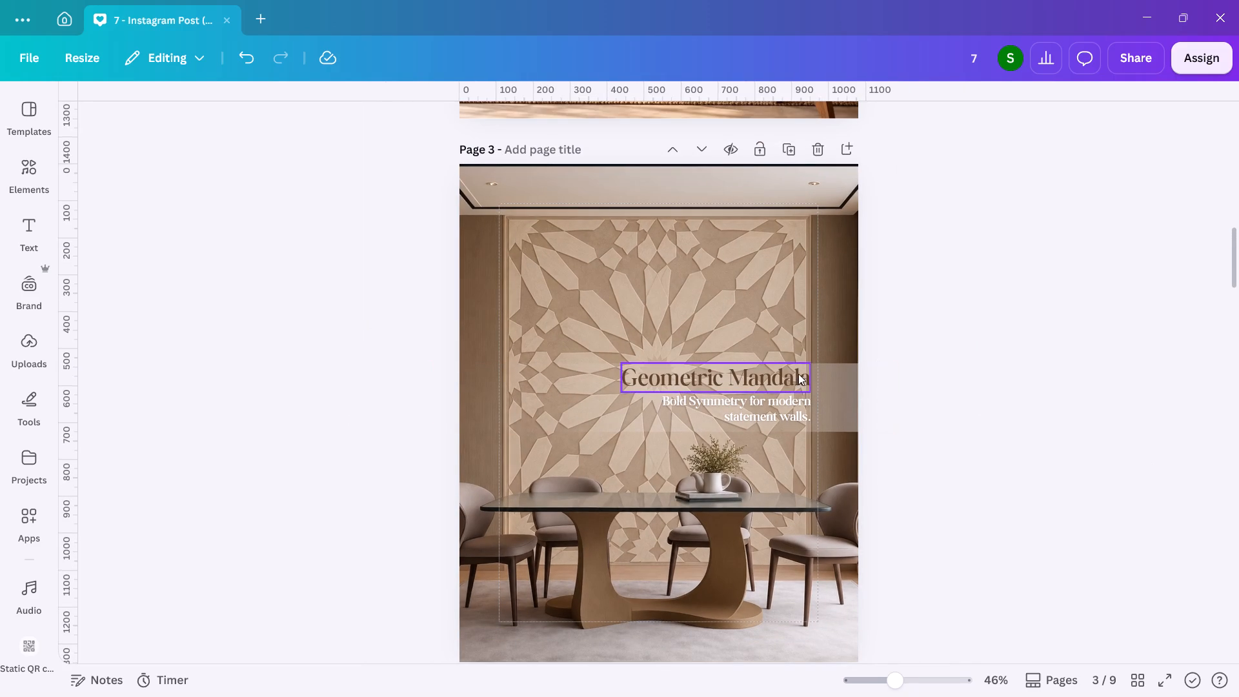
Shorten the gradient rectangle from its right side so it ends flush with the right edge of the title text.
{"action": "left_click", "coordinate": [809, 407]}
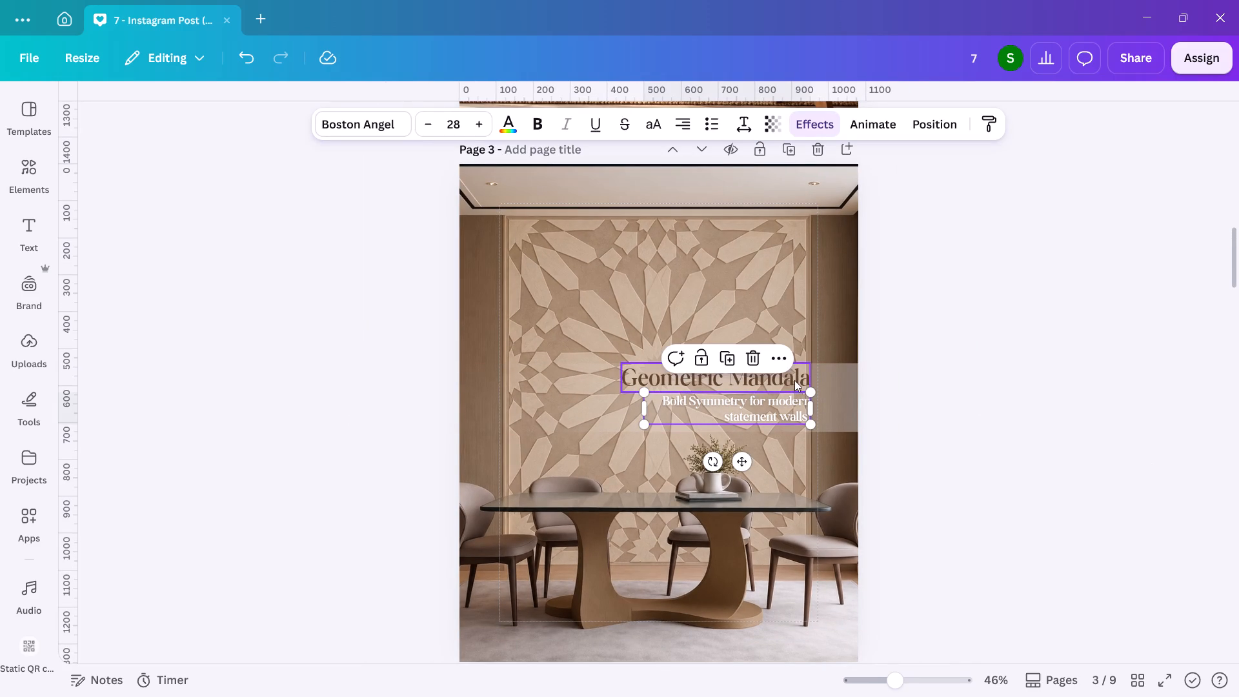
{"action": "left_click", "coordinate": [907, 392]}
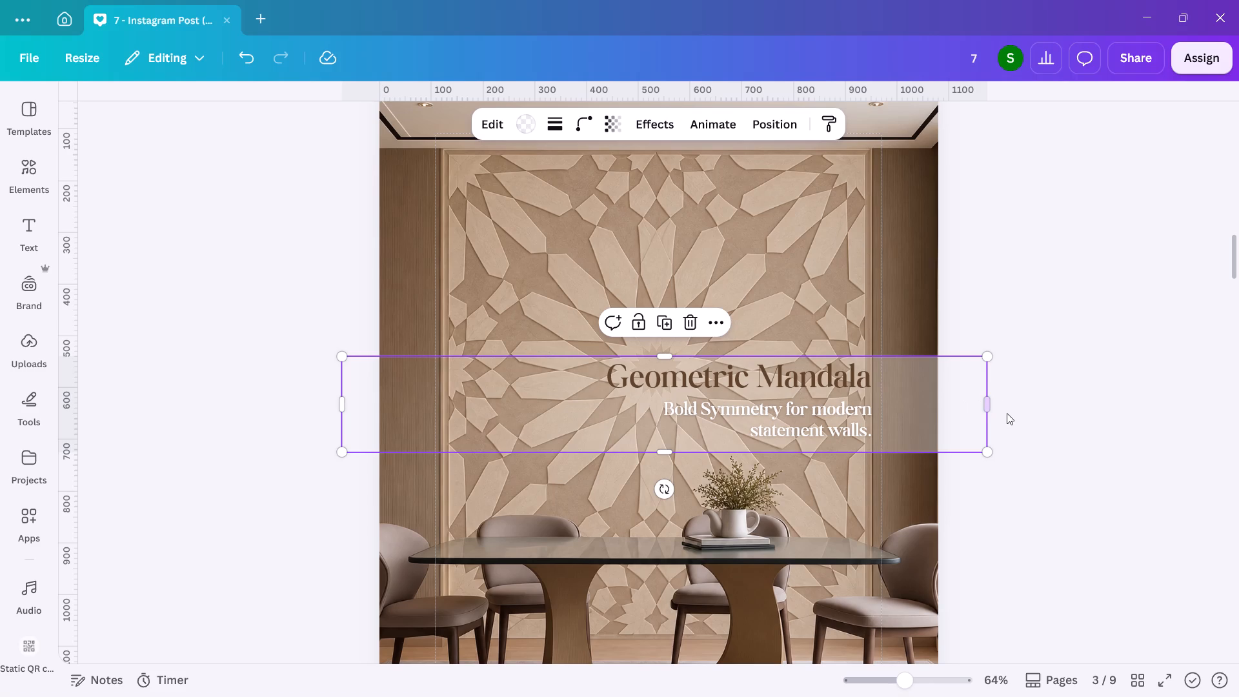
{"action": "left_click_drag", "start_coordinate": [990, 403], "coordinate": [873, 391]}
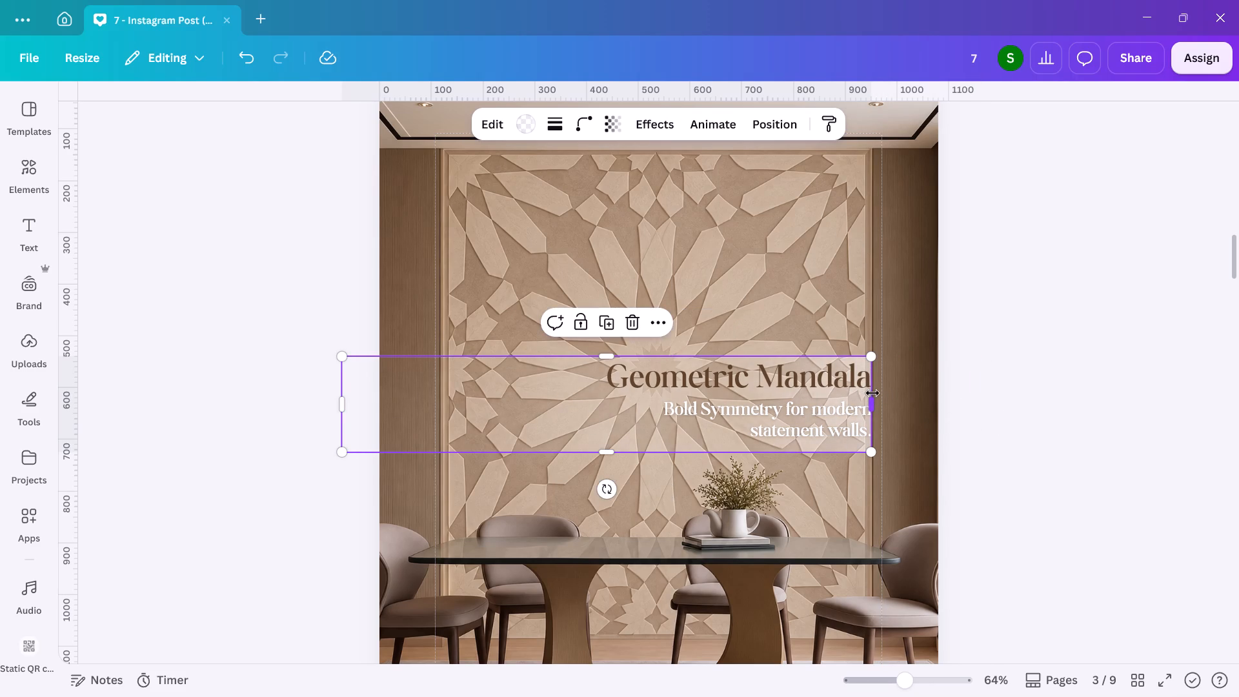
{"action": "left_click", "coordinate": [872, 393]}
Replace the rectangle gradient's last white colour with a new #FFFFFF colour at 60% opacity.
{"action": "left_click", "coordinate": [520, 122]}
{"action": "left_click", "coordinate": [198, 225]}
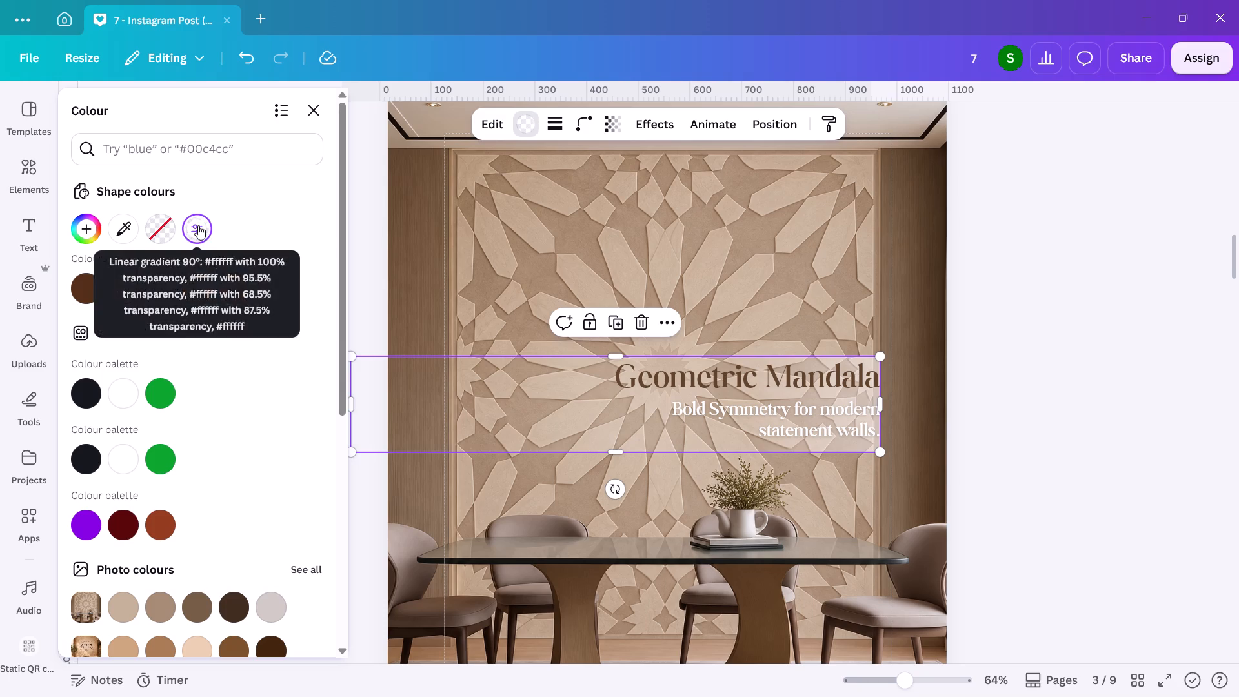
{"action": "left_click", "coordinate": [253, 343]}
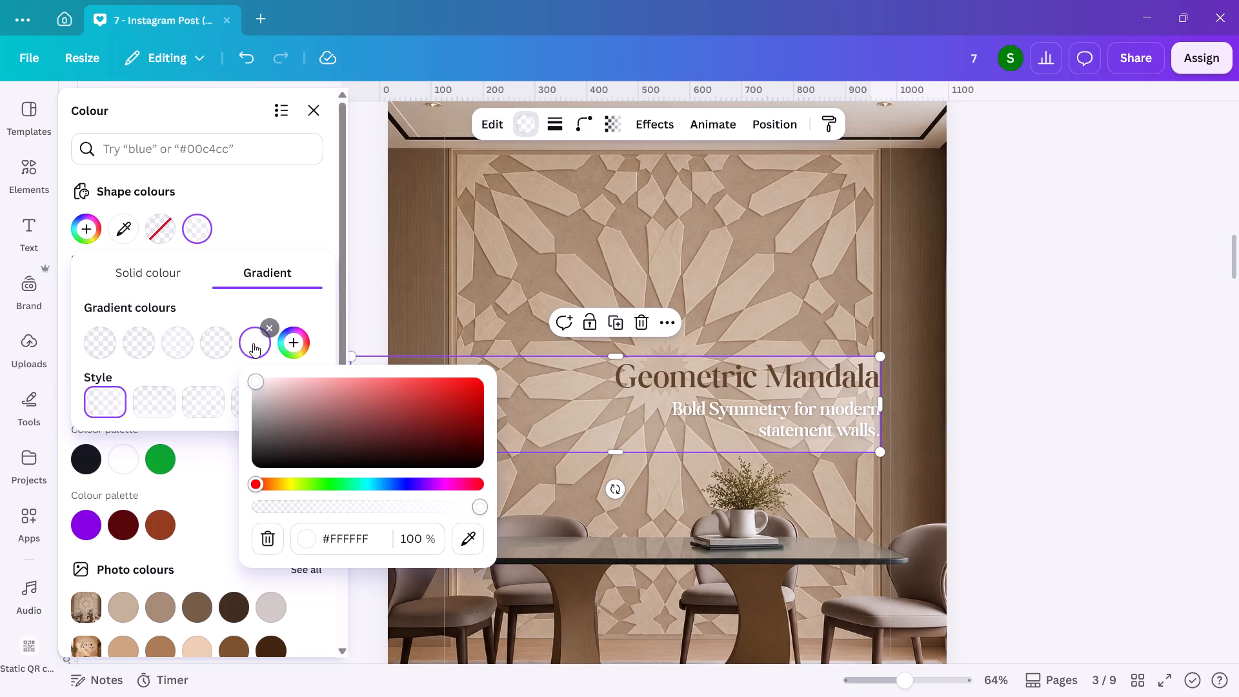
{"action": "key", "text": "Delete"}
{"action": "left_click", "coordinate": [268, 327]}
{"action": "left_click_drag", "start_coordinate": [268, 327], "coordinate": [247, 338]}
{"action": "left_click", "coordinate": [247, 338]}
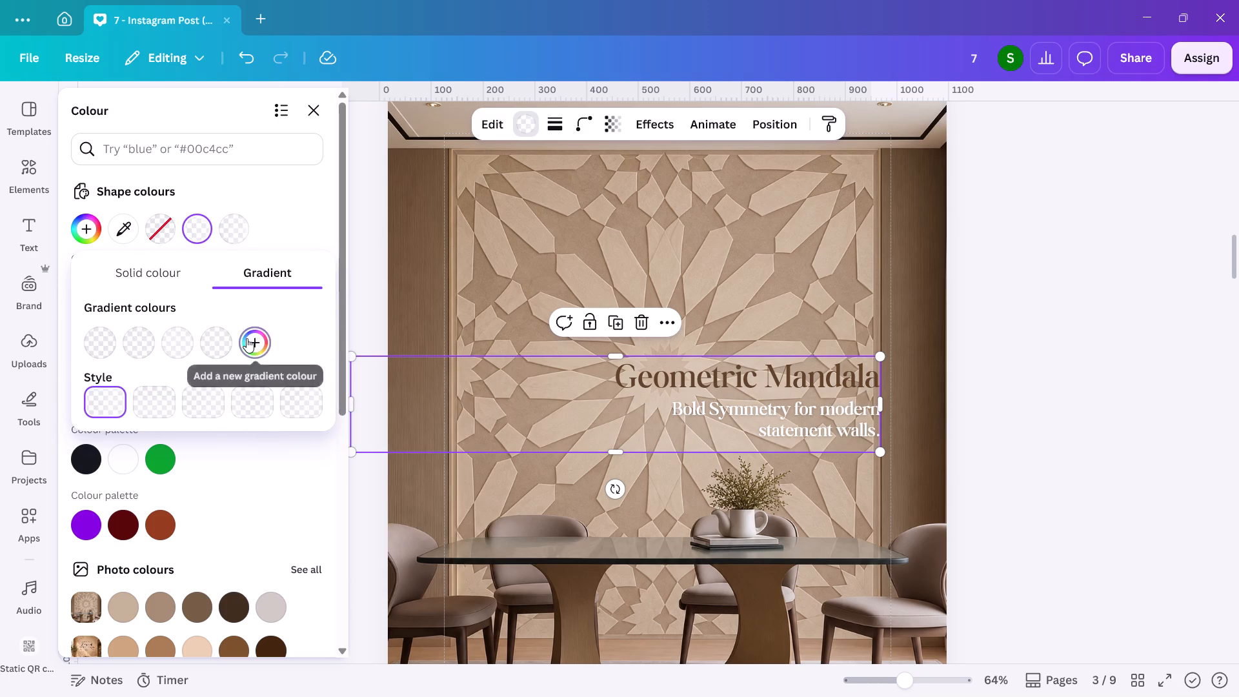
{"action": "left_click_drag", "start_coordinate": [400, 507], "coordinate": [348, 504]}
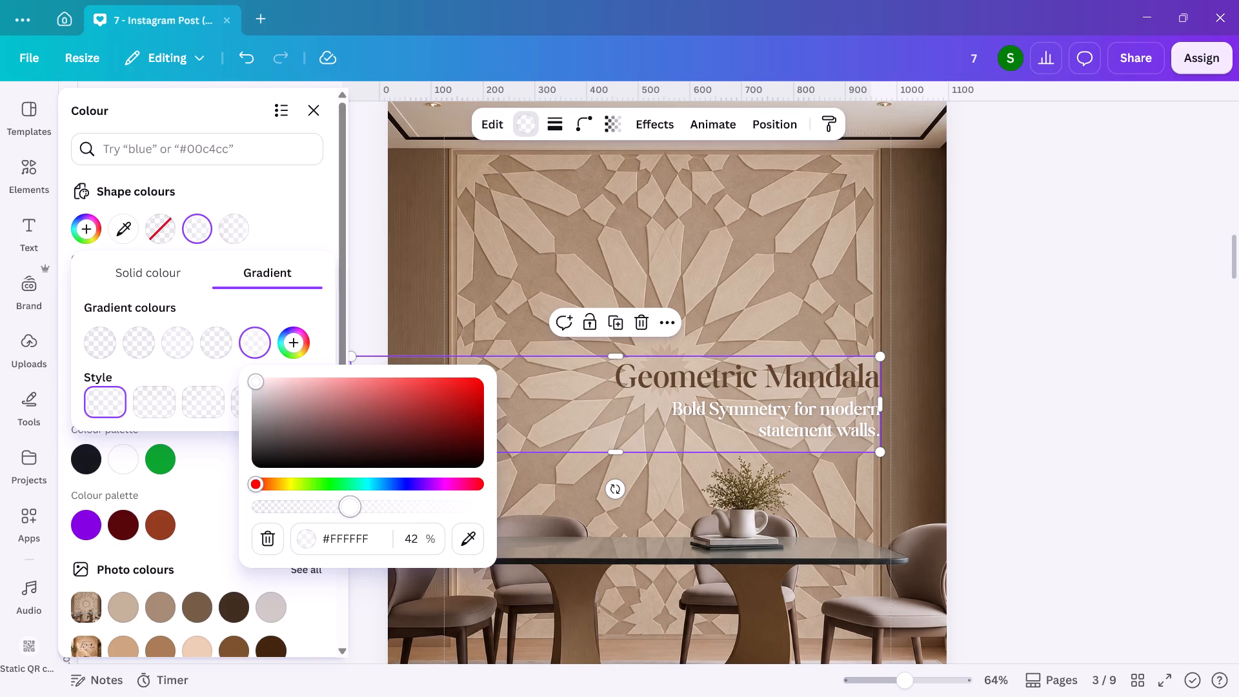
{"action": "left_click_drag", "start_coordinate": [348, 504], "coordinate": [374, 505]}
{"action": "left_click_drag", "start_coordinate": [374, 505], "coordinate": [389, 507]}
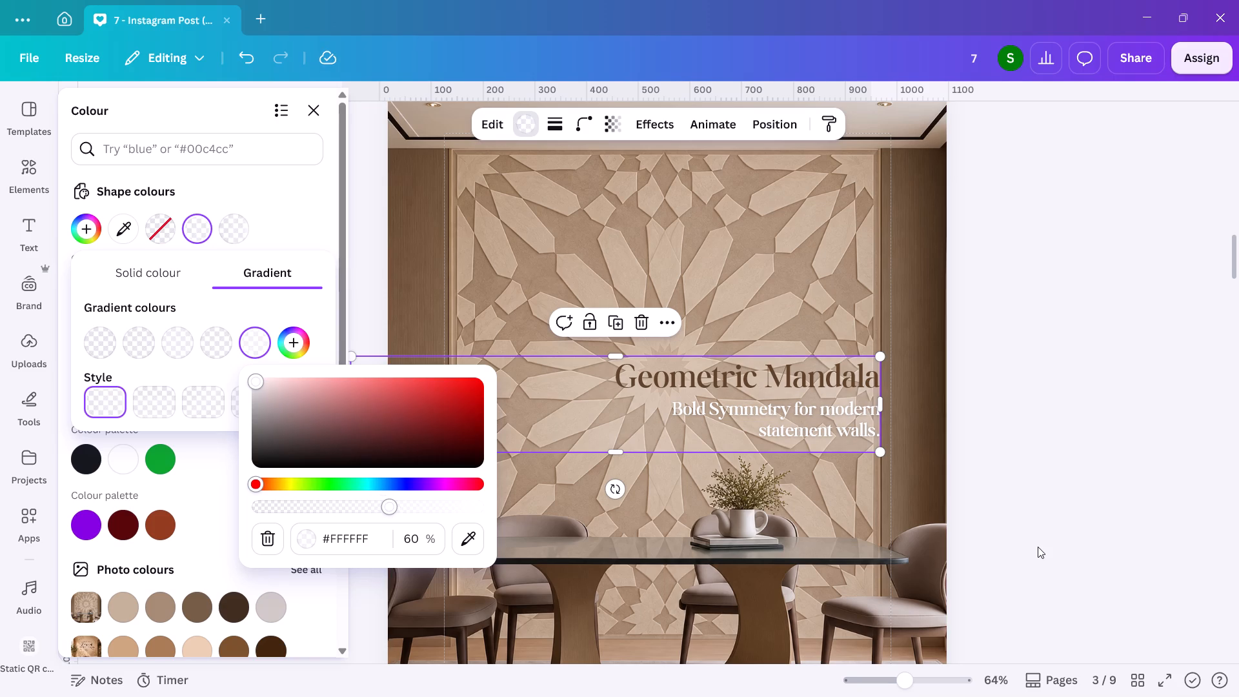
{"action": "double_click", "coordinate": [1038, 547]}
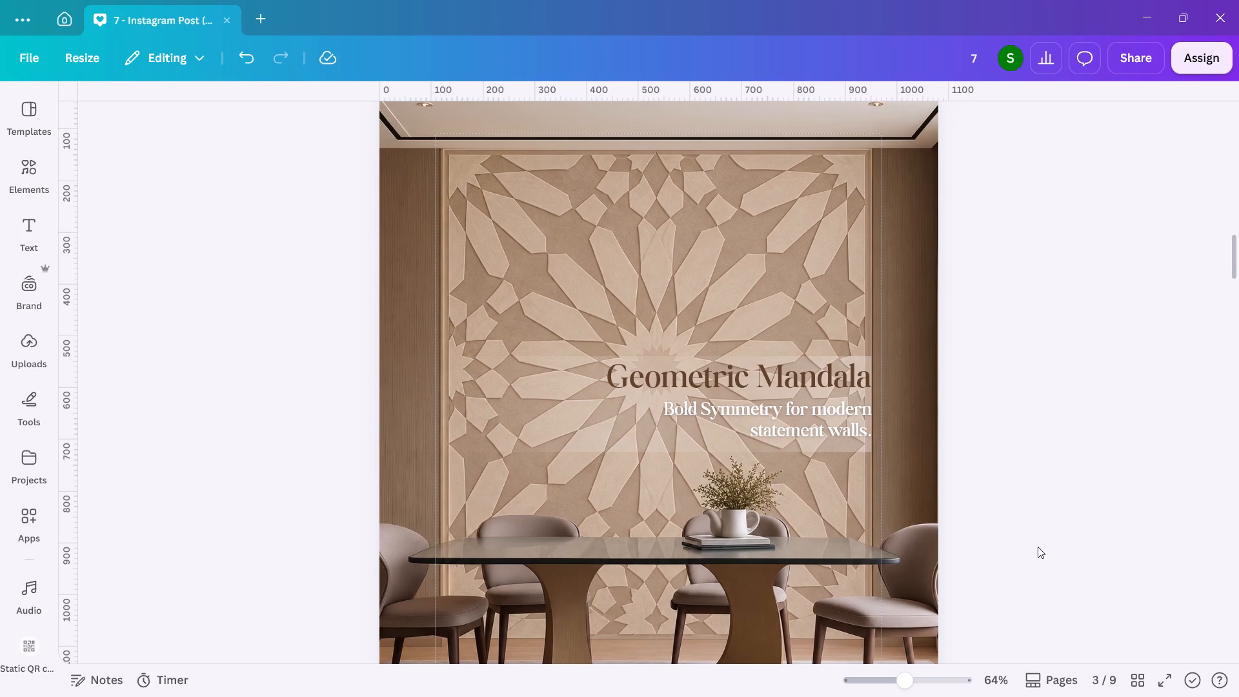
Recolour the "Bold Symmetry for modern statement walls." subtitle, trying the dark brown and settling on the lighter brown text colour.
{"action": "left_click", "coordinate": [842, 407]}
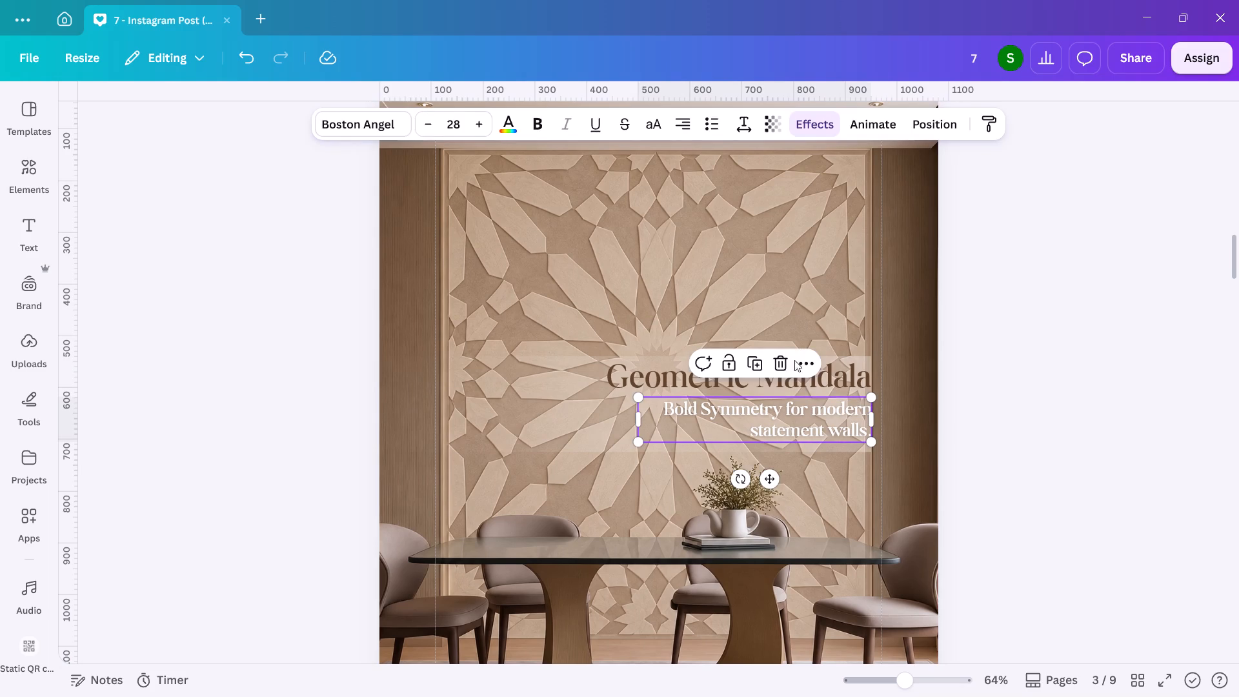
{"action": "left_click", "coordinate": [505, 128]}
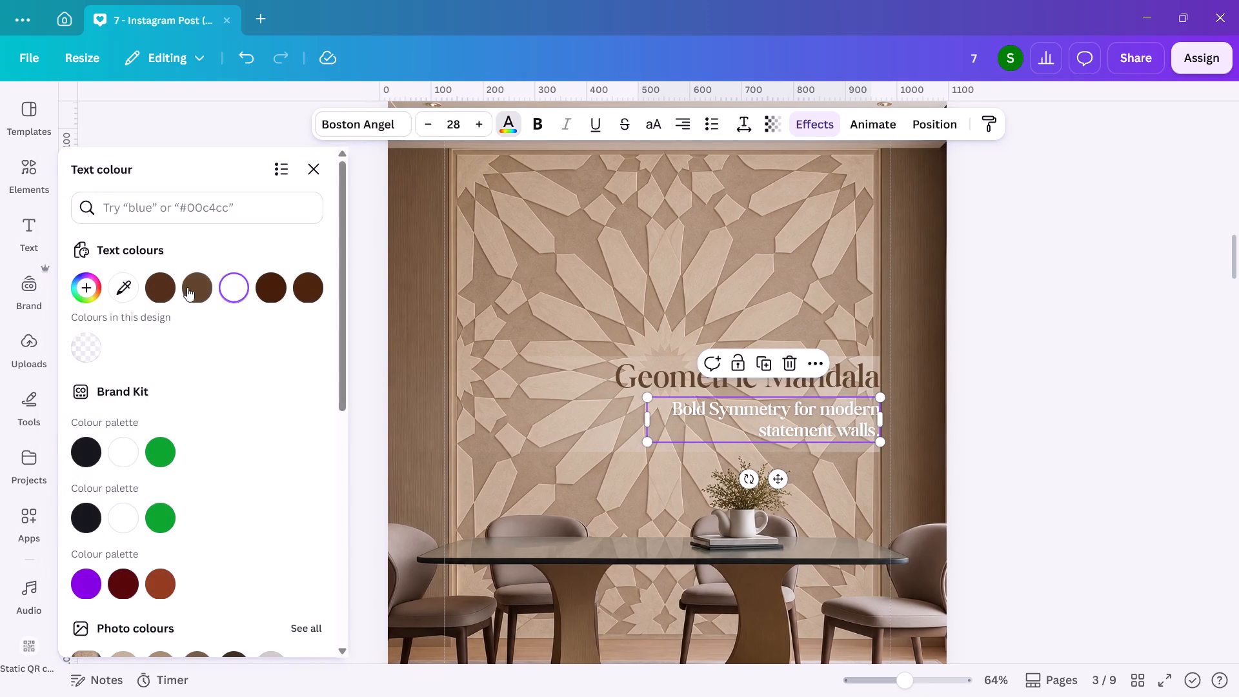
{"action": "left_click", "coordinate": [161, 283]}
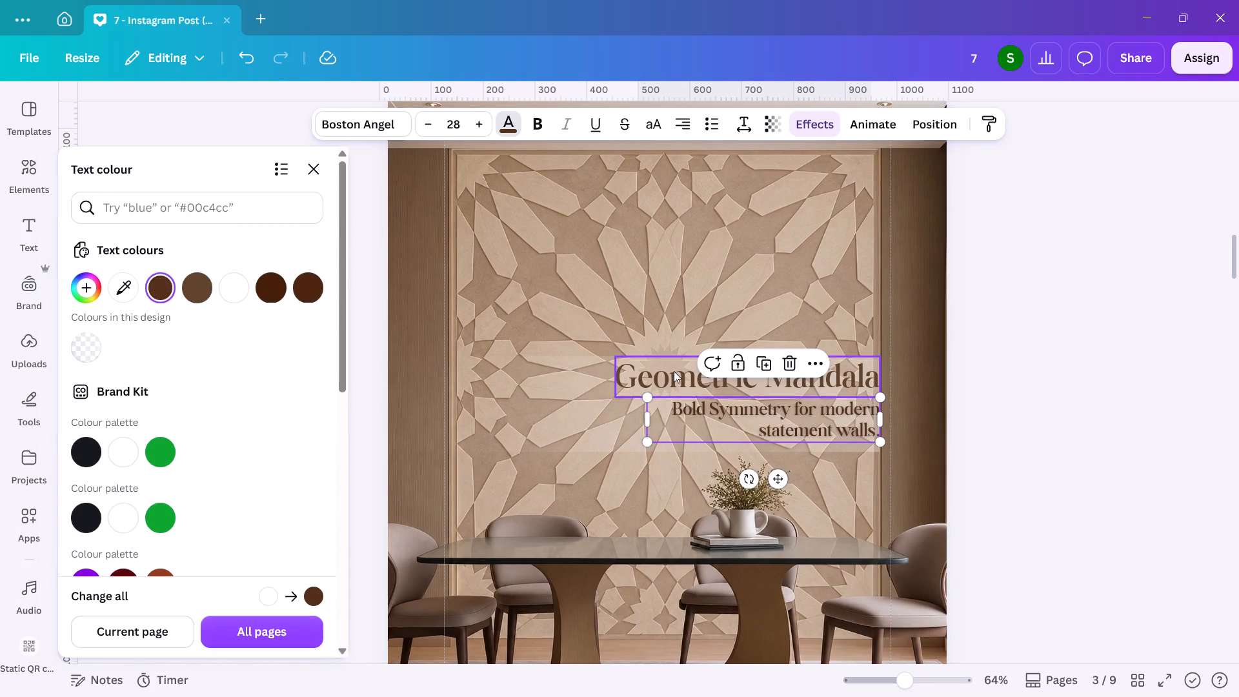
{"action": "left_click", "coordinate": [676, 375]}
{"action": "left_click", "coordinate": [720, 405]}
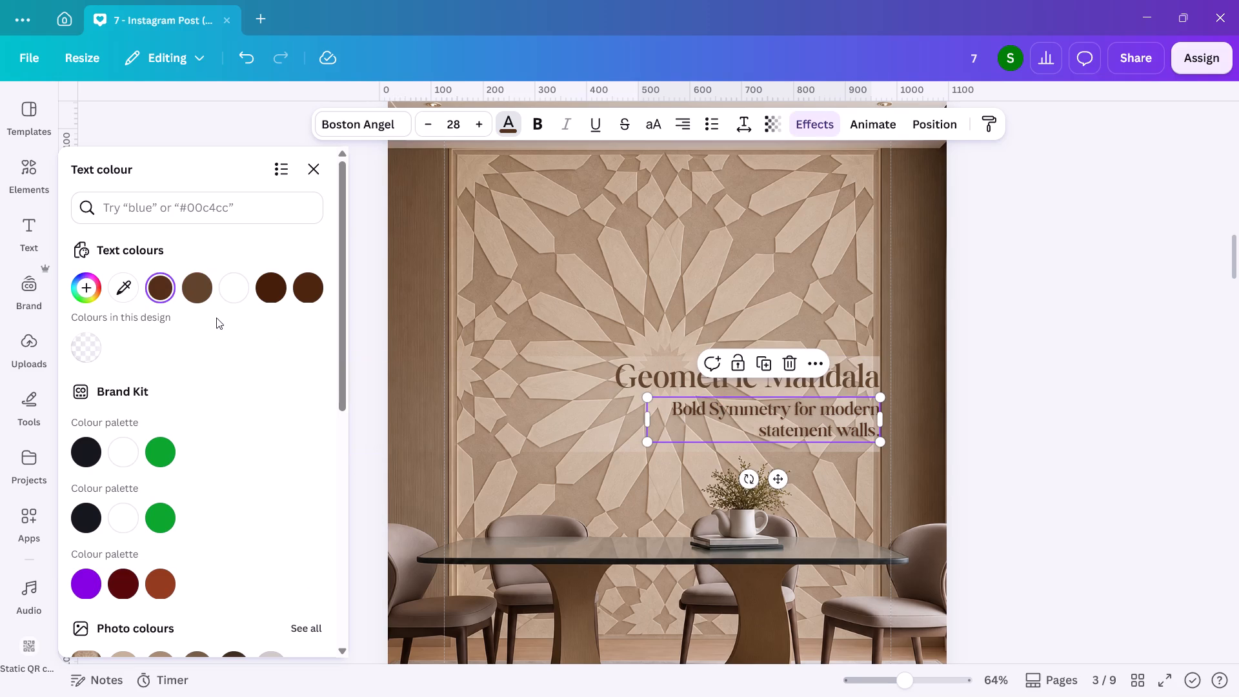
{"action": "left_click", "coordinate": [192, 289]}
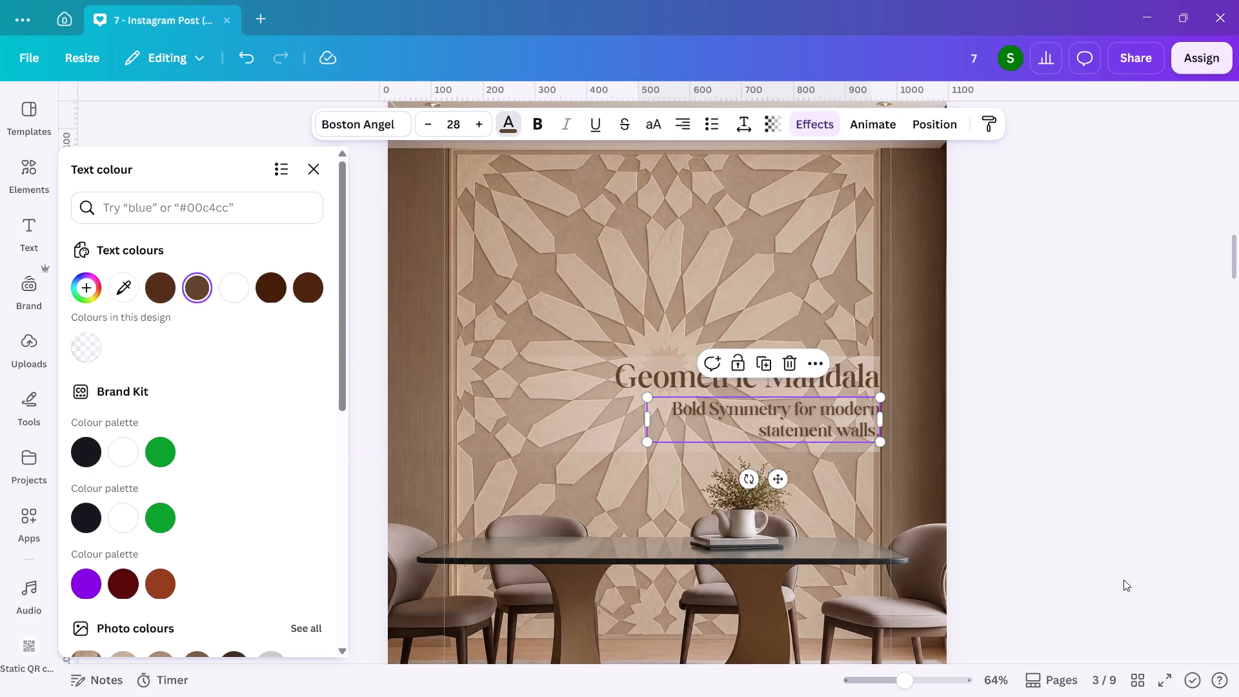
{"action": "double_click", "coordinate": [1071, 463]}
Open the design's sharing options and copy its link.
{"action": "scroll", "coordinate": [1071, 463], "scroll_direction": "down", "scroll_amount": 1}
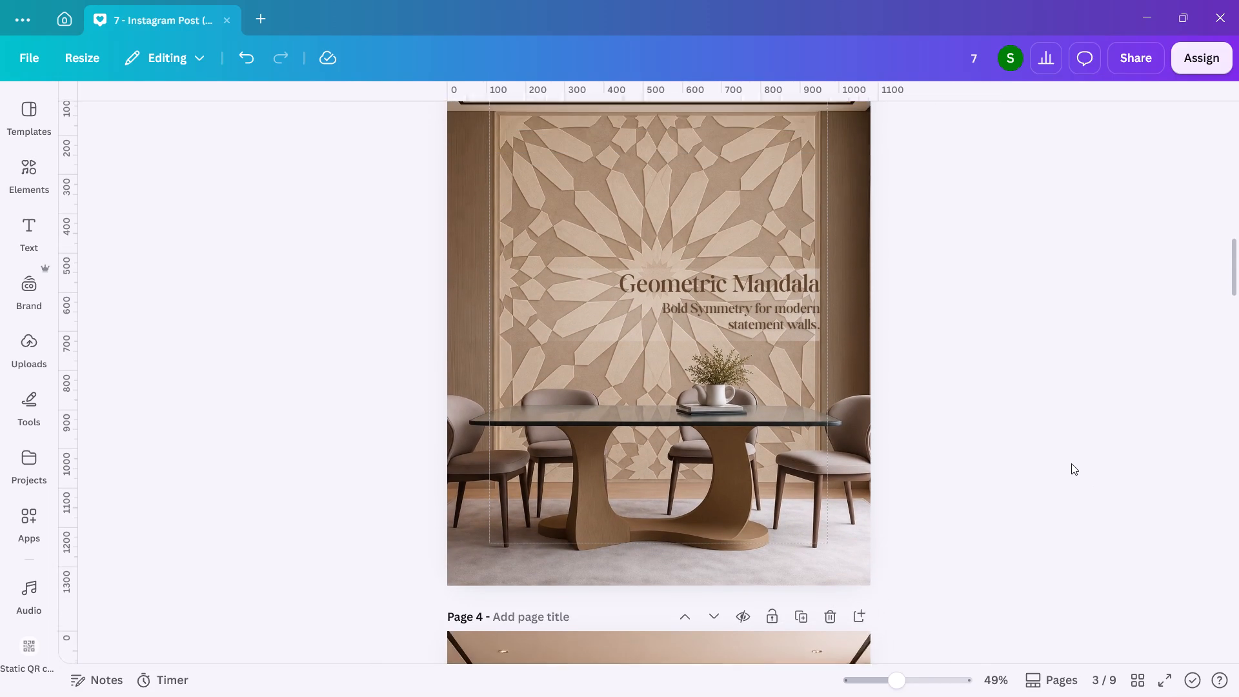
{"action": "scroll", "coordinate": [1071, 463], "scroll_direction": "up", "scroll_amount": 1}
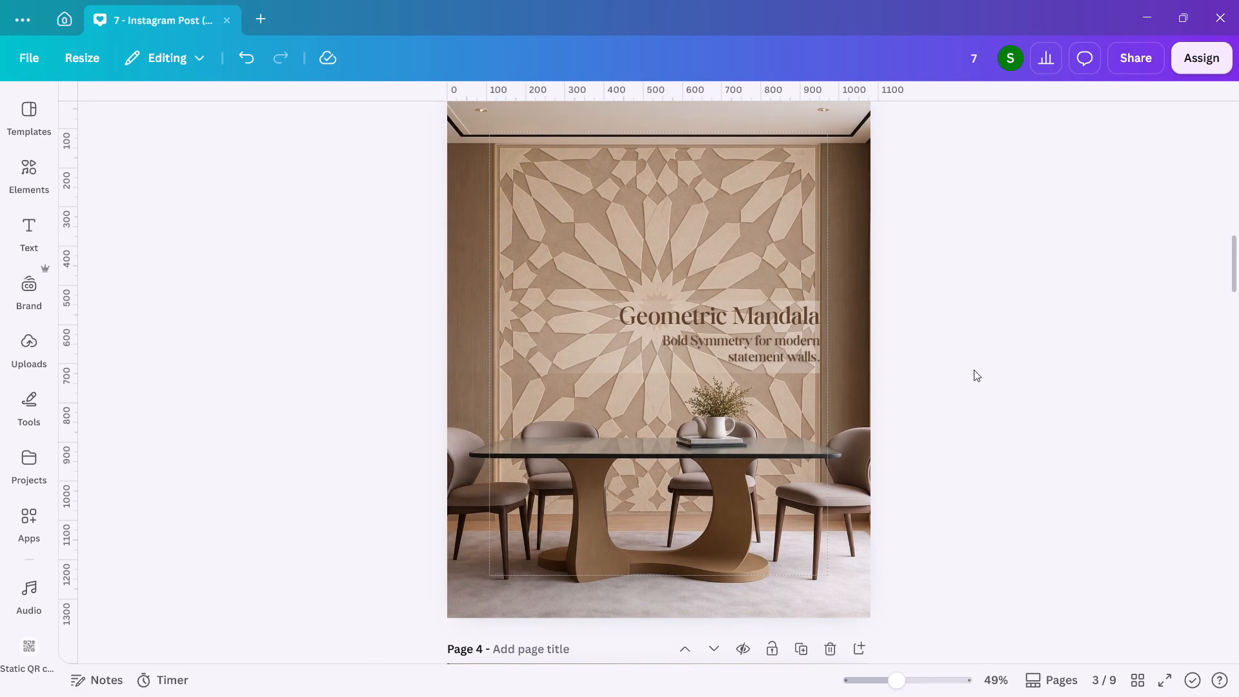
{"action": "scroll", "coordinate": [963, 364], "scroll_direction": "up", "scroll_amount": 1}
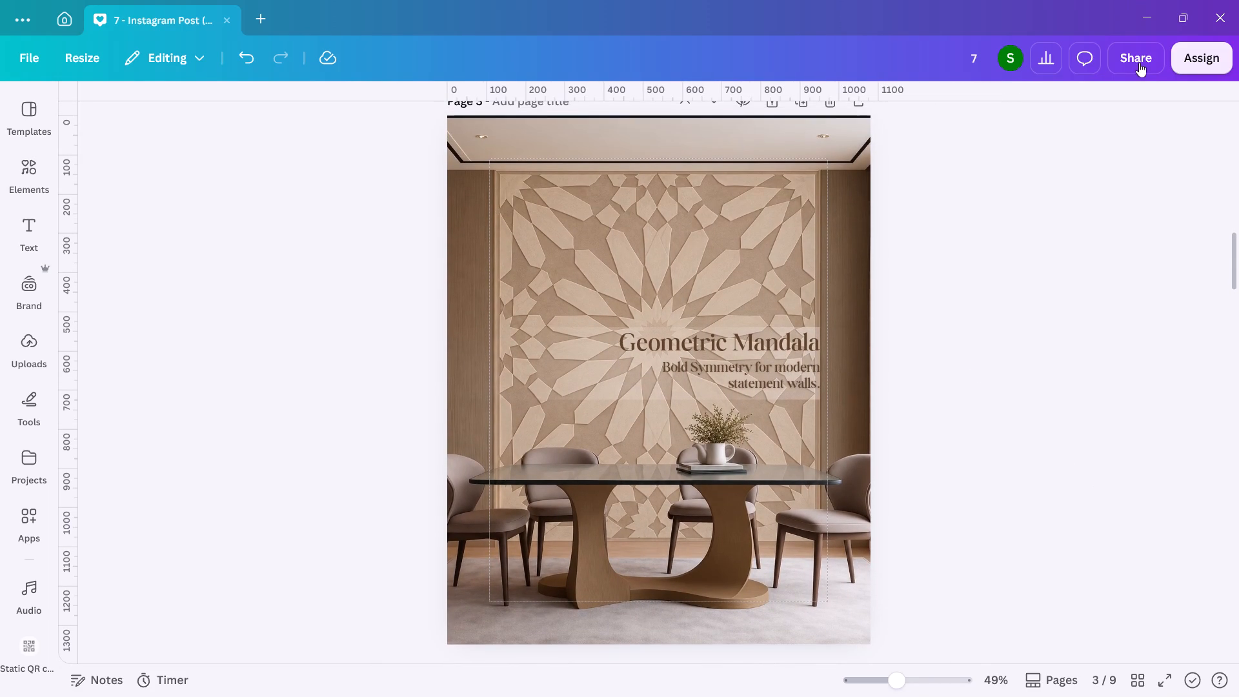
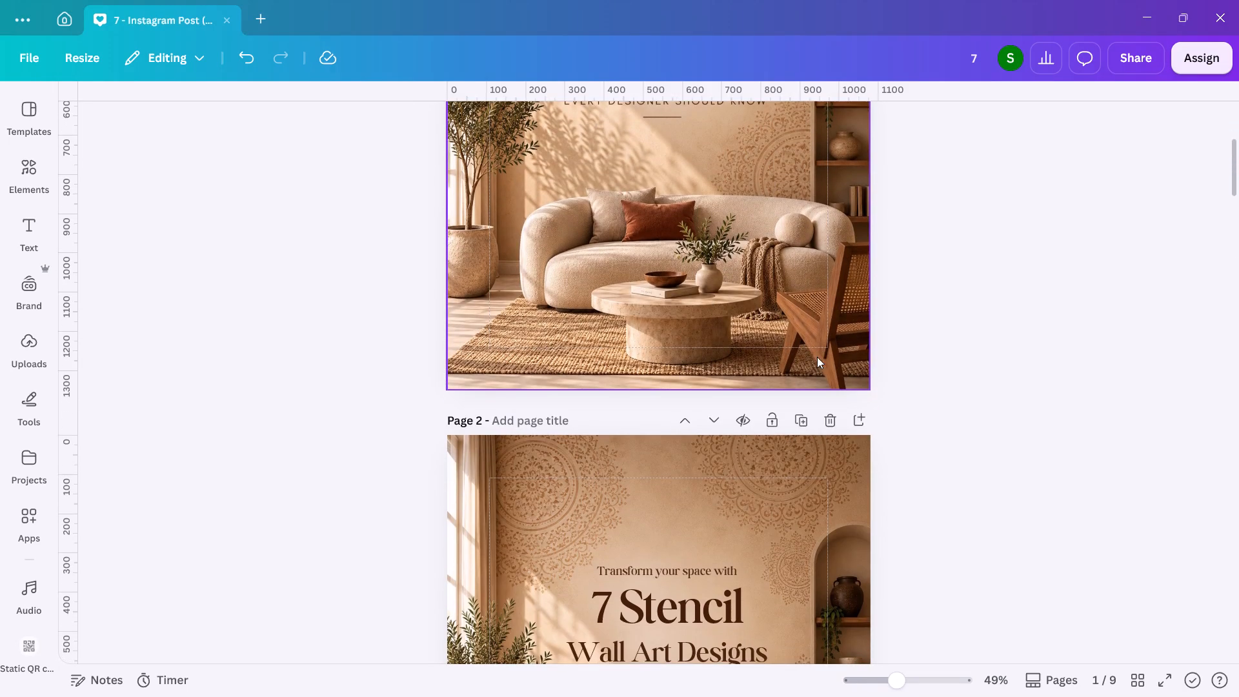
Add a blank page after page 2 and paste the copied Geometric Mandala dining room image onto it.
{"action": "left_click", "coordinate": [858, 416]}
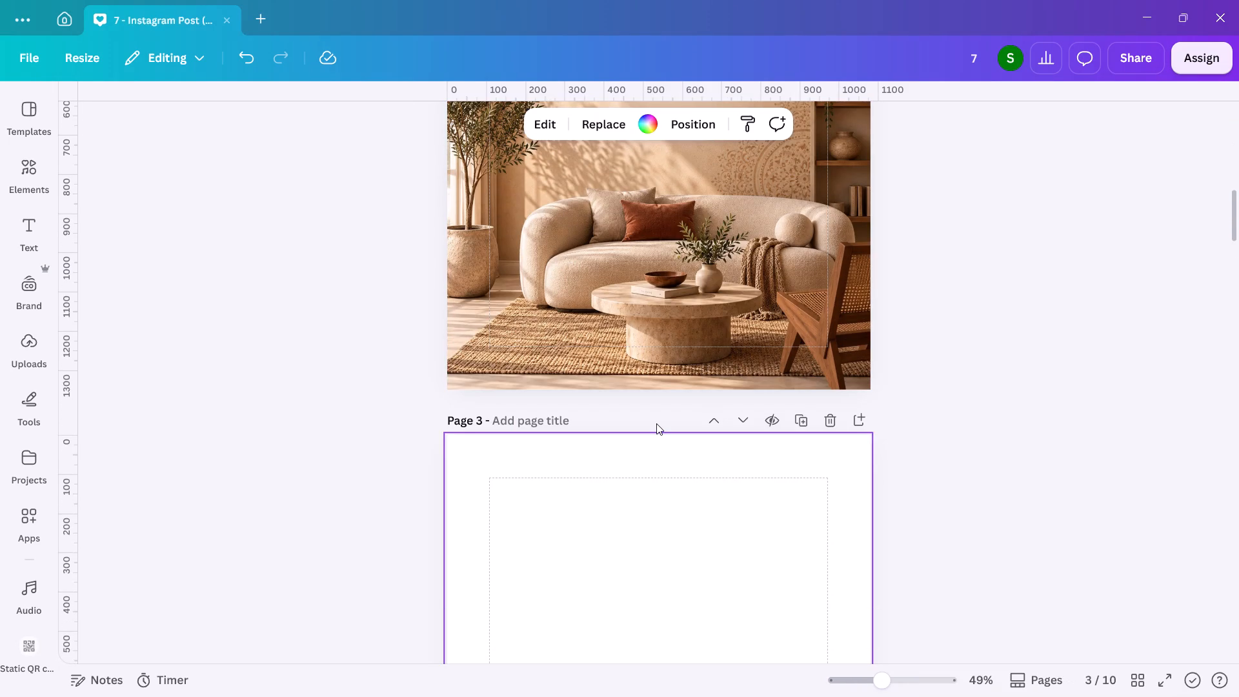
{"action": "scroll", "coordinate": [656, 423], "scroll_direction": "down", "scroll_amount": 4}
{"action": "left_click", "coordinate": [656, 423]}
{"action": "key", "text": "ctrl+v"}
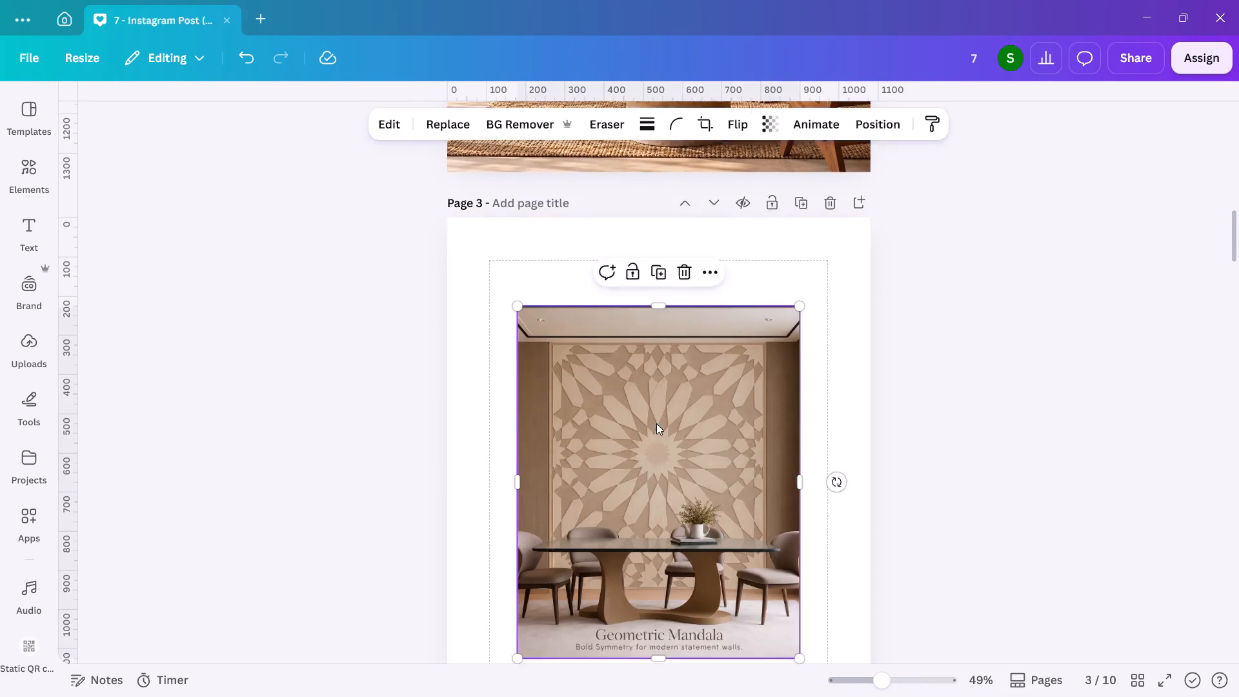
Align the Geometric Mandala image with page 3's top-left corner and enlarge it proportionally to fill the whole page.
{"action": "scroll", "coordinate": [656, 423], "scroll_direction": "down", "scroll_amount": 2}
{"action": "scroll", "coordinate": [656, 423], "scroll_direction": "up", "scroll_amount": 1}
{"action": "left_click_drag", "start_coordinate": [656, 423], "coordinate": [563, 337]}
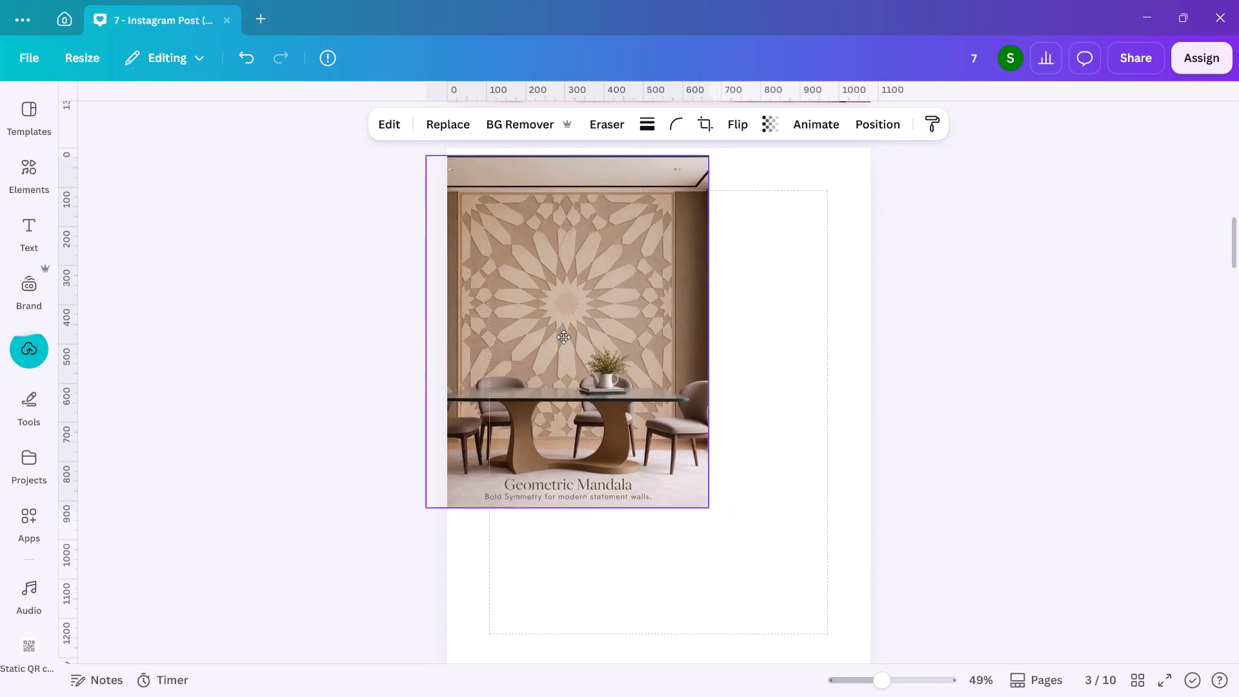
{"action": "left_click_drag", "start_coordinate": [563, 337], "coordinate": [591, 339]}
{"action": "left_click_drag", "start_coordinate": [591, 339], "coordinate": [581, 339]}
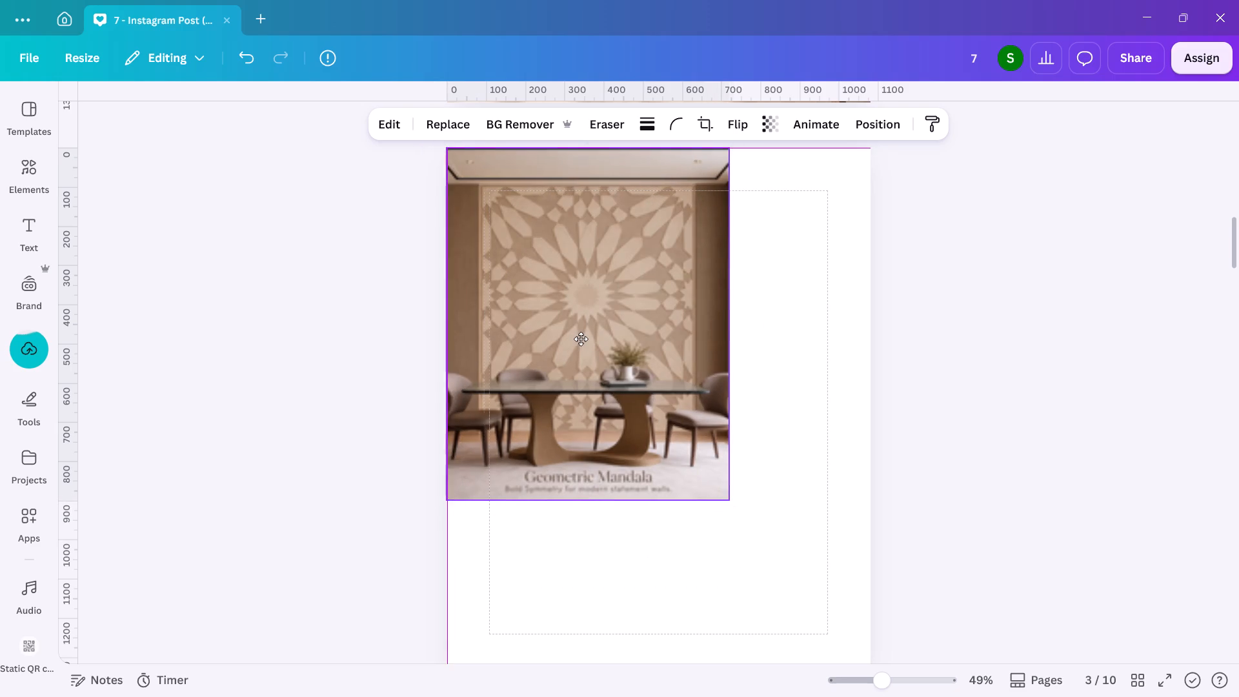
{"action": "left_click_drag", "start_coordinate": [581, 339], "coordinate": [585, 339]}
{"action": "scroll", "coordinate": [585, 339], "scroll_direction": "down", "scroll_amount": 1}
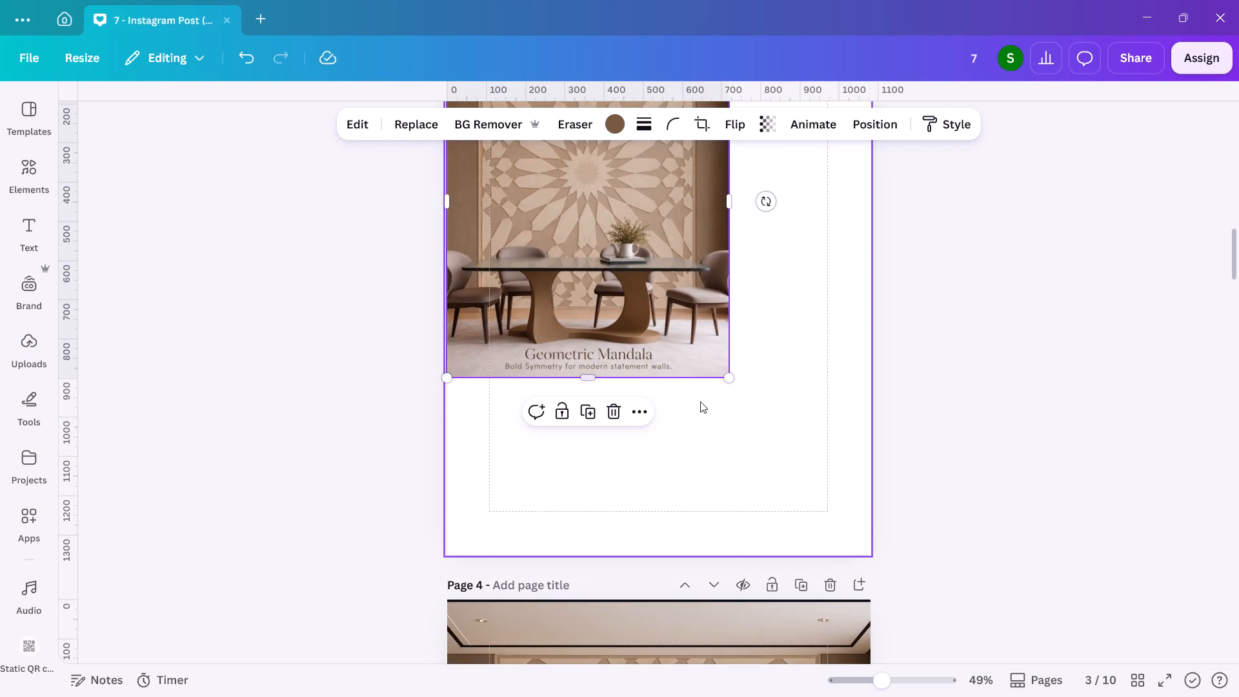
{"action": "left_click_drag", "start_coordinate": [729, 378], "coordinate": [902, 514]}
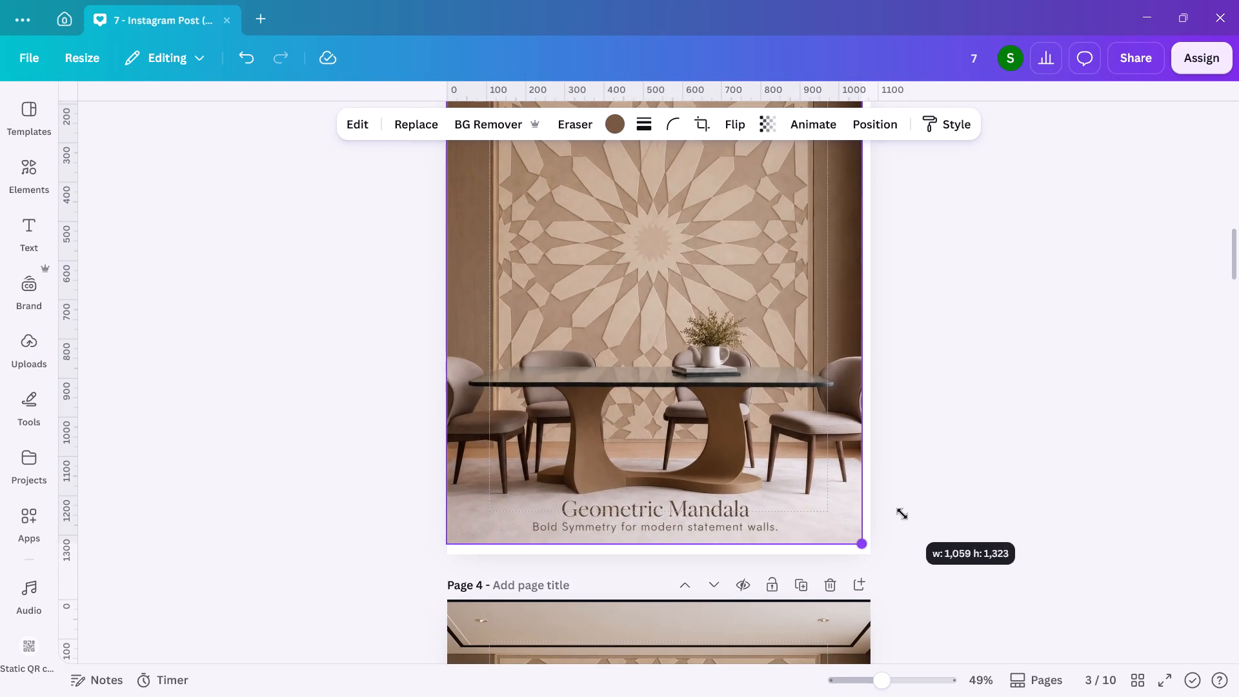
{"action": "left_click_drag", "start_coordinate": [902, 514], "coordinate": [910, 520]}
{"action": "left_click", "coordinate": [910, 520]}
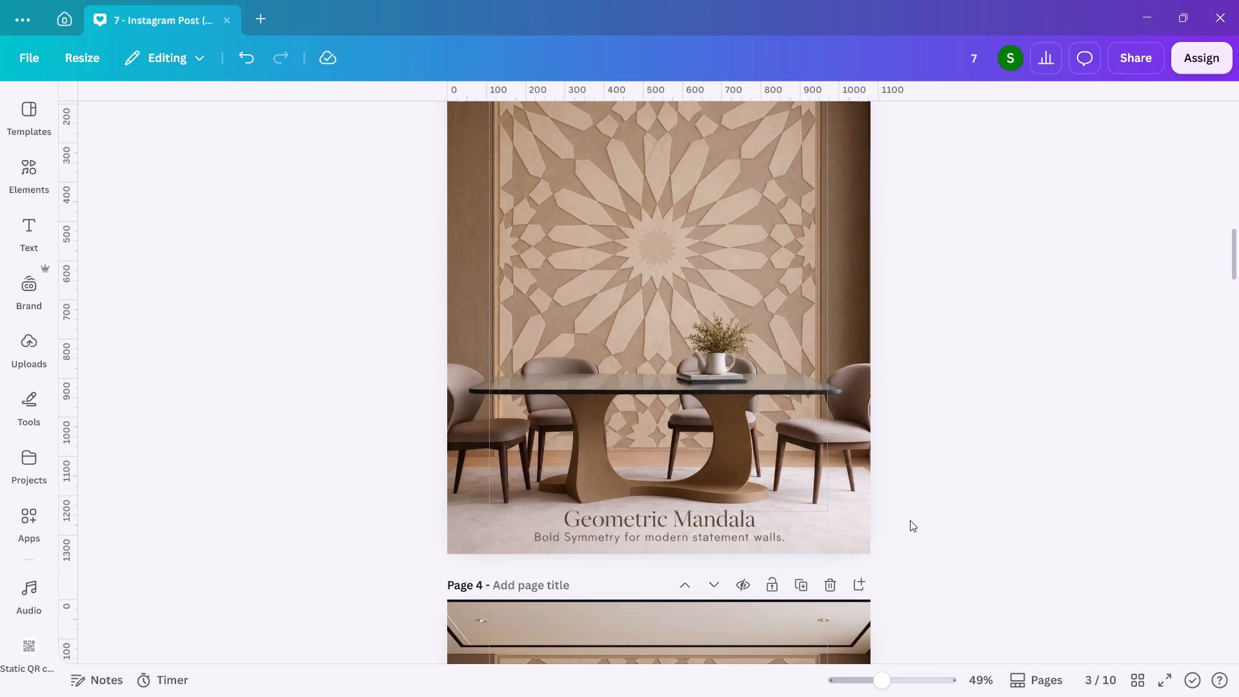
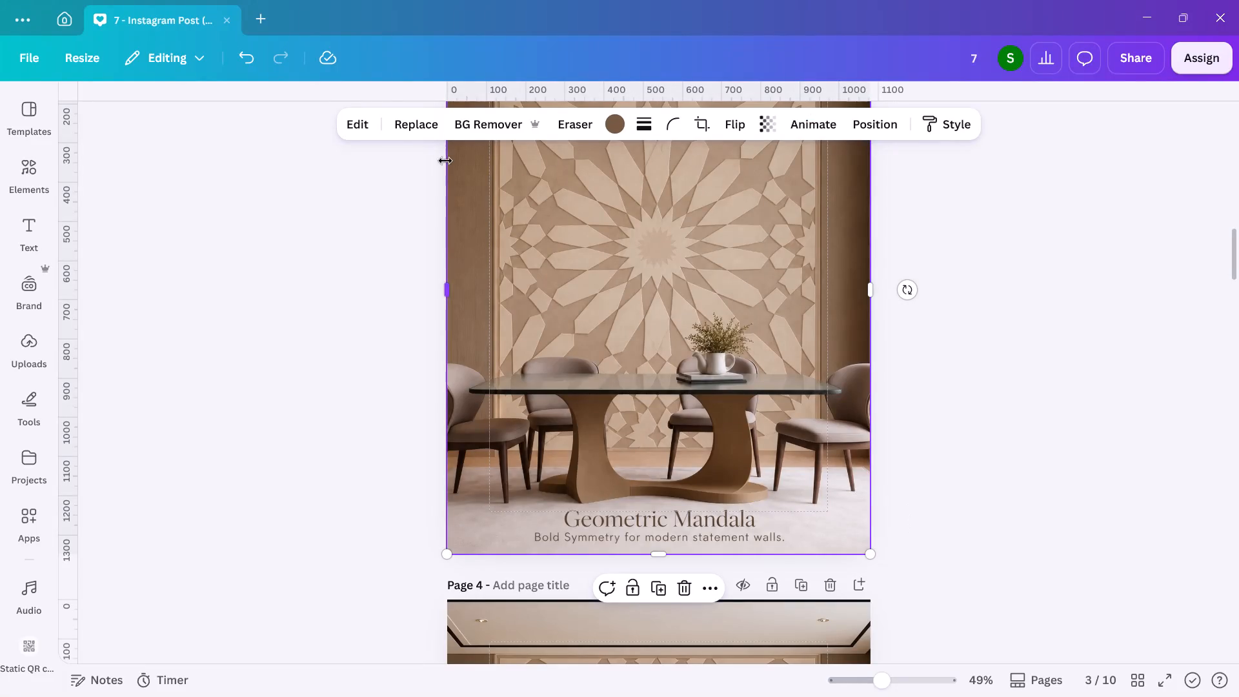
Look through the full set of image editing tools for the page 3 Geometric Mandala image.
{"action": "left_click", "coordinate": [348, 133]}
{"action": "key", "text": "q"}
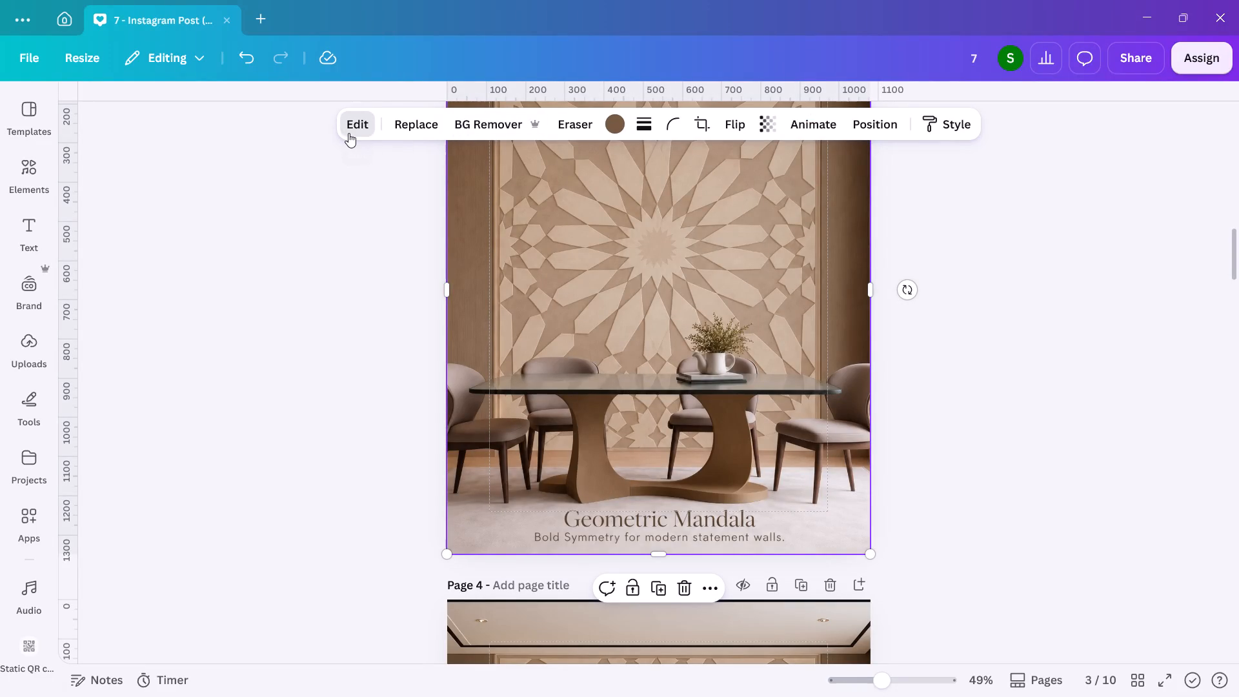
{"action": "scroll", "coordinate": [365, 142], "scroll_direction": "right", "scroll_amount": 1}
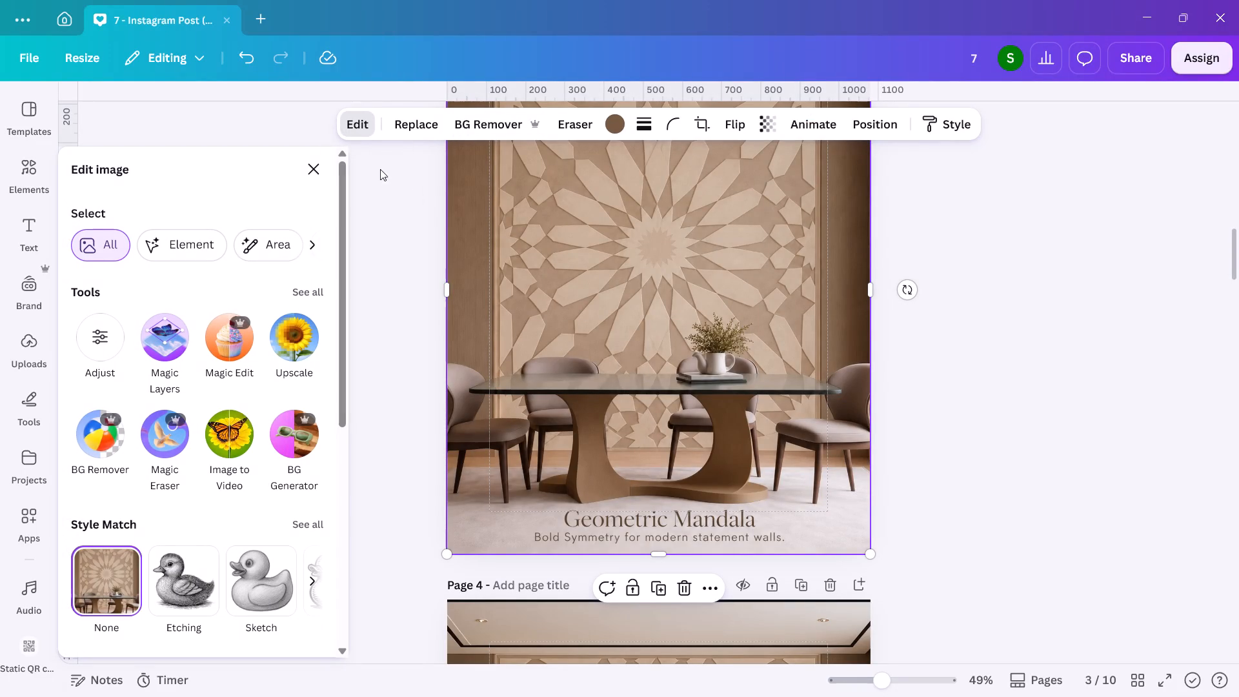
{"action": "left_click", "coordinate": [323, 296]}
{"action": "left_click_drag", "start_coordinate": [299, 279], "coordinate": [301, 283]}
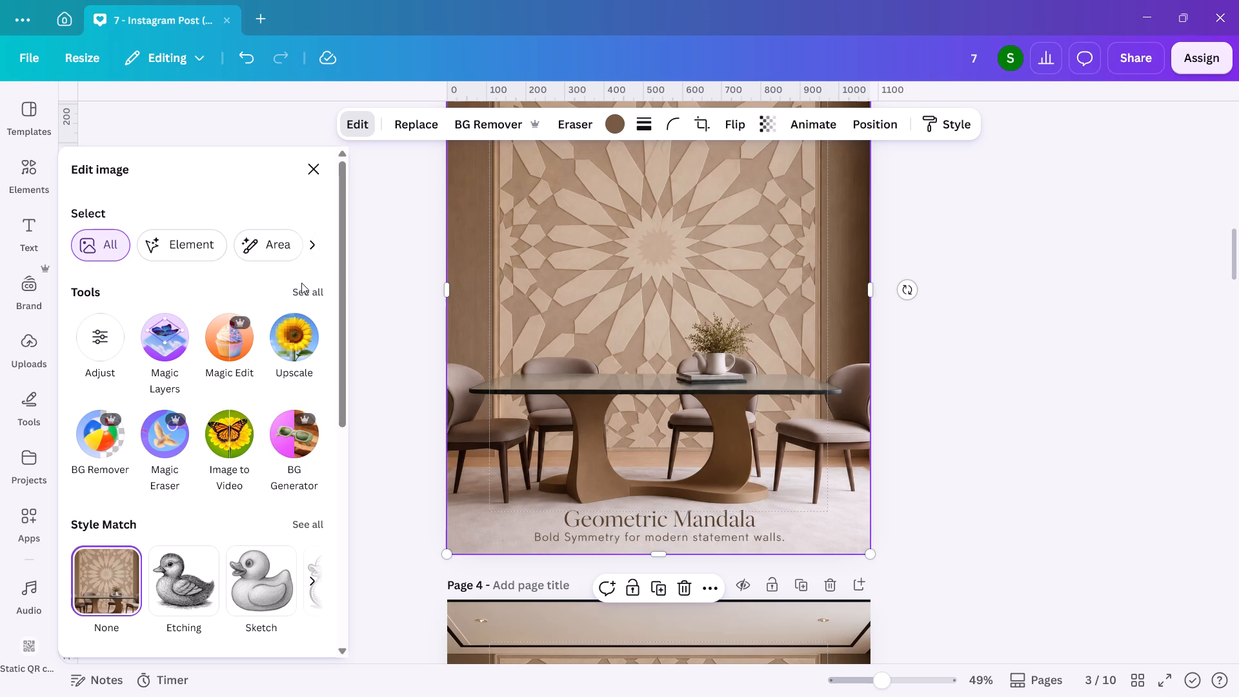
{"action": "left_click_drag", "start_coordinate": [301, 283], "coordinate": [305, 288]}
{"action": "left_click", "coordinate": [305, 288]}
{"action": "scroll", "coordinate": [287, 475], "scroll_direction": "down", "scroll_amount": 2}
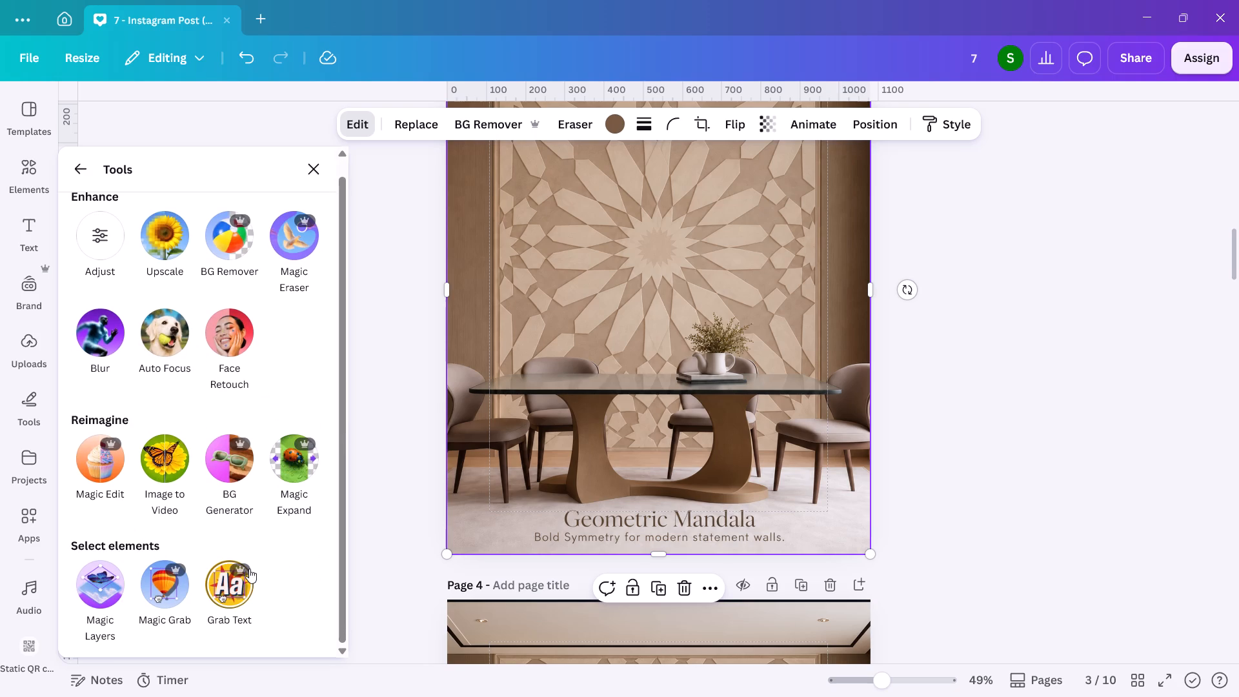
{"action": "scroll", "coordinate": [603, 395], "scroll_direction": "up", "scroll_amount": 4}
Move the Geometric Mandala title and tagline together on page 4 from the wall pattern down to the table base.
{"action": "scroll", "coordinate": [603, 395], "scroll_direction": "down", "scroll_amount": 7}
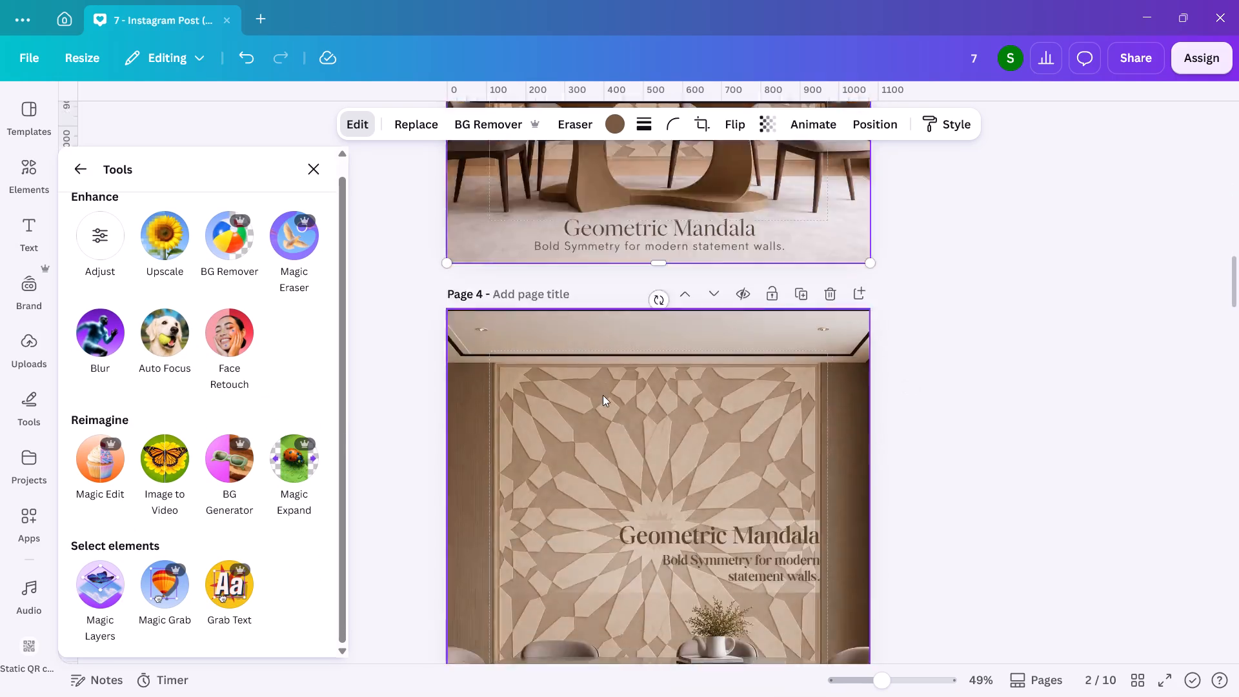
{"action": "scroll", "coordinate": [603, 395], "scroll_direction": "down", "scroll_amount": 2}
{"action": "scroll", "coordinate": [603, 395], "scroll_direction": "up", "scroll_amount": 7}
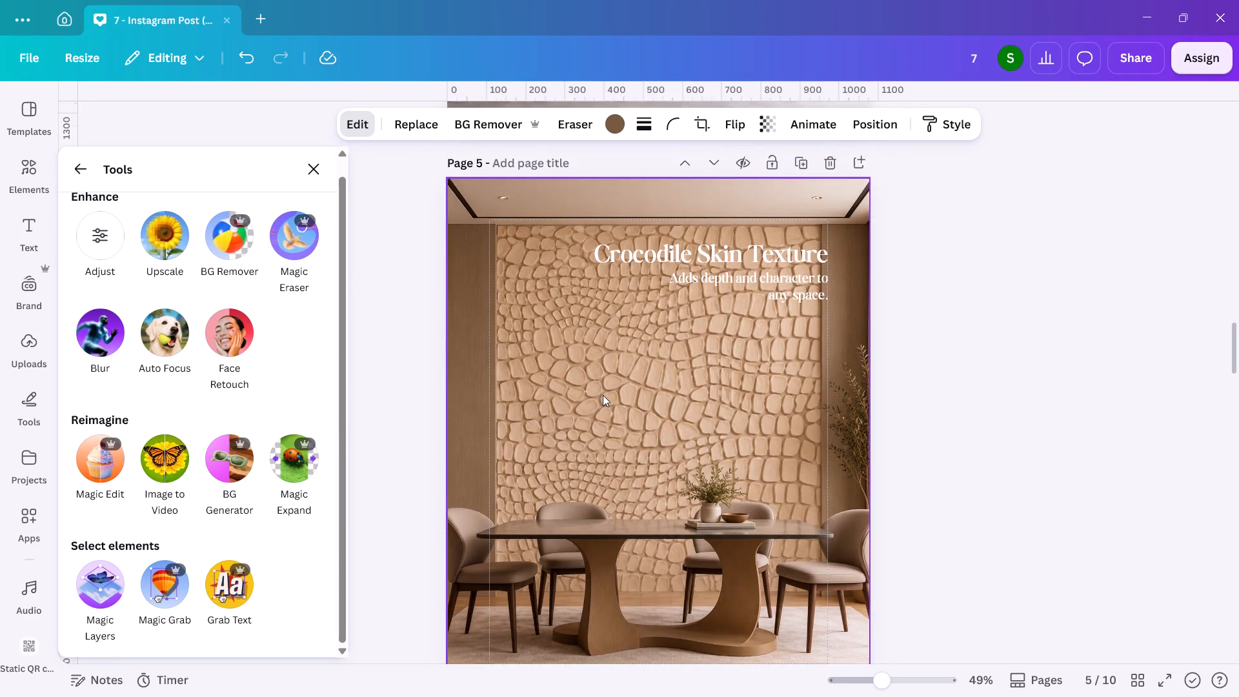
{"action": "scroll", "coordinate": [603, 395], "scroll_direction": "up", "scroll_amount": 7}
{"action": "scroll", "coordinate": [603, 395], "scroll_direction": "down", "scroll_amount": 1}
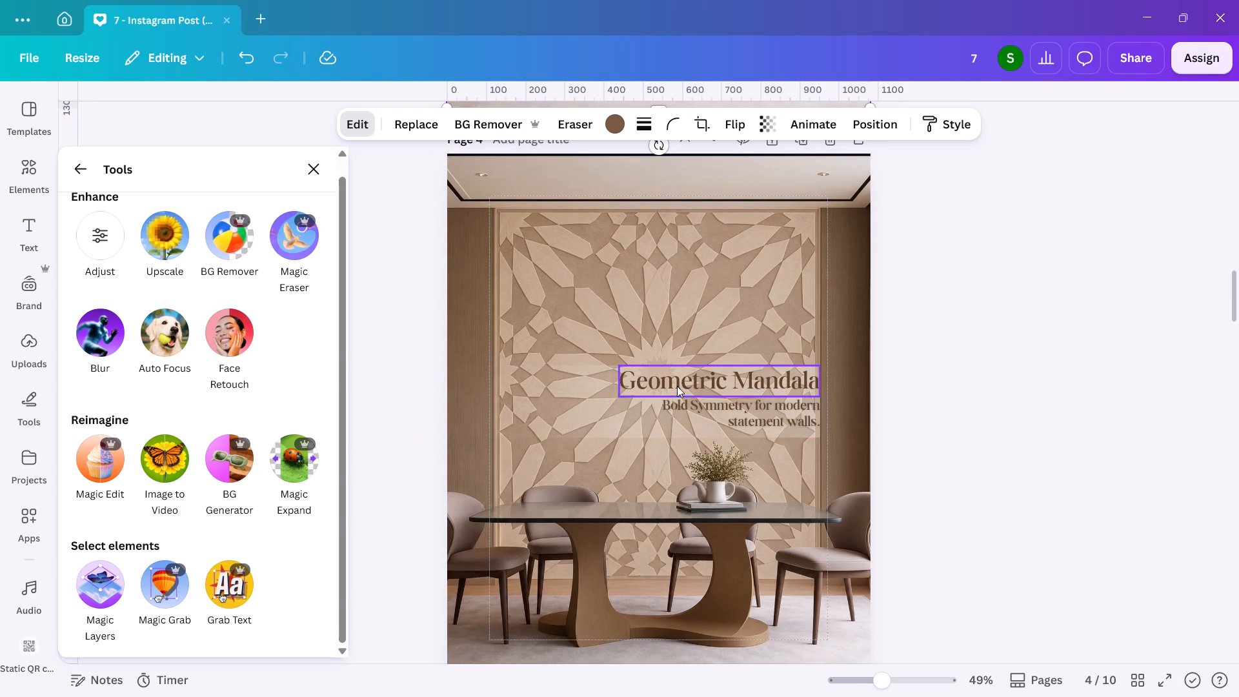
{"action": "left_click", "coordinate": [704, 396]}
{"action": "left_click", "coordinate": [707, 390], "text": "shift"}
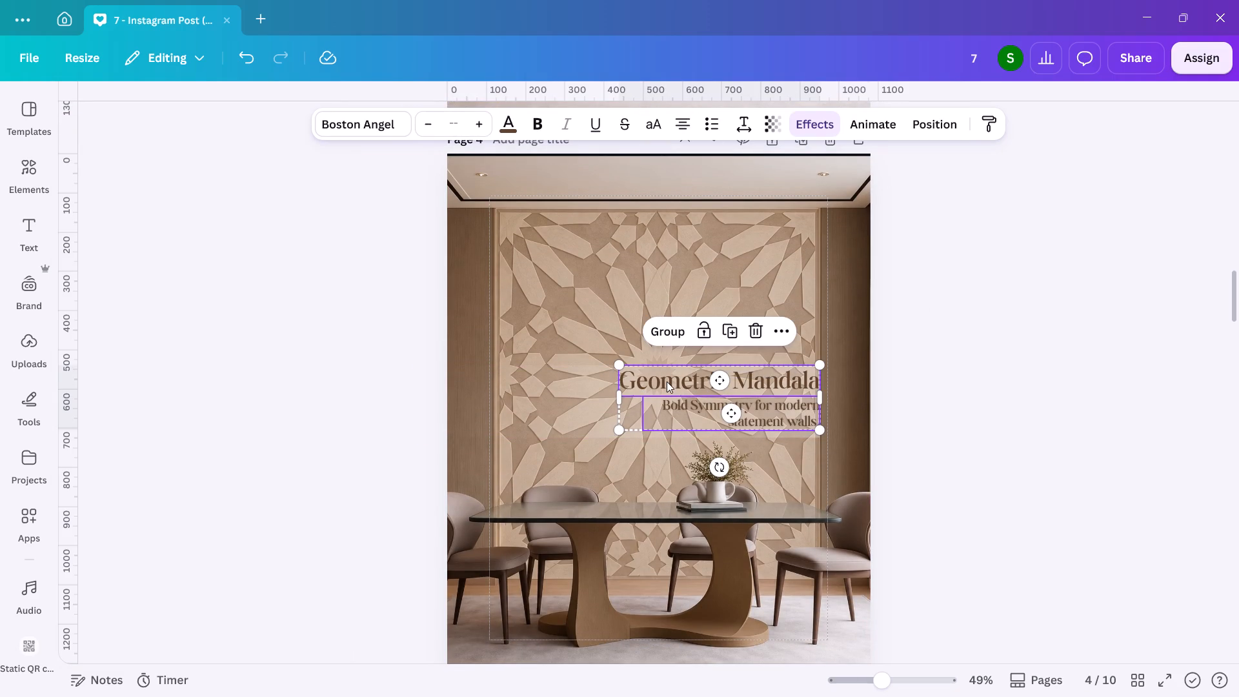
{"action": "left_click_drag", "start_coordinate": [661, 373], "coordinate": [603, 529]}
Centre-align the text of the page 4 title and tagline.
{"action": "scroll", "coordinate": [603, 529], "scroll_direction": "down", "scroll_amount": 2}
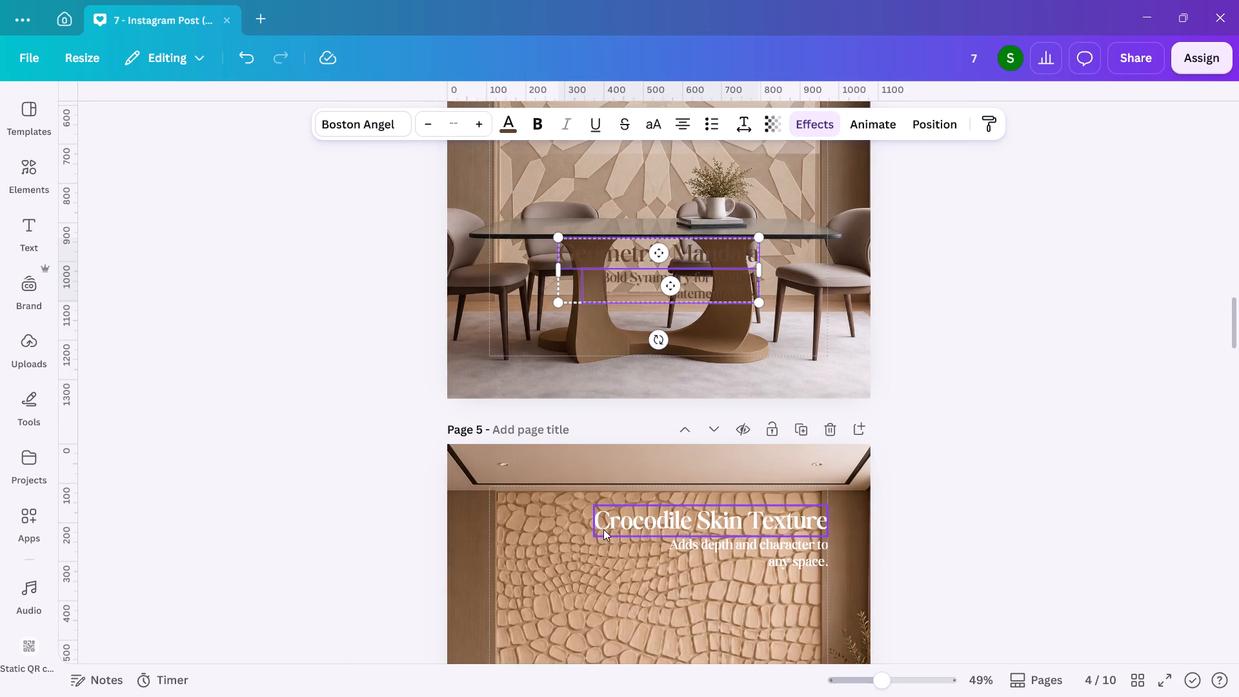
{"action": "left_click", "coordinate": [685, 121]}
{"action": "left_click", "coordinate": [685, 121]}
{"action": "left_click", "coordinate": [685, 121]}
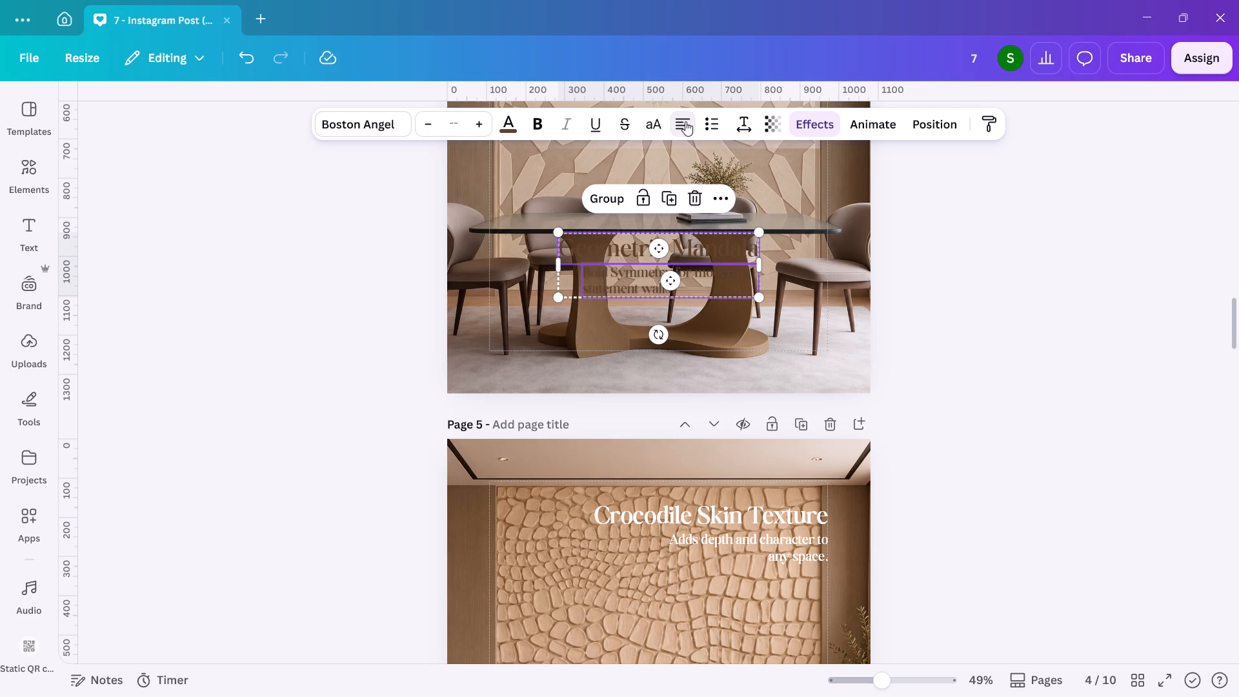
{"action": "left_click", "coordinate": [685, 121]}
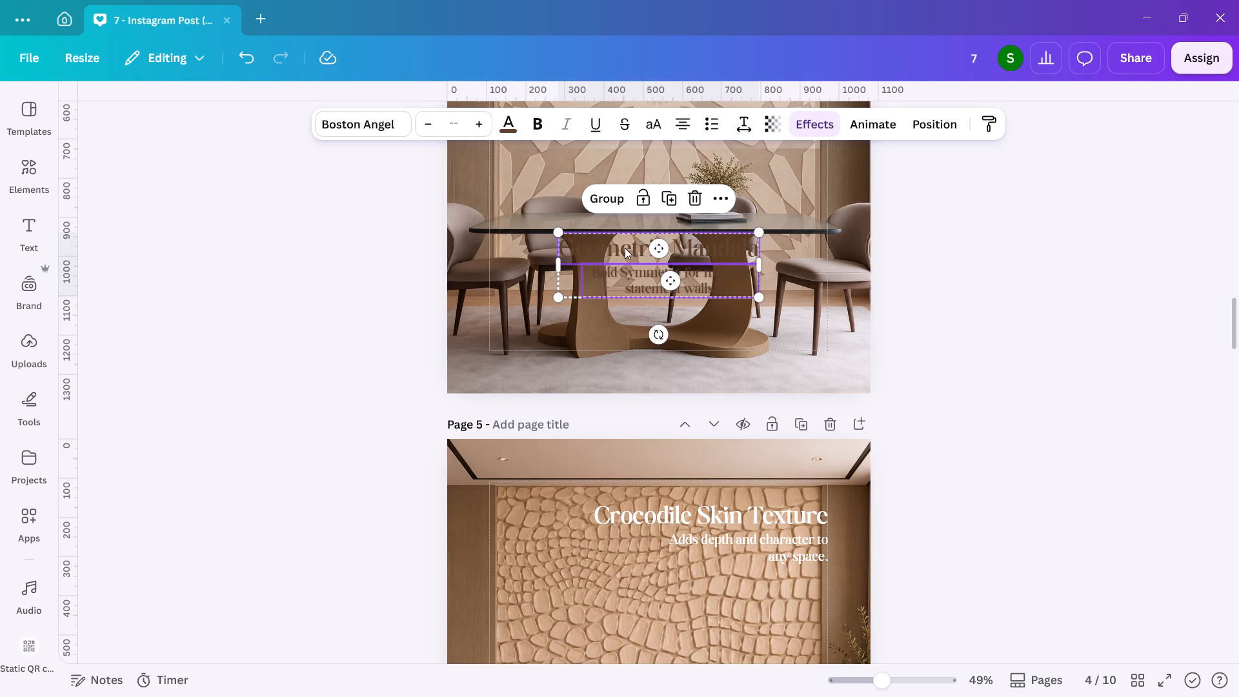
Shrink the page 4 title and tagline into the floor strip below the table, widened so the tagline fits on one line.
{"action": "left_click_drag", "start_coordinate": [625, 248], "coordinate": [614, 347]}
{"action": "left_click_drag", "start_coordinate": [747, 327], "coordinate": [682, 383]}
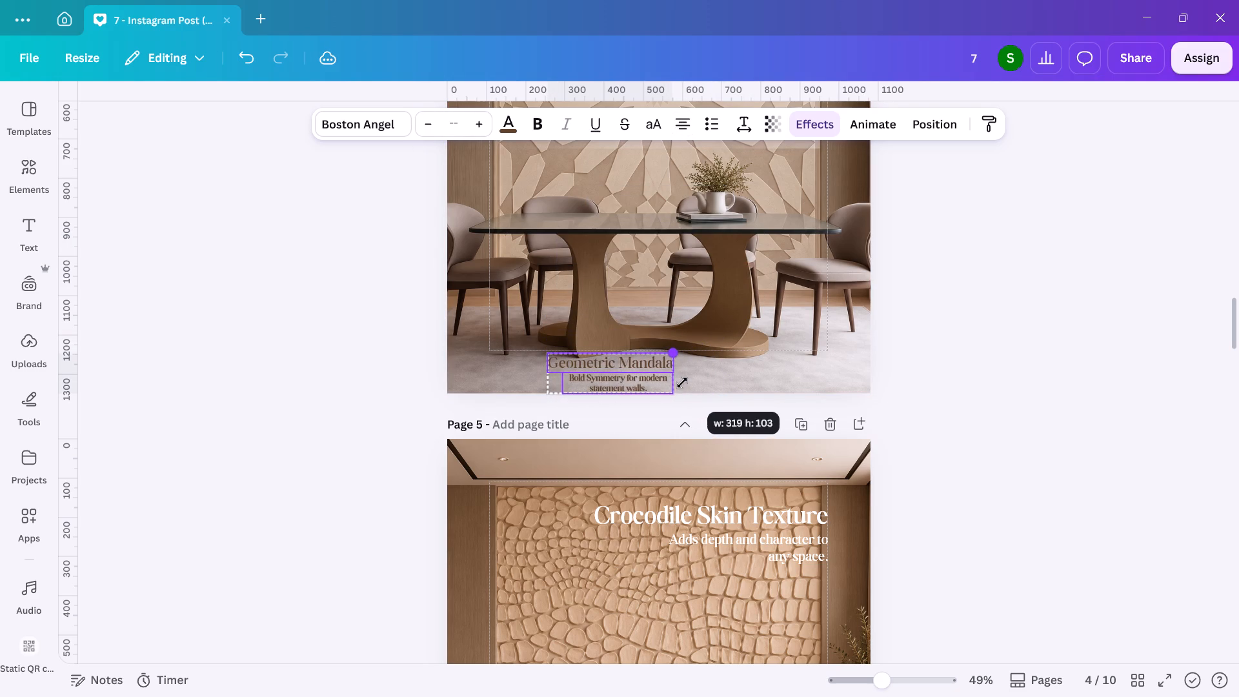
{"action": "left_click_drag", "start_coordinate": [682, 383], "coordinate": [682, 382]}
{"action": "left_click_drag", "start_coordinate": [670, 379], "coordinate": [729, 377]}
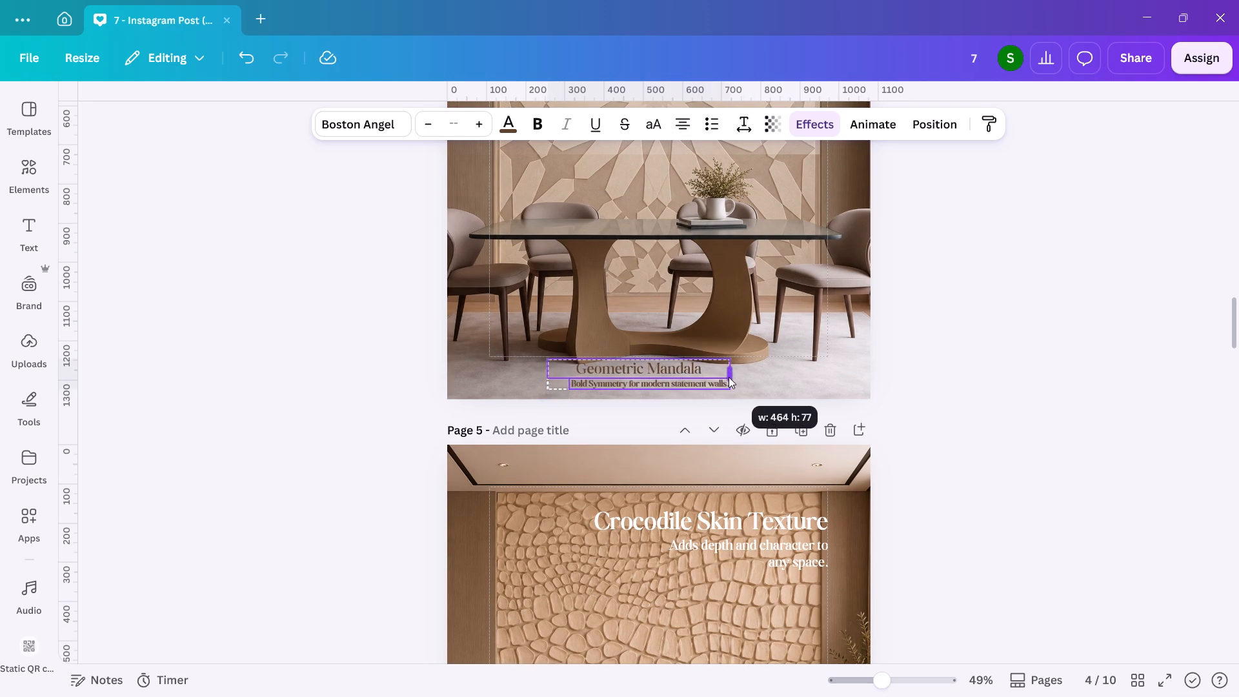
{"action": "left_click_drag", "start_coordinate": [729, 377], "coordinate": [742, 377]}
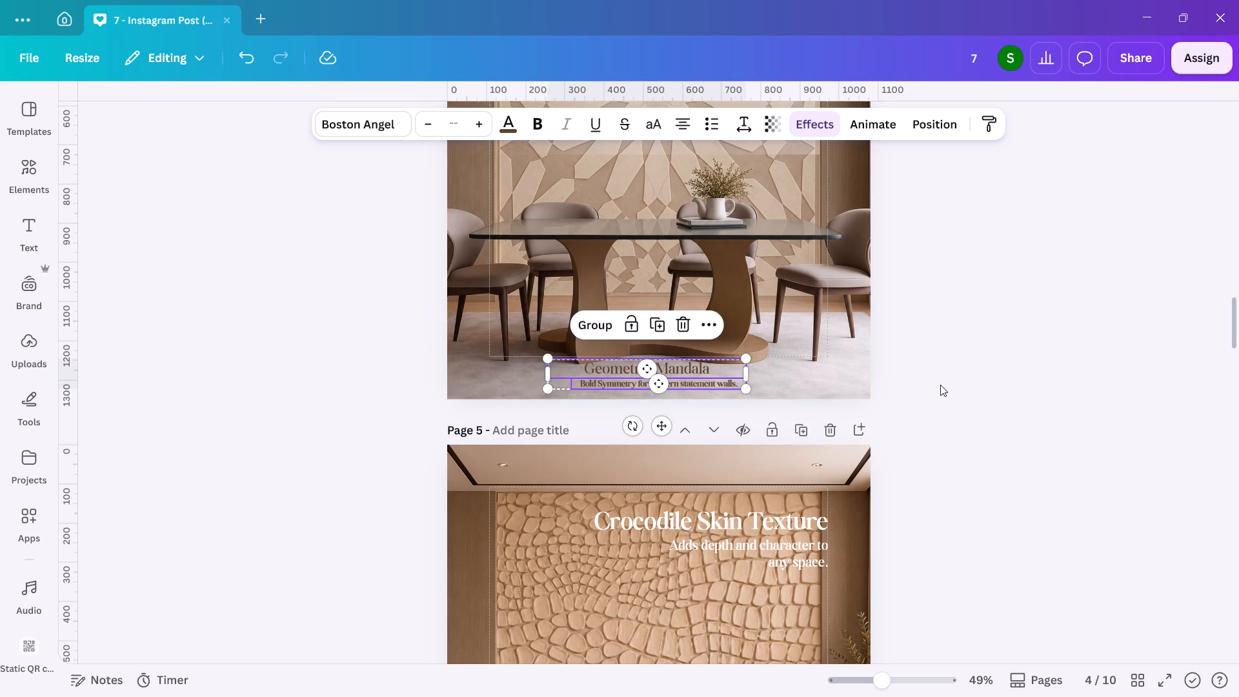
Set the page 4 tagline to font size 18.5 and place it just below the title, near the page's lower edge.
{"action": "double_click", "coordinate": [940, 385]}
{"action": "left_click_drag", "start_coordinate": [703, 385], "coordinate": [696, 390]}
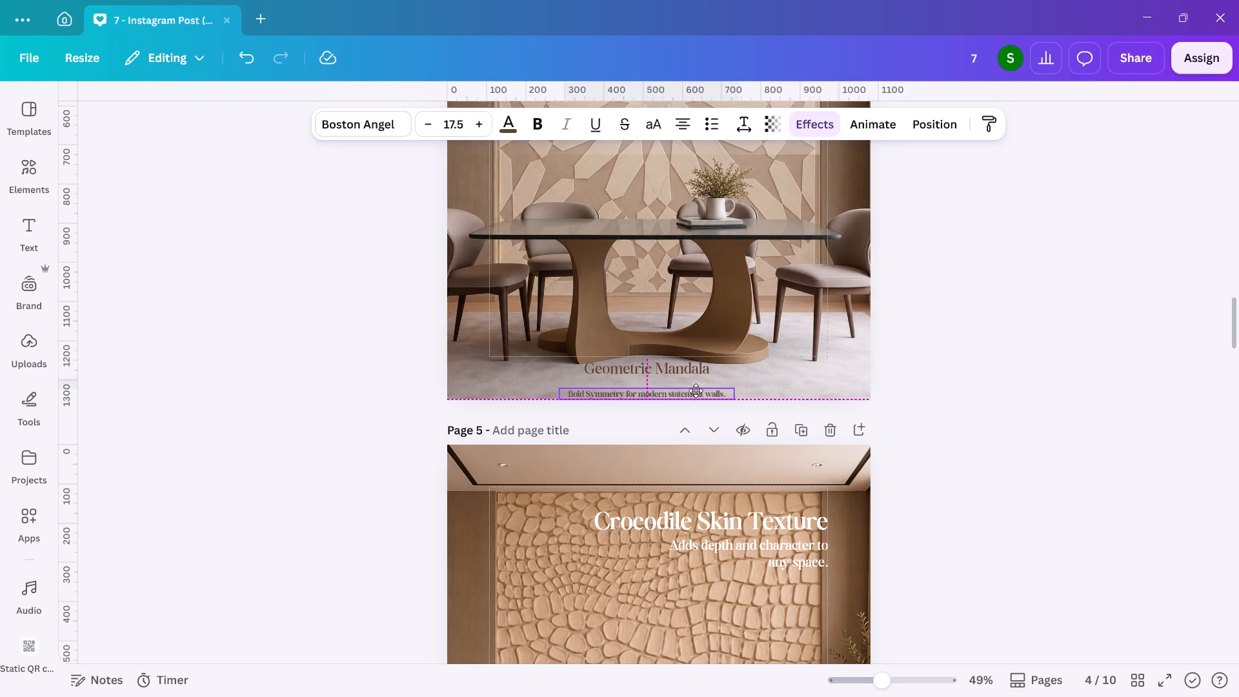
{"action": "left_click_drag", "start_coordinate": [696, 390], "coordinate": [694, 389]}
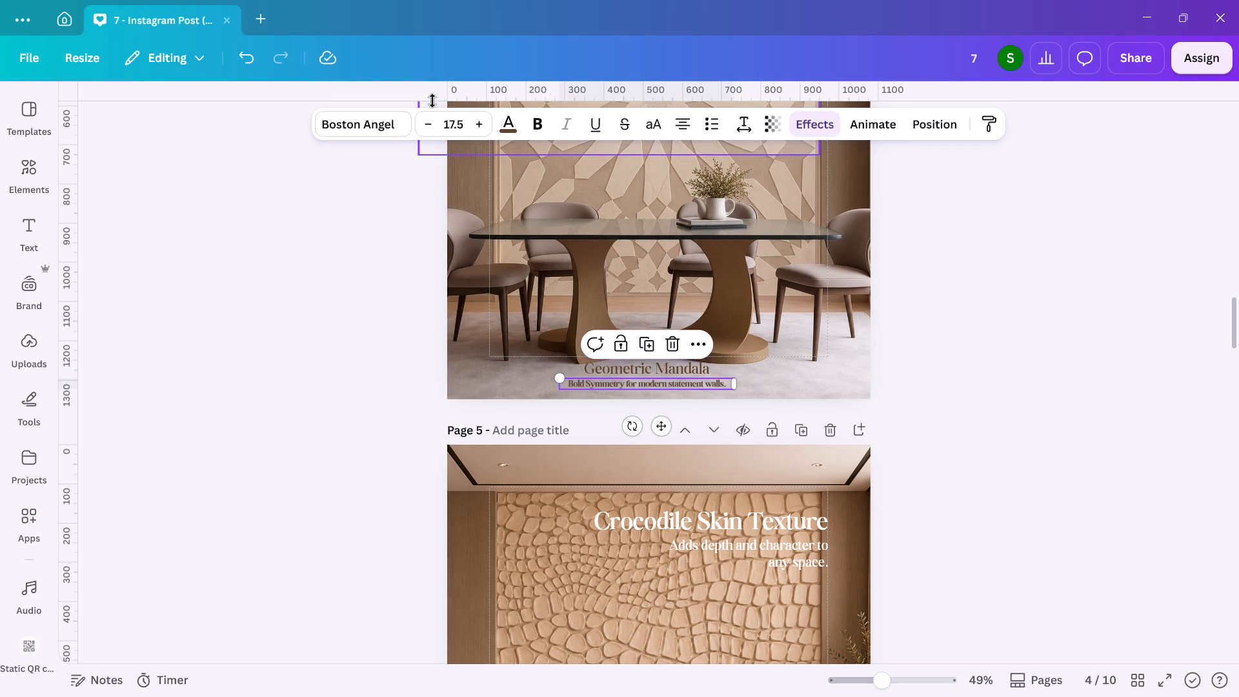
{"action": "left_click", "coordinate": [474, 132]}
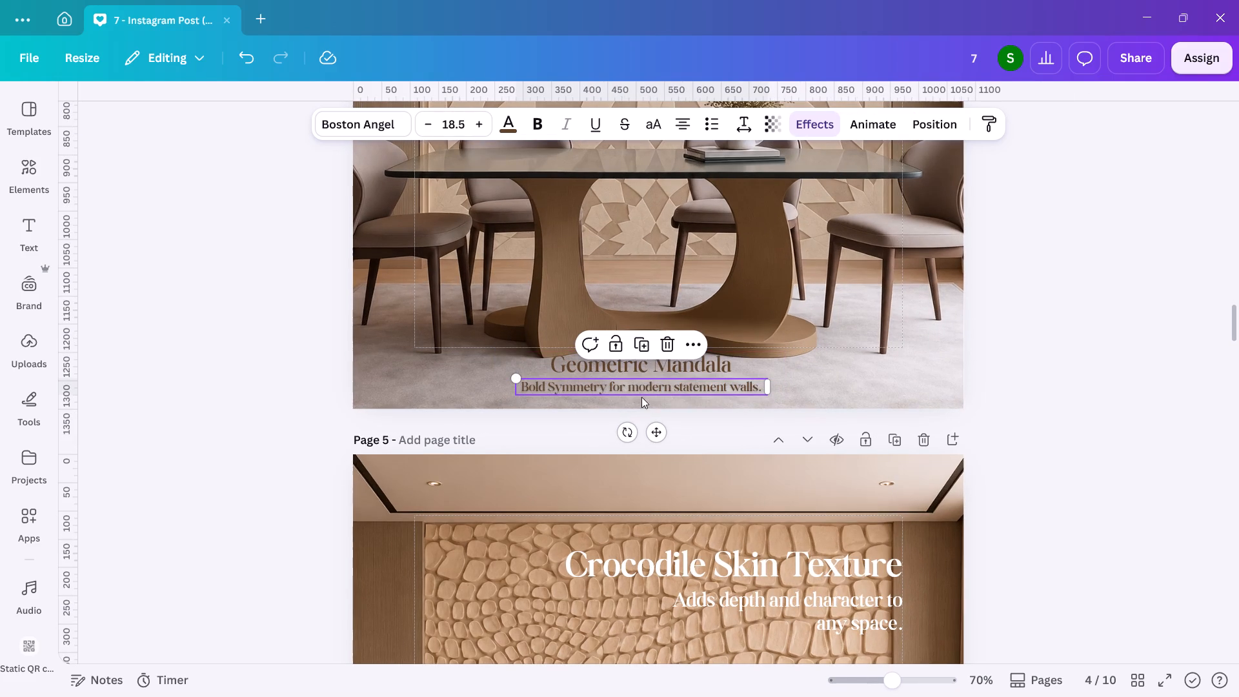
{"action": "left_click", "coordinate": [640, 387]}
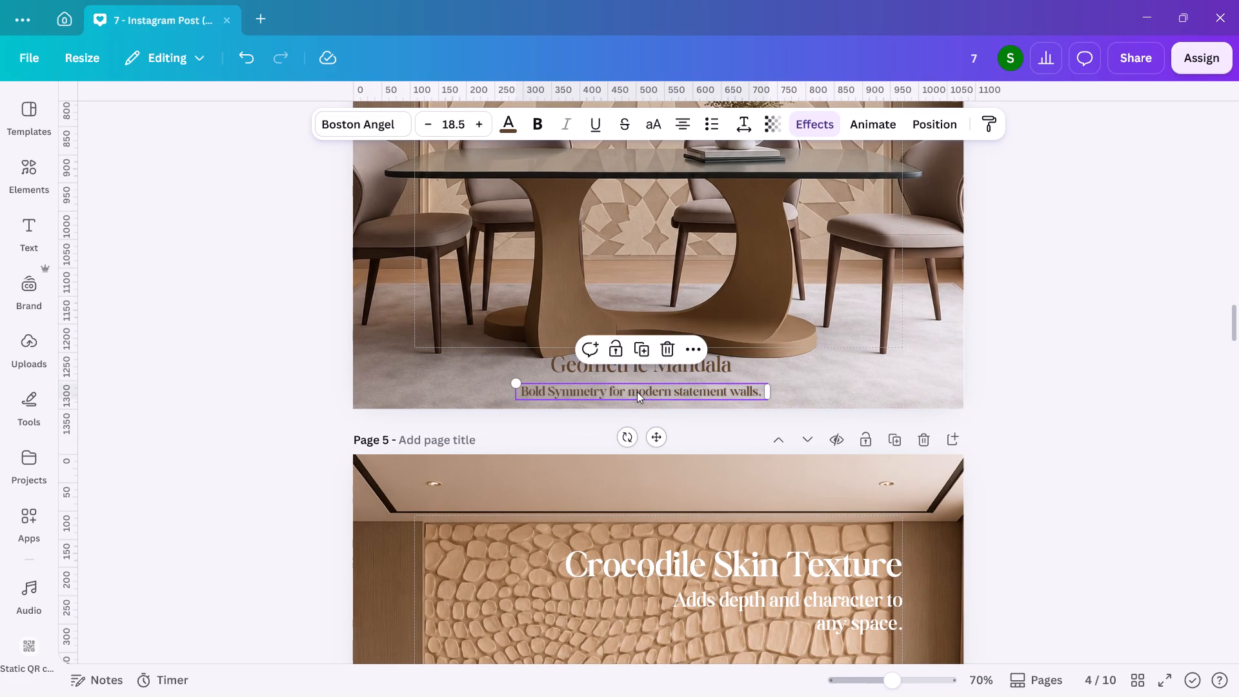
Shift the page 4 Geometric Mandala title sideways and enlarge it to font size 43.6.
{"action": "left_click", "coordinate": [603, 376]}
{"action": "left_click_drag", "start_coordinate": [787, 365], "coordinate": [700, 364]}
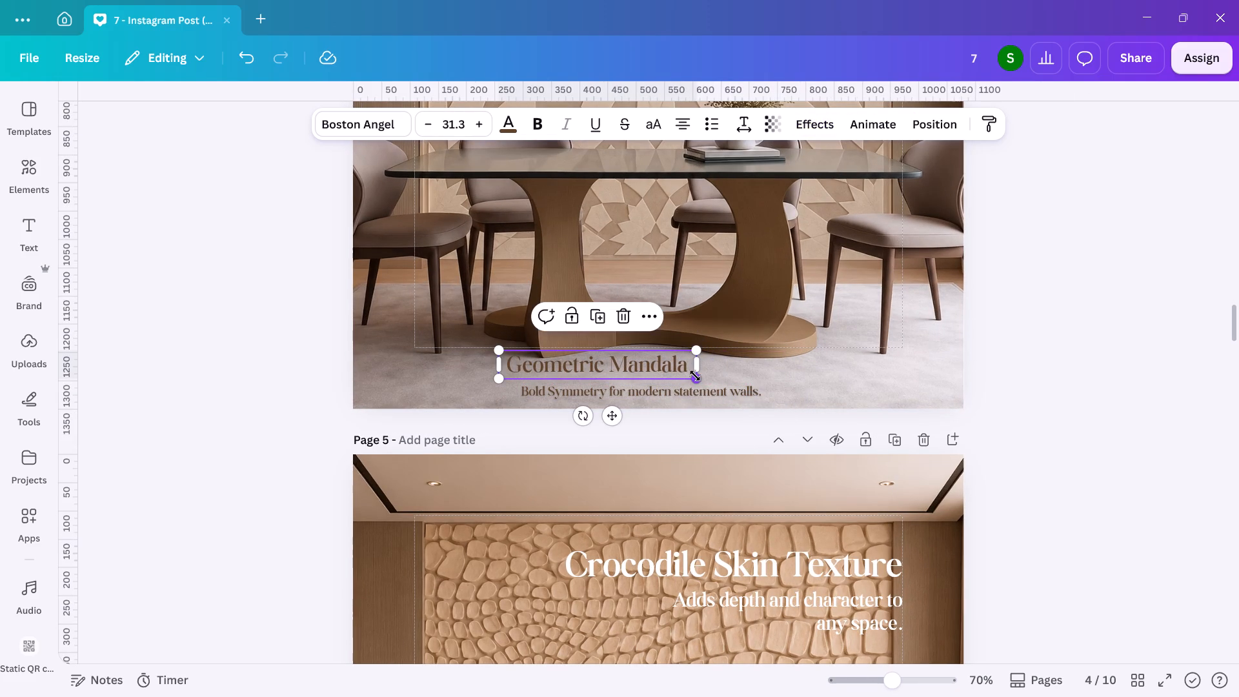
{"action": "left_click_drag", "start_coordinate": [695, 376], "coordinate": [770, 378]}
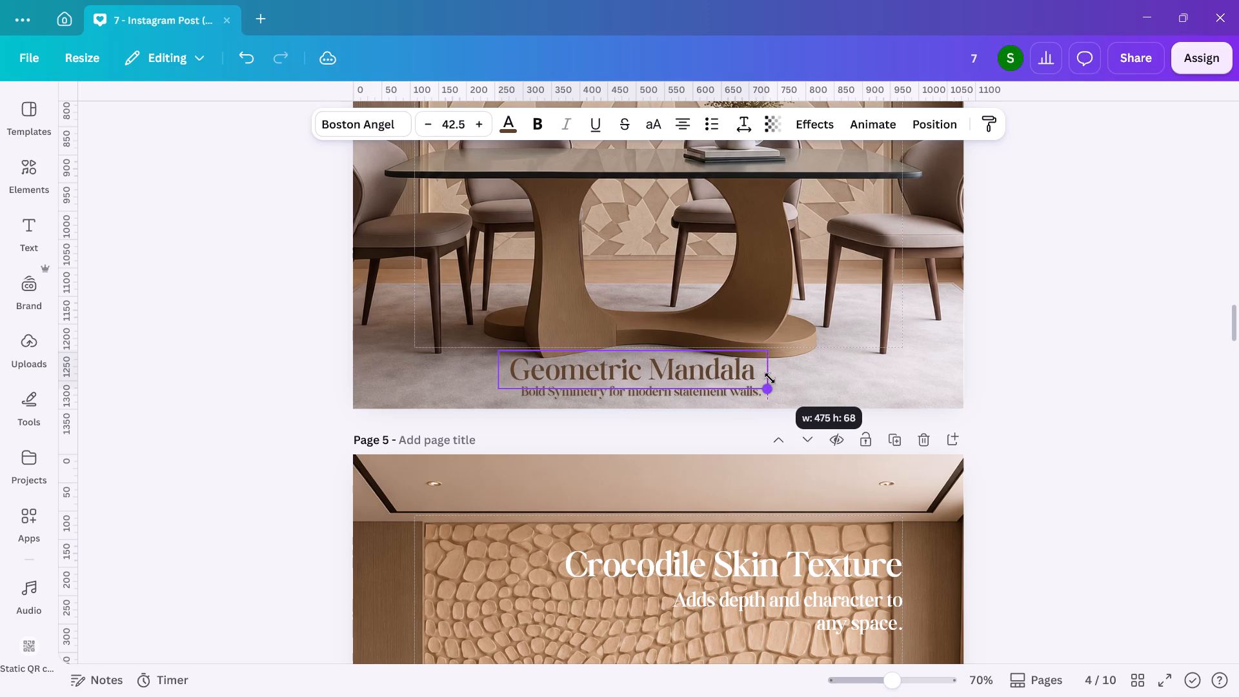
{"action": "left_click_drag", "start_coordinate": [770, 378], "coordinate": [774, 379]}
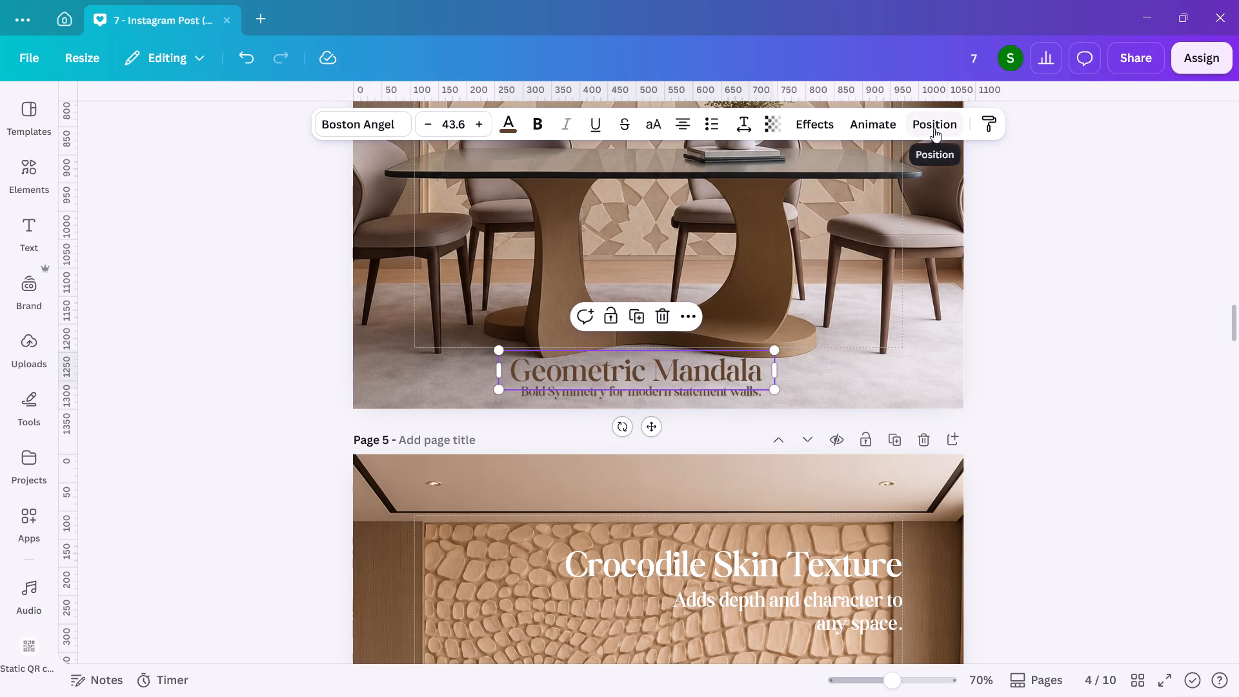
Narrow the page 4 title box to 446.1 px to fit its text and centre it horizontally on the page.
{"action": "left_click", "coordinate": [934, 128]}
{"action": "left_click", "coordinate": [265, 410]}
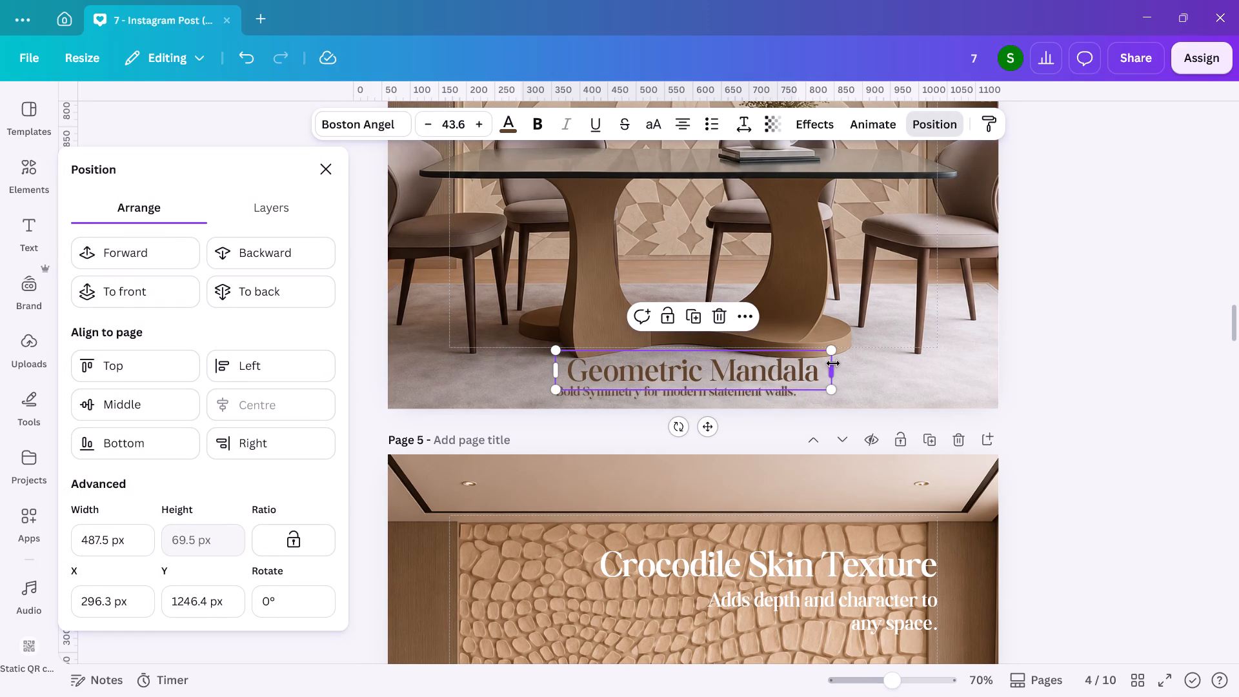
{"action": "left_click_drag", "start_coordinate": [832, 363], "coordinate": [809, 363]}
{"action": "left_click", "coordinate": [307, 410]}
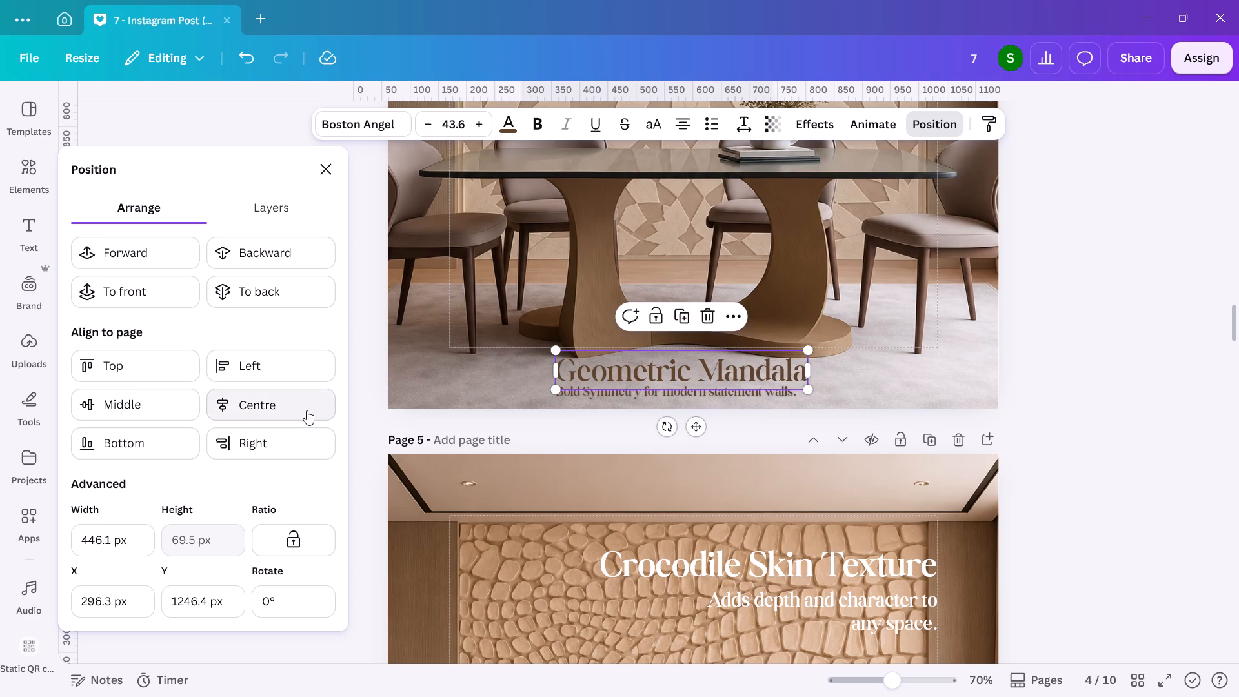
{"action": "left_click_drag", "start_coordinate": [630, 389], "coordinate": [645, 390]}
{"action": "key", "text": "ctrl+z"}
Trim the page 4 tagline box to 432.9 px wide and centre it horizontally on the page.
{"action": "left_click", "coordinate": [645, 390]}
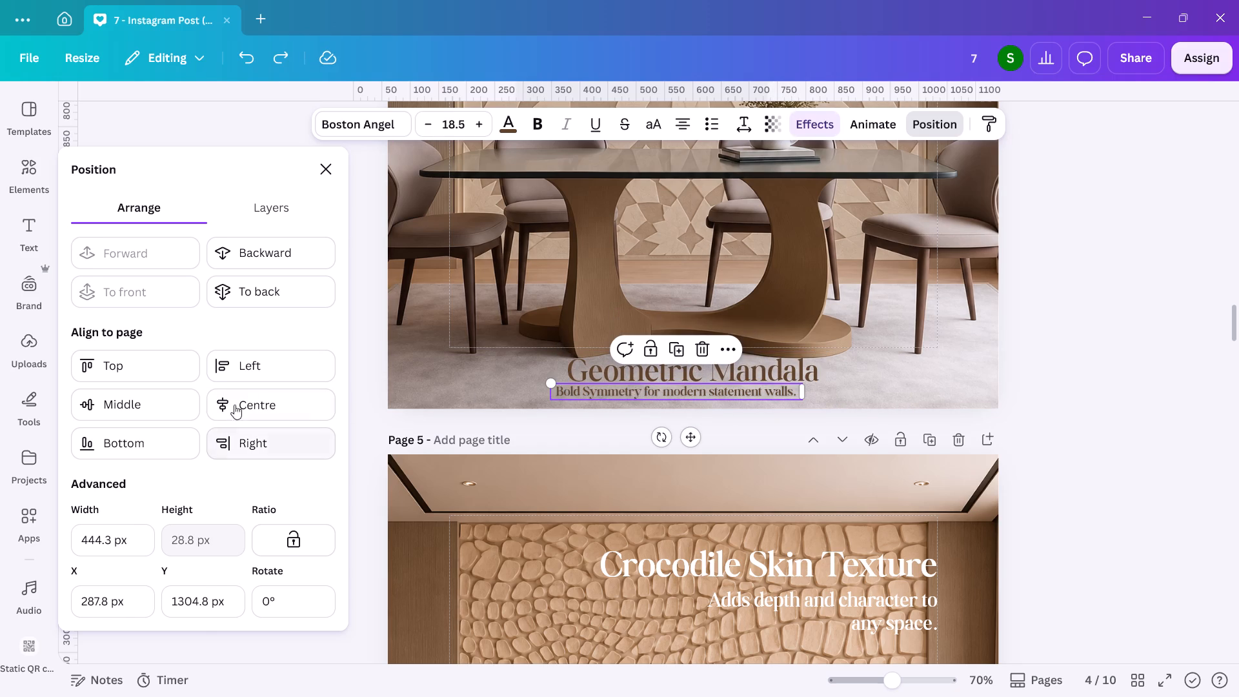
{"action": "left_click", "coordinate": [259, 395]}
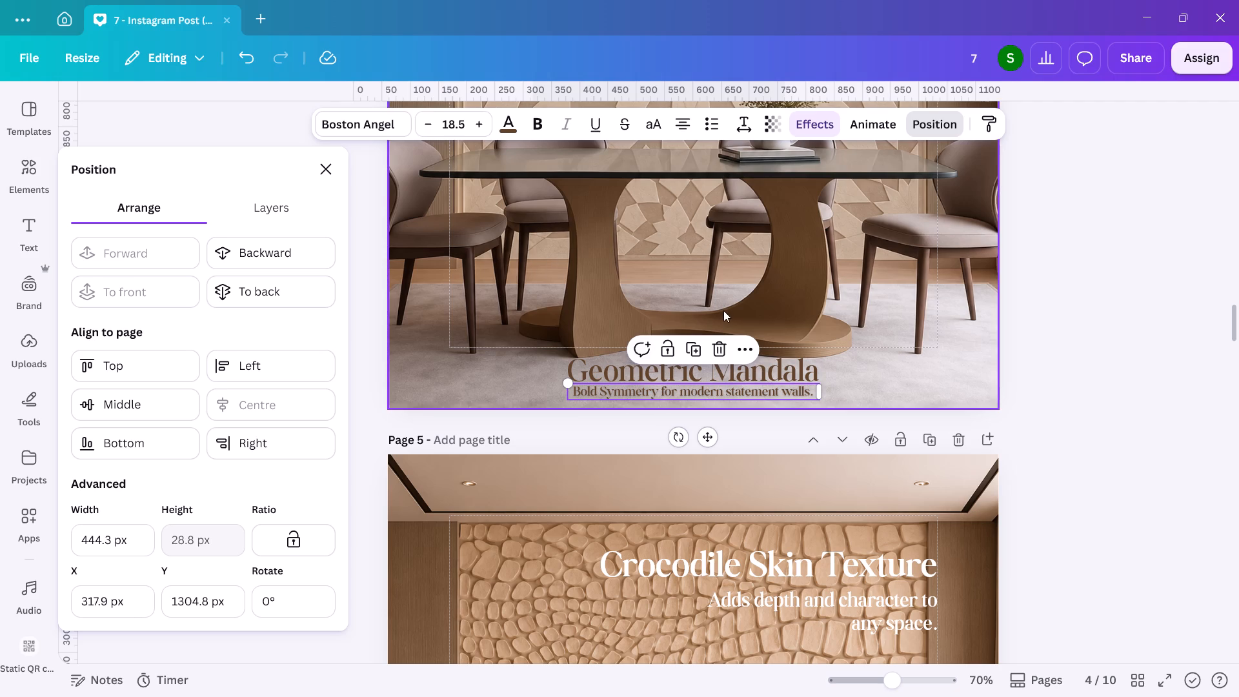
{"action": "left_click_drag", "start_coordinate": [819, 399], "coordinate": [812, 399]}
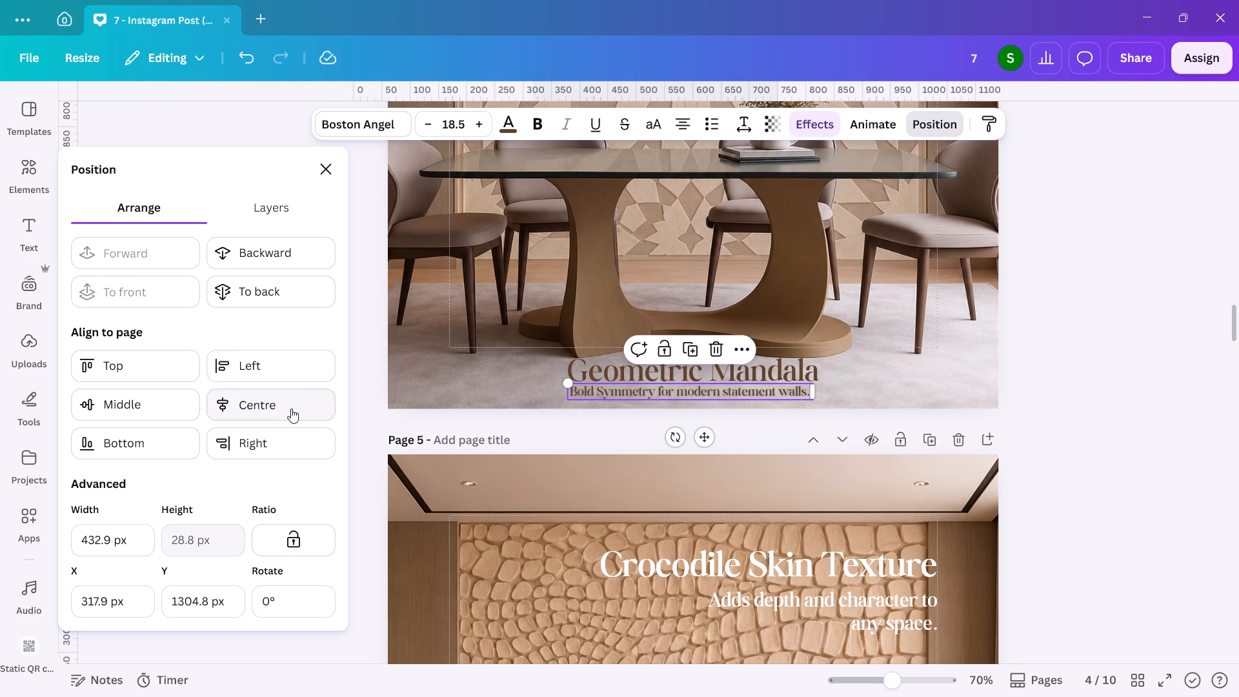
{"action": "left_click", "coordinate": [291, 409]}
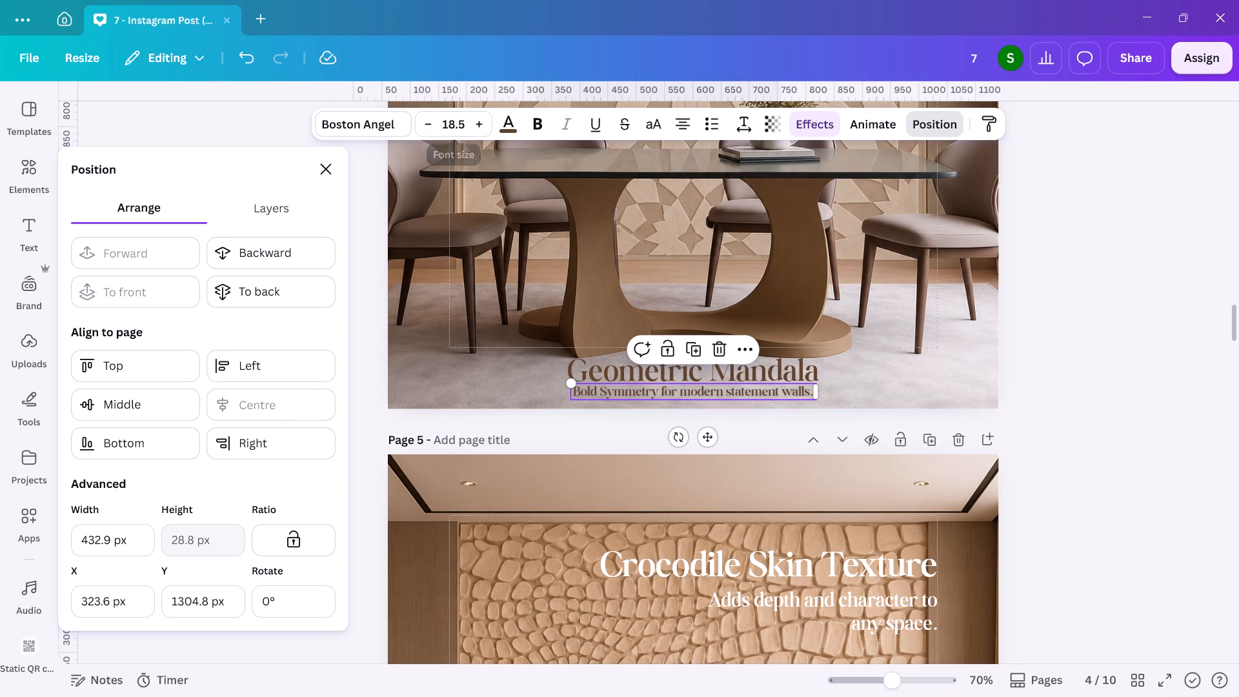
Set the page 4 tagline's font size to 16.
{"action": "left_click", "coordinate": [452, 125]}
{"action": "type", "text": "16"}
{"action": "key", "text": "Return"}
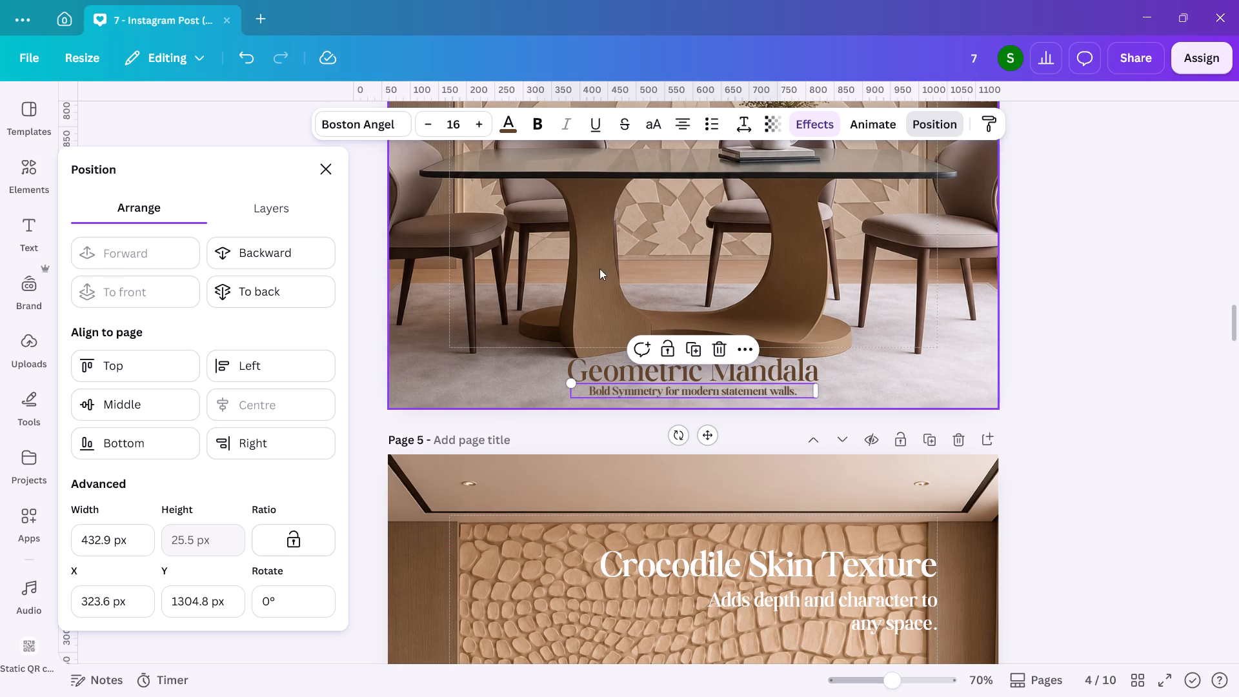
{"action": "double_click", "coordinate": [1149, 486]}
Compare page 4 with page 3, and delete the translucent rectangle over the mandala pattern on page 4.
{"action": "scroll", "coordinate": [1149, 486], "scroll_direction": "up", "scroll_amount": 1}
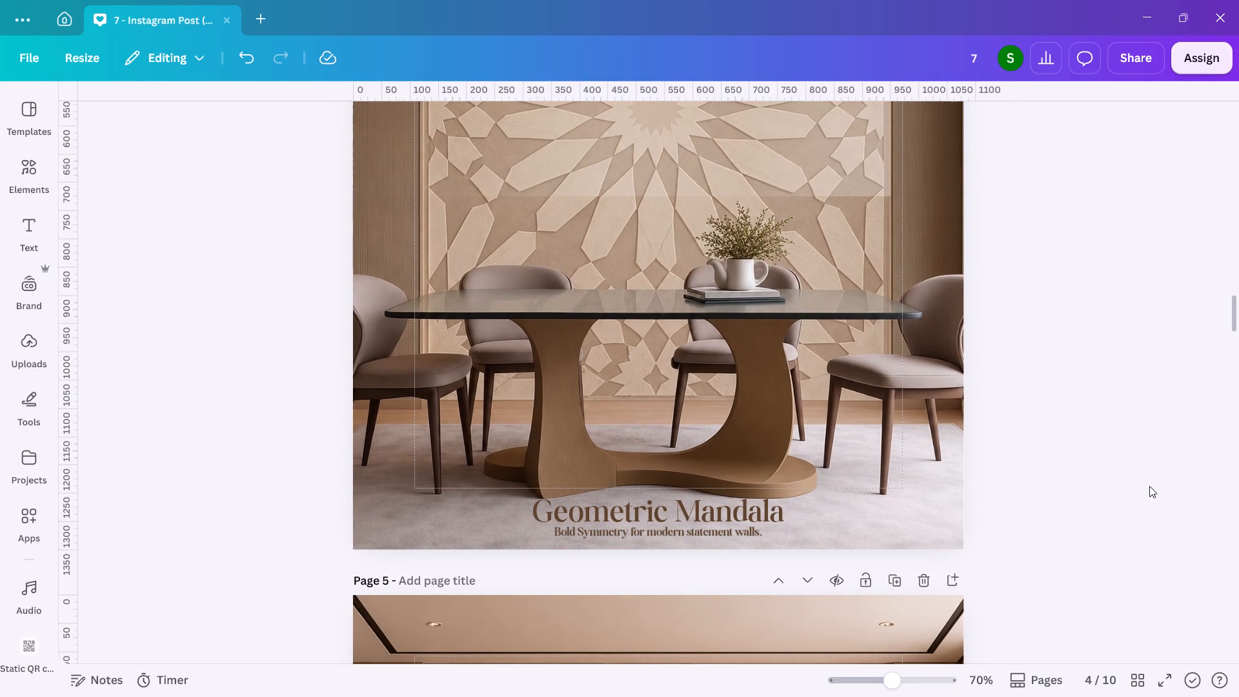
{"action": "scroll", "coordinate": [1149, 486], "scroll_direction": "up", "scroll_amount": 1}
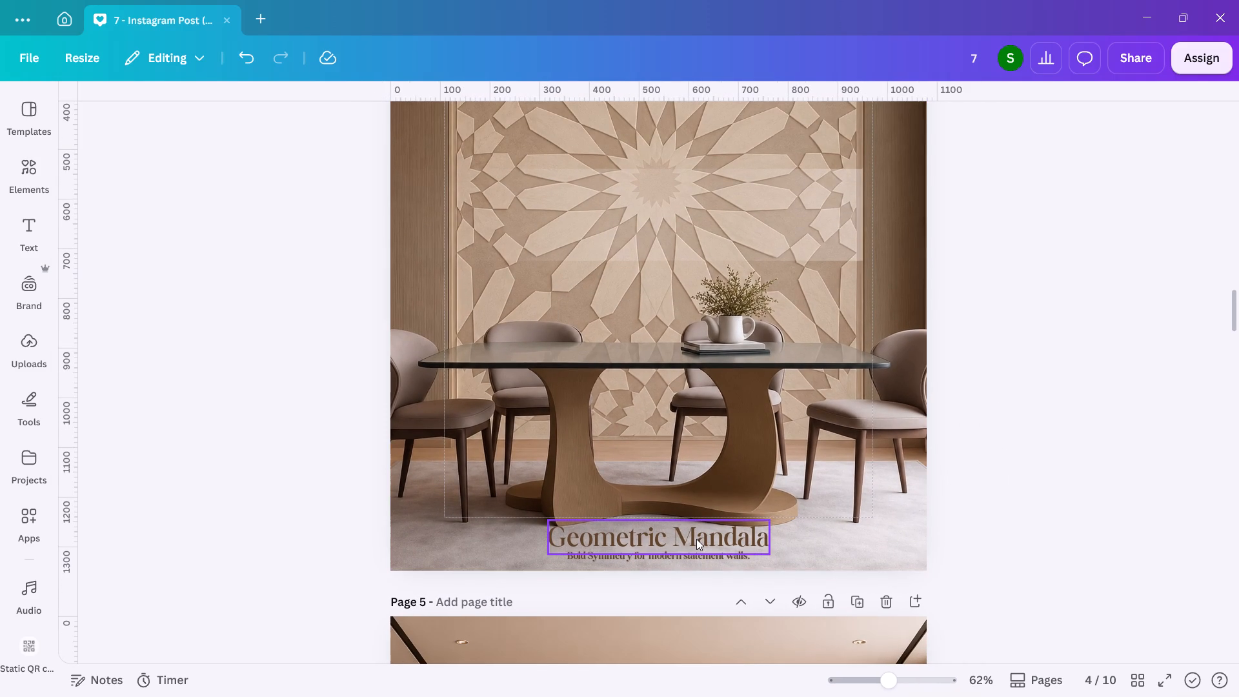
{"action": "scroll", "coordinate": [722, 457], "scroll_direction": "down", "scroll_amount": 3}
{"action": "scroll", "coordinate": [722, 457], "scroll_direction": "up", "scroll_amount": 2}
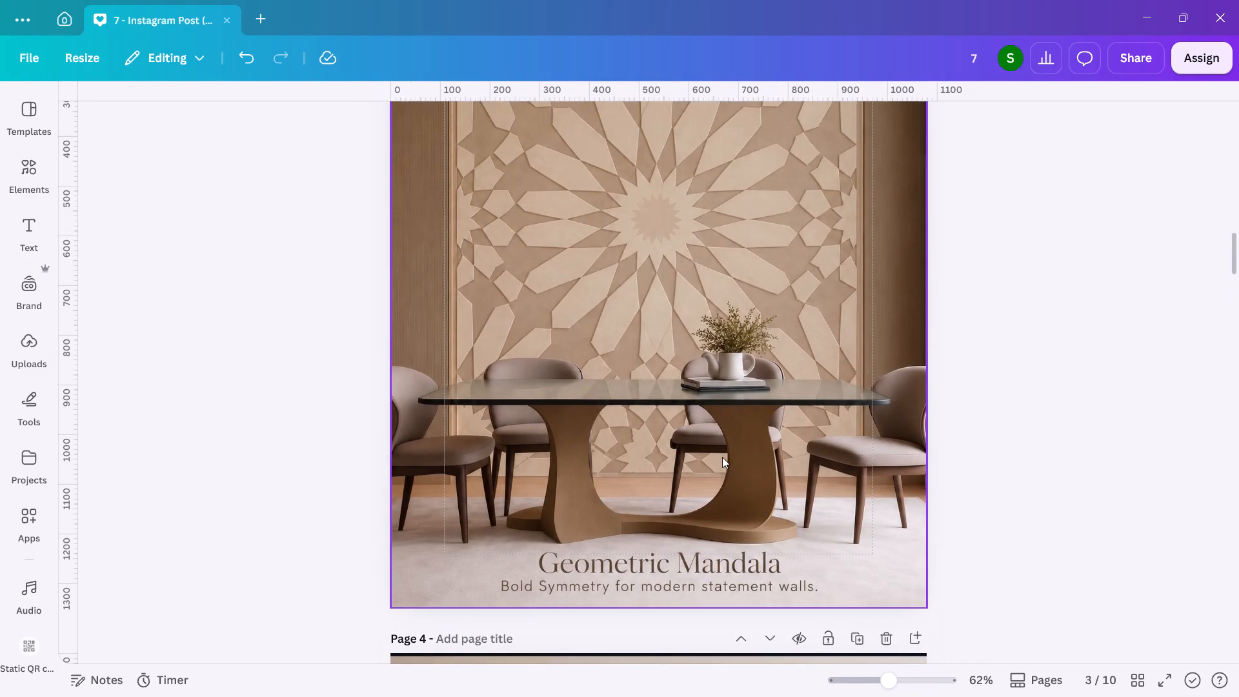
{"action": "scroll", "coordinate": [722, 457], "scroll_direction": "down", "scroll_amount": 5}
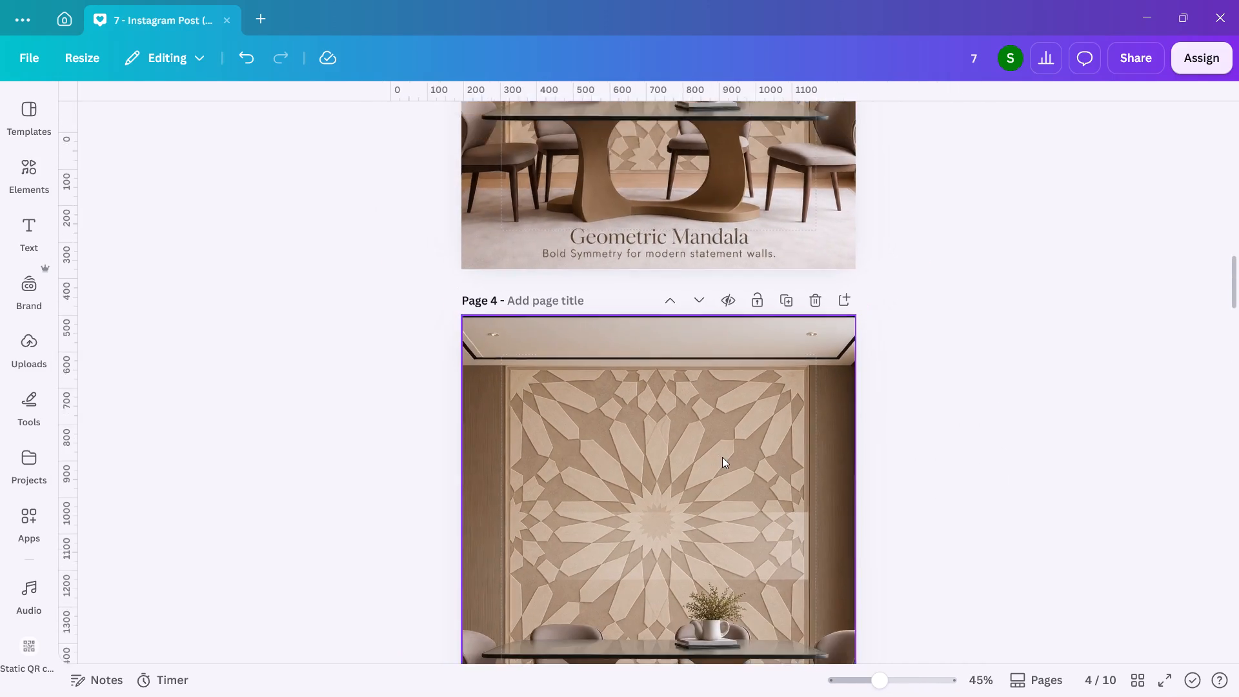
{"action": "scroll", "coordinate": [722, 457], "scroll_direction": "down", "scroll_amount": 2}
{"action": "left_click", "coordinate": [690, 297]}
{"action": "key", "text": "Delete"}
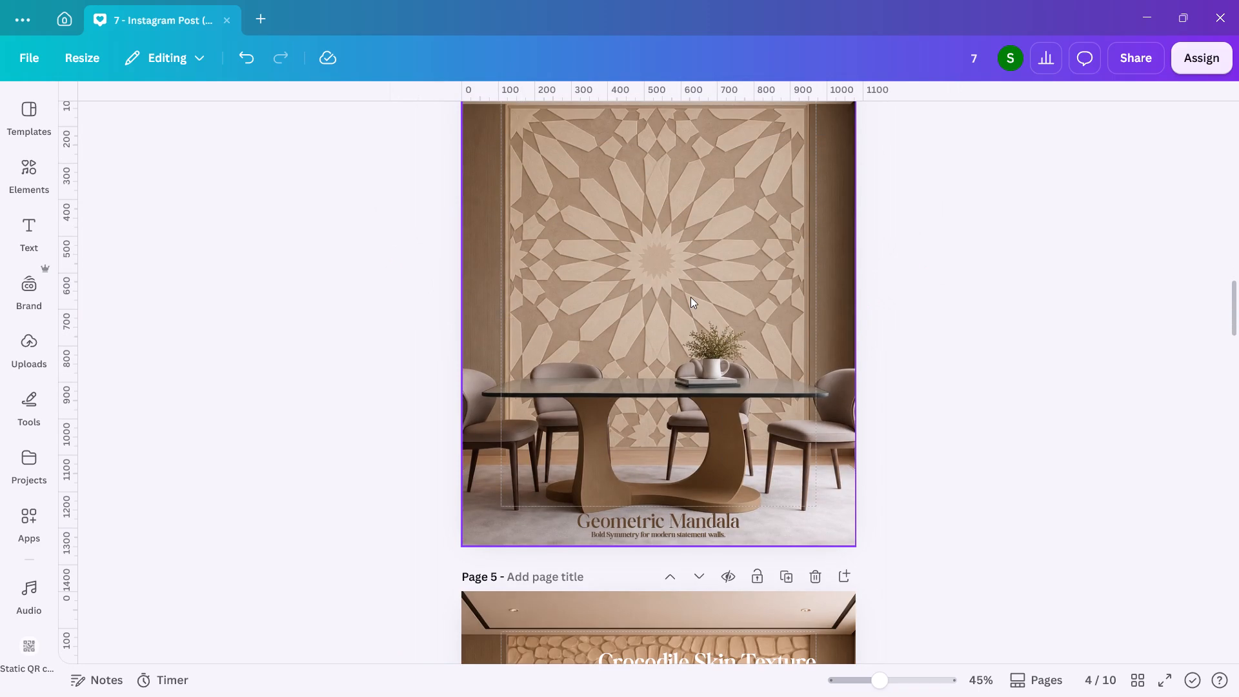
Adjust the page 4 tagline's position slightly beneath the Geometric Mandala title, keeping it centred on the page.
{"action": "scroll", "coordinate": [679, 521], "scroll_direction": "down", "scroll_amount": 1}
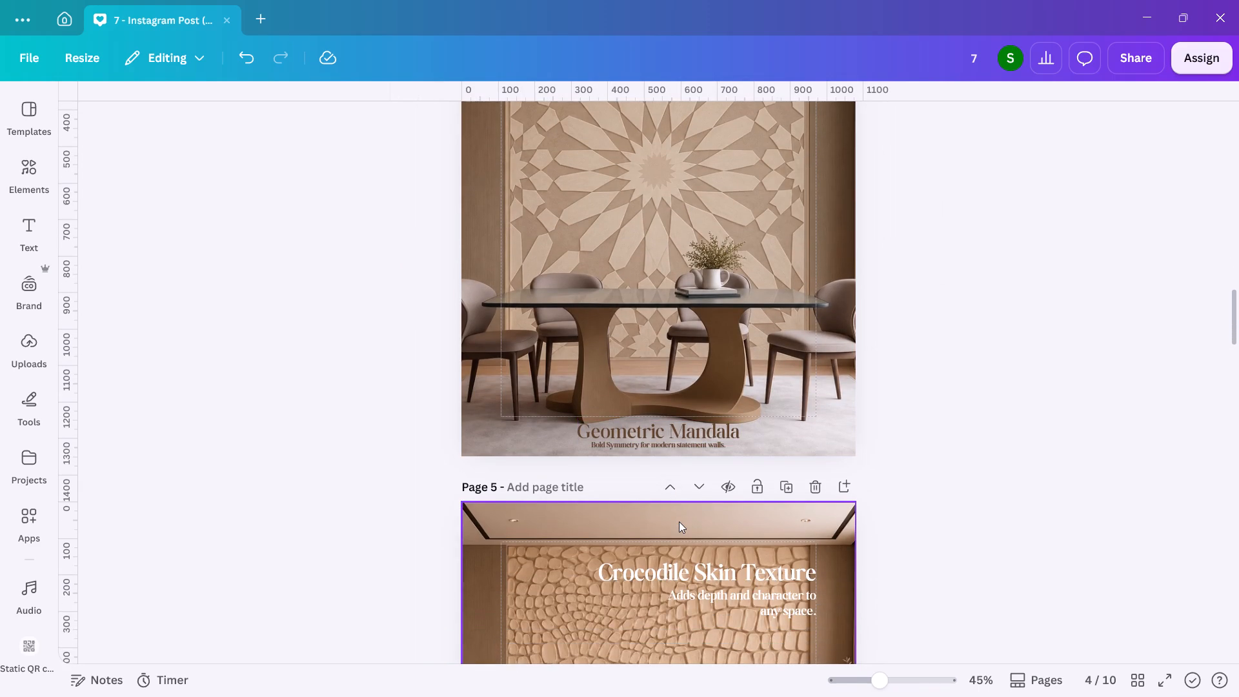
{"action": "left_click", "coordinate": [641, 407]}
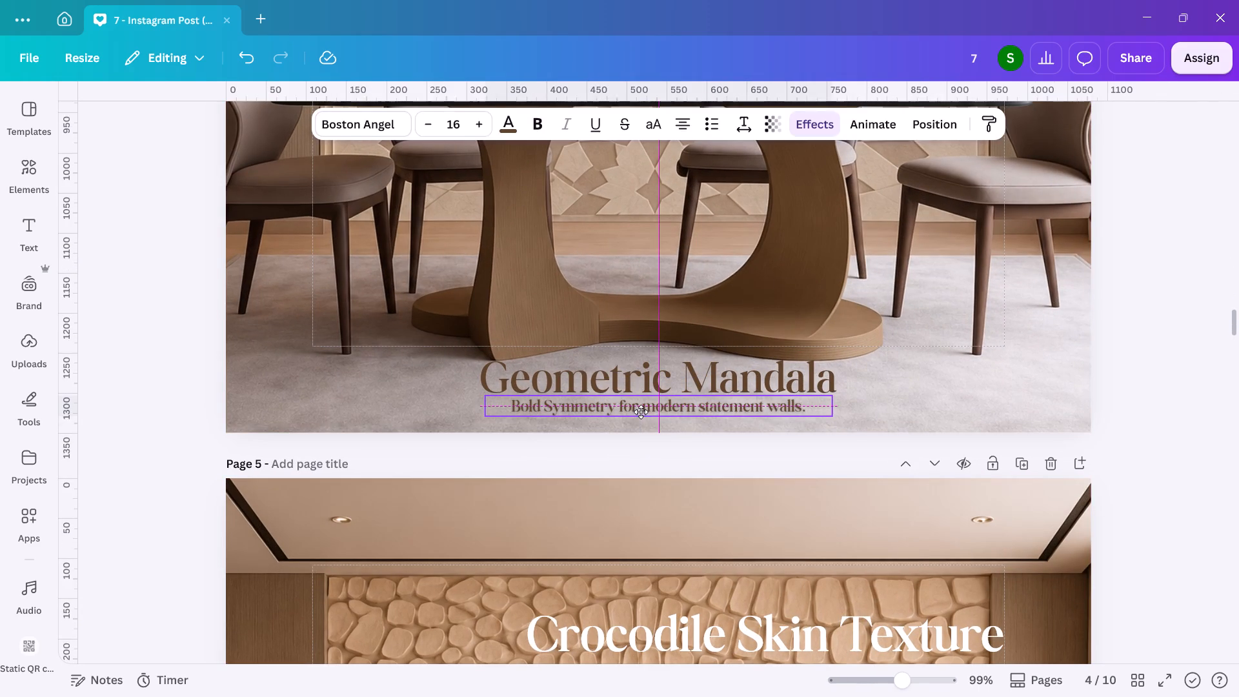
{"action": "left_click", "coordinate": [641, 423]}
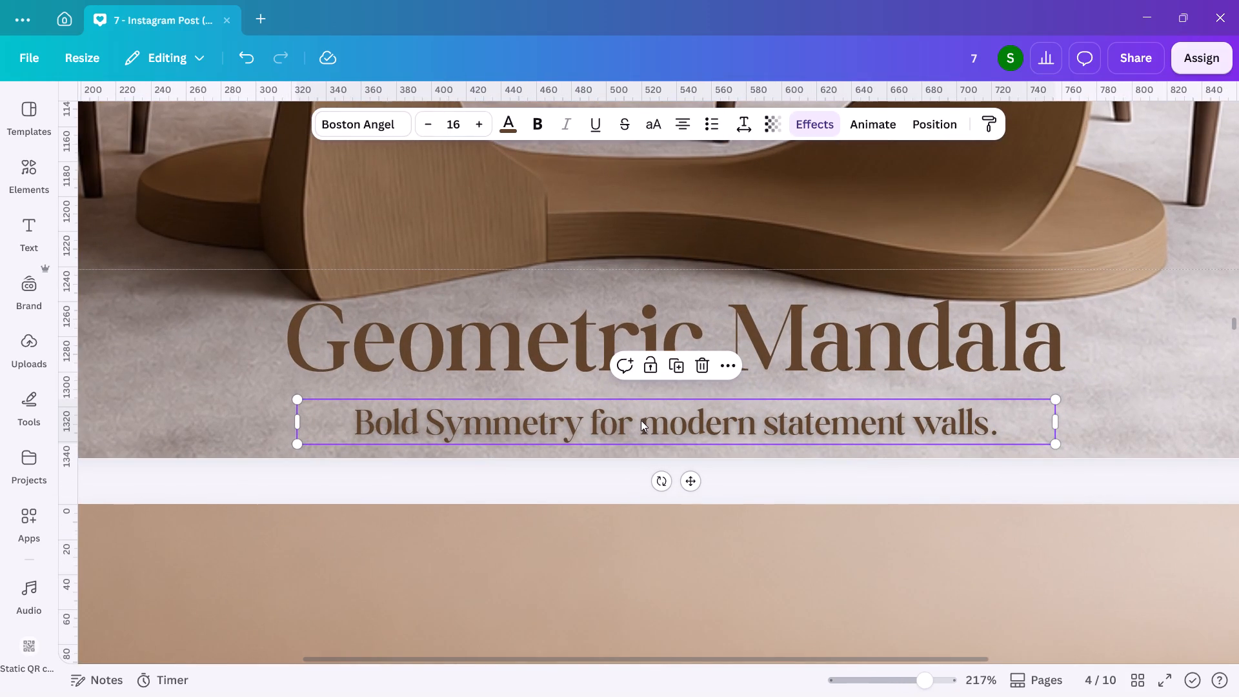
Enlarge the page 4 title to font size 44.7 and centre it horizontally just above the tagline.
{"action": "left_click", "coordinate": [630, 319]}
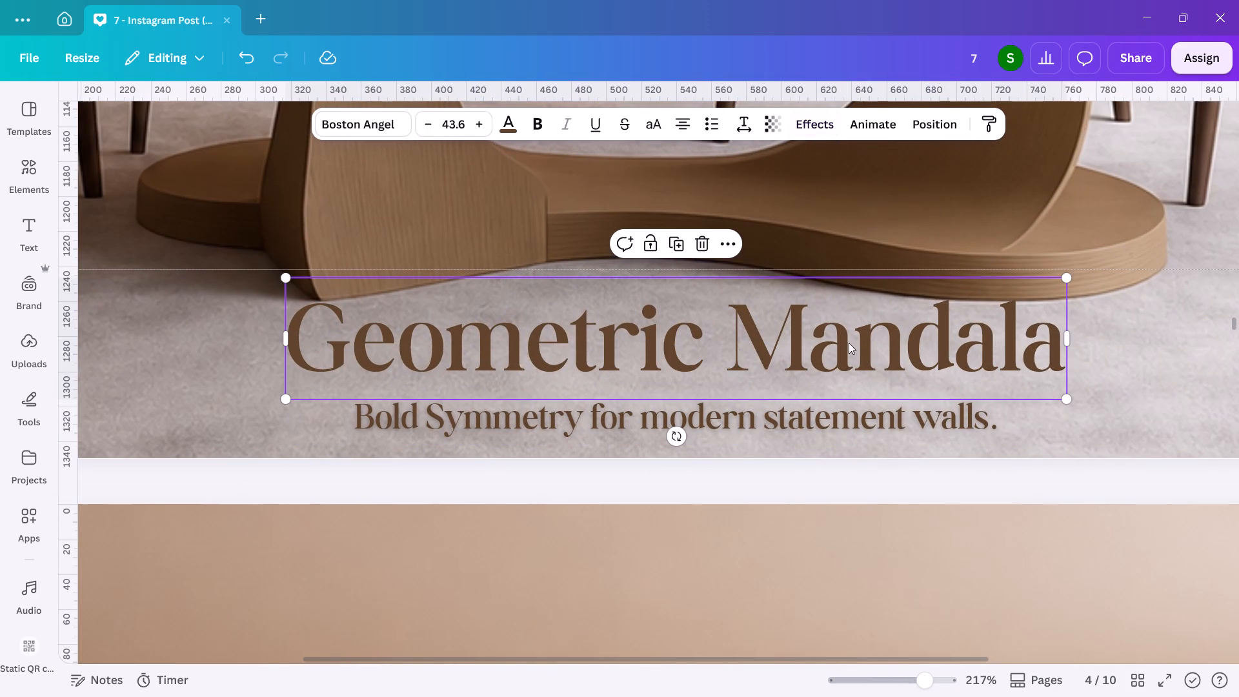
{"action": "left_click_drag", "start_coordinate": [1073, 404], "coordinate": [1092, 408]}
{"action": "left_click_drag", "start_coordinate": [963, 347], "coordinate": [942, 352]}
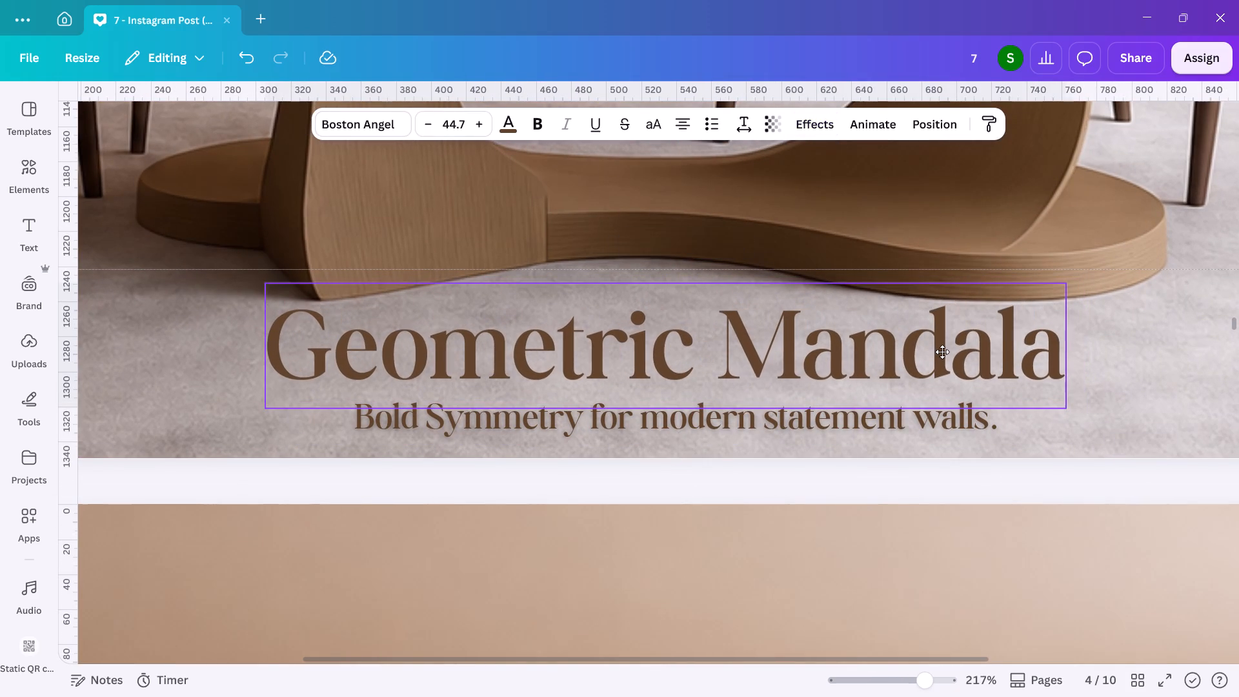
{"action": "left_click_drag", "start_coordinate": [942, 352], "coordinate": [951, 351]}
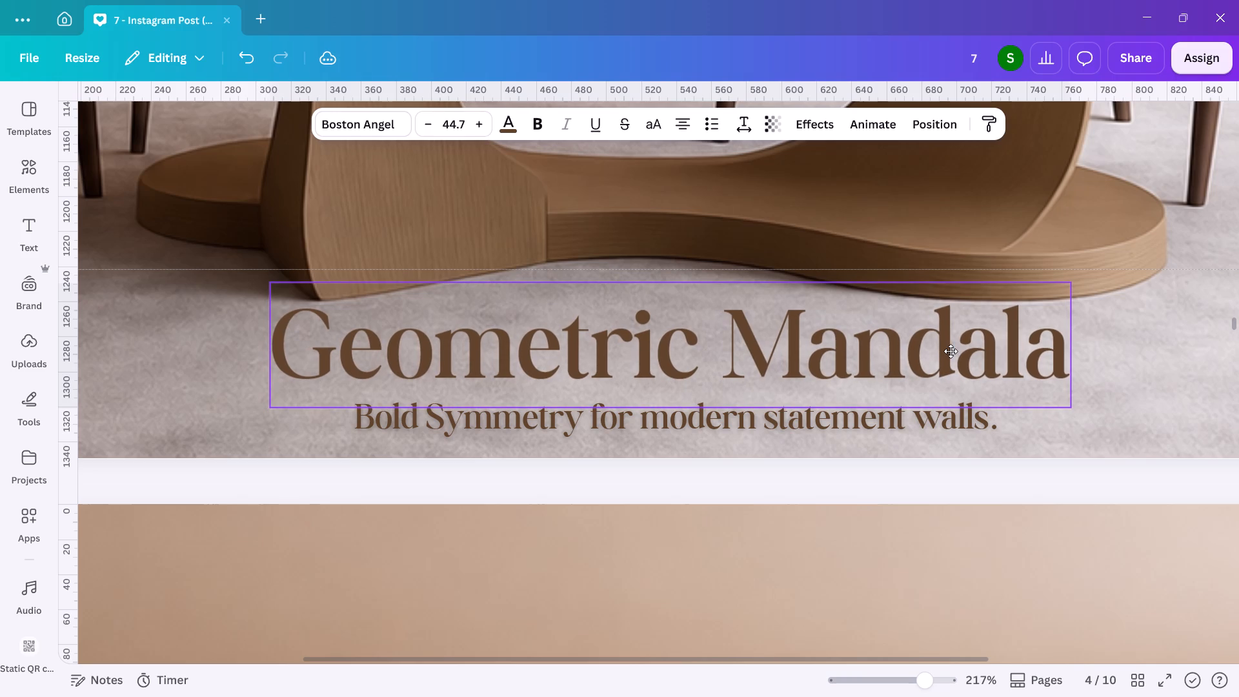
{"action": "left_click_drag", "start_coordinate": [951, 351], "coordinate": [951, 359]}
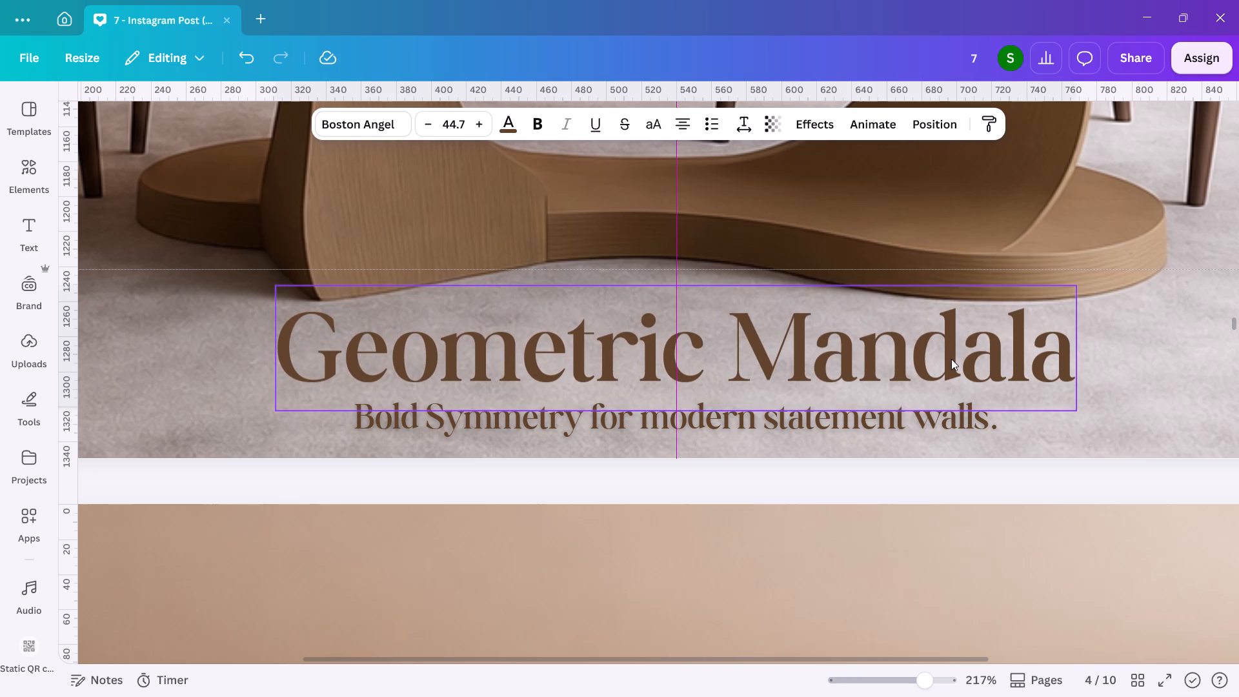
{"action": "double_click", "coordinate": [1177, 400]}
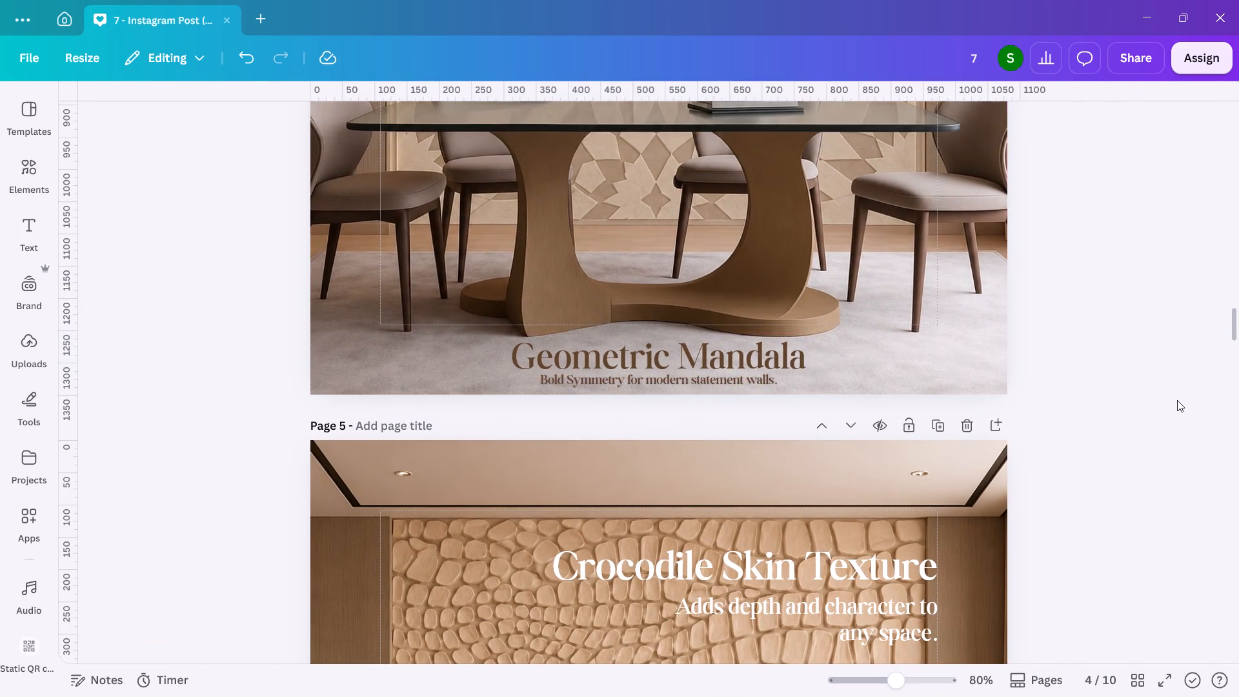
Change the page 4 tagline's font to DM Sans.
{"action": "scroll", "coordinate": [1177, 400], "scroll_direction": "up", "scroll_amount": 1}
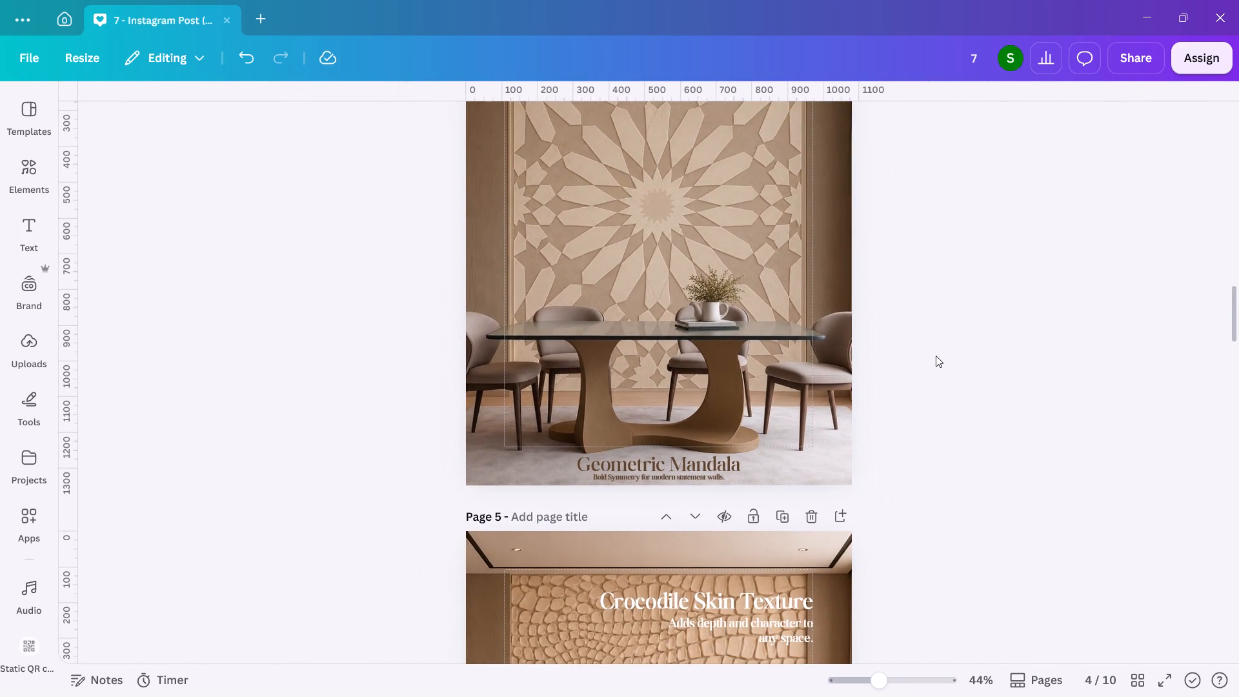
{"action": "scroll", "coordinate": [936, 356], "scroll_direction": "up", "scroll_amount": 2}
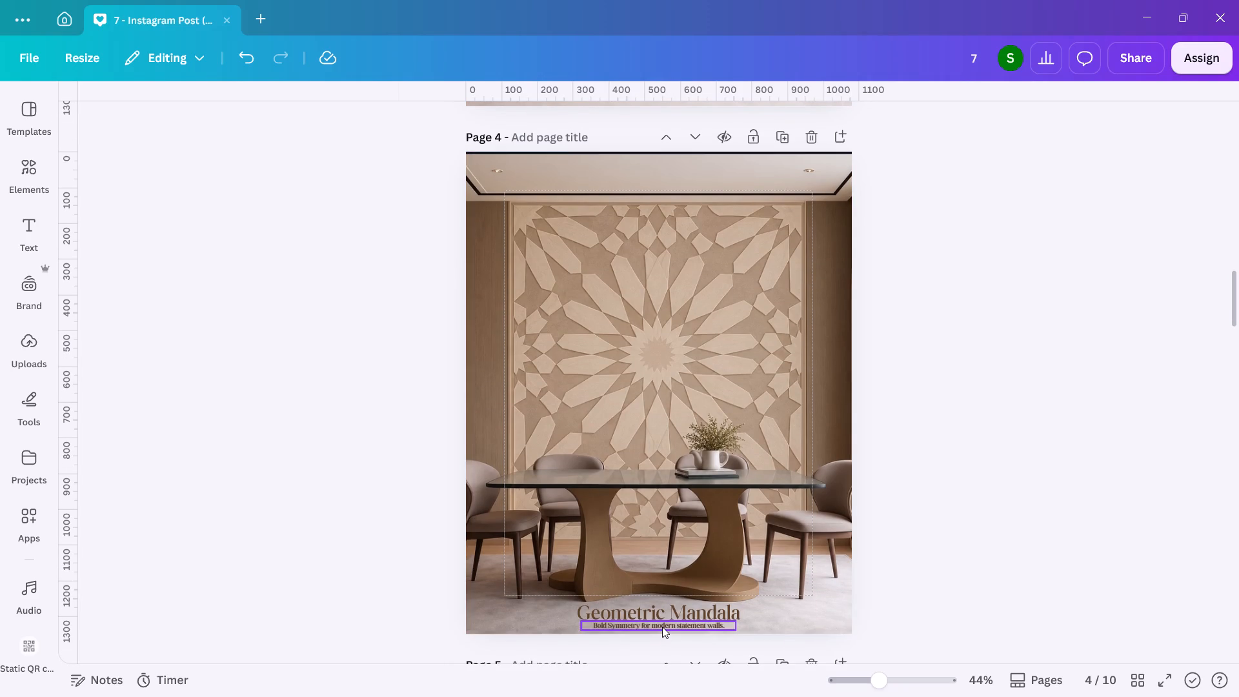
{"action": "left_click", "coordinate": [662, 626]}
{"action": "left_click", "coordinate": [358, 129]}
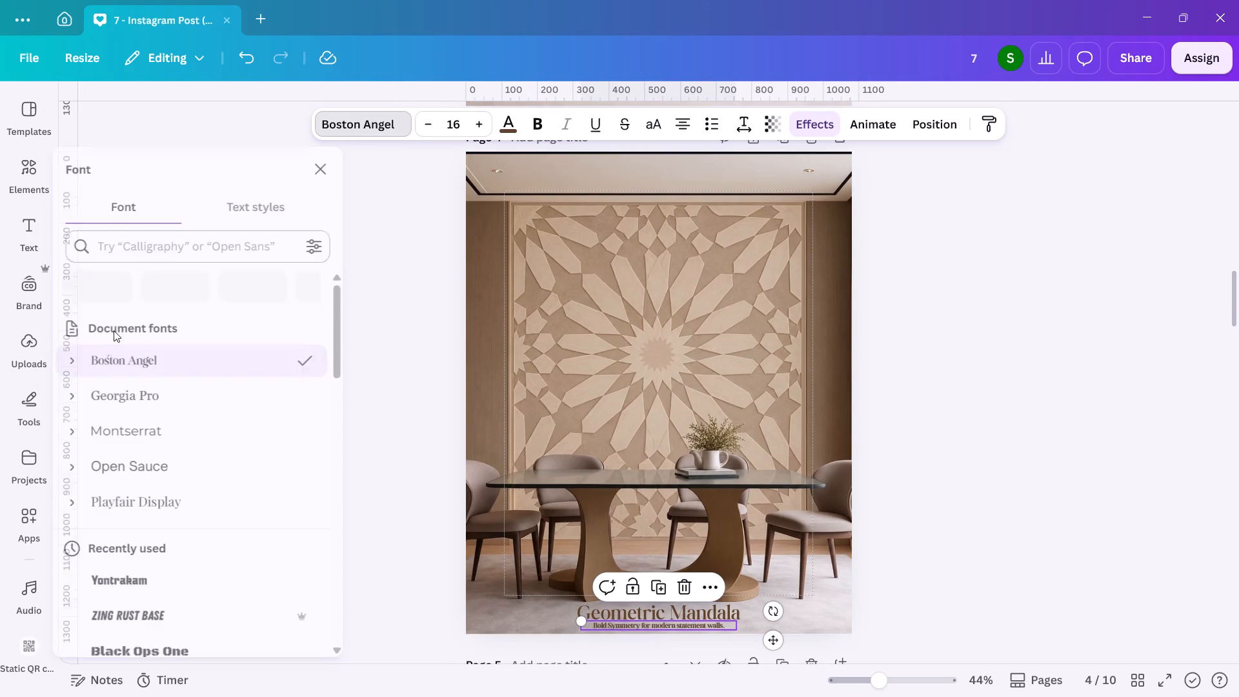
{"action": "scroll", "coordinate": [108, 327], "scroll_direction": "down", "scroll_amount": 1}
{"action": "left_click", "coordinate": [141, 416]}
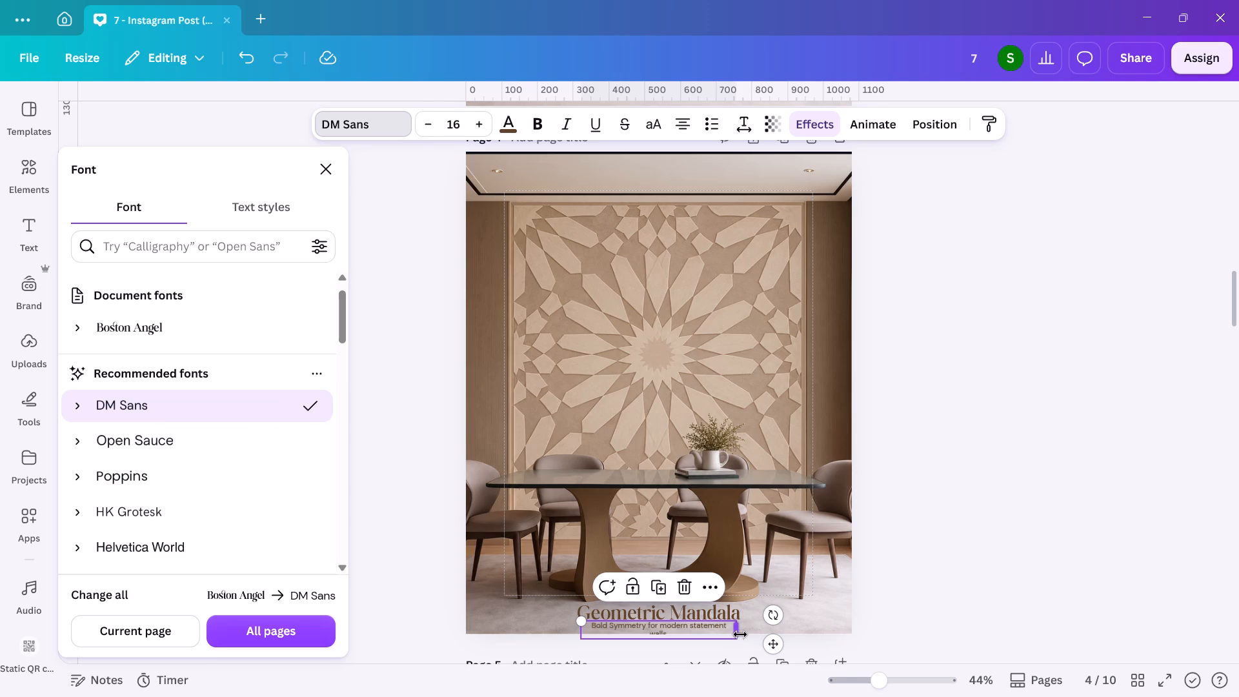
Widen the page 4 tagline box to 445.1 px so it fits one line, and centre it horizontally on the page.
{"action": "left_click", "coordinate": [740, 634]}
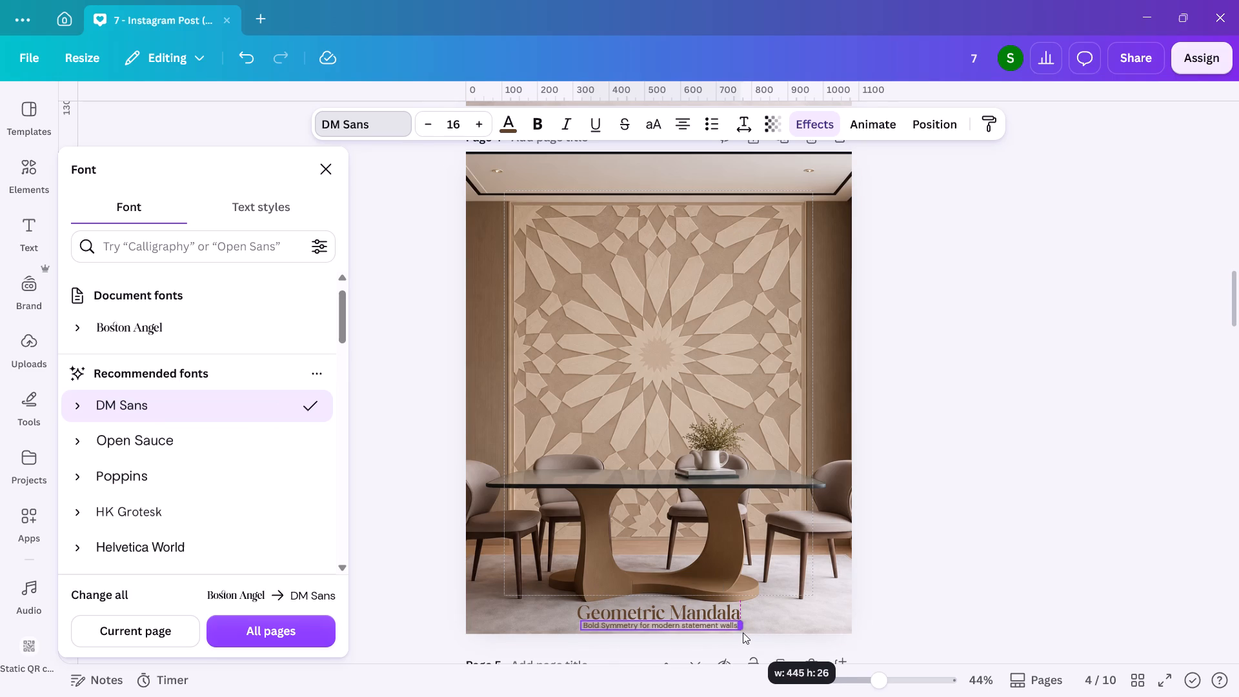
{"action": "left_click", "coordinate": [934, 128]}
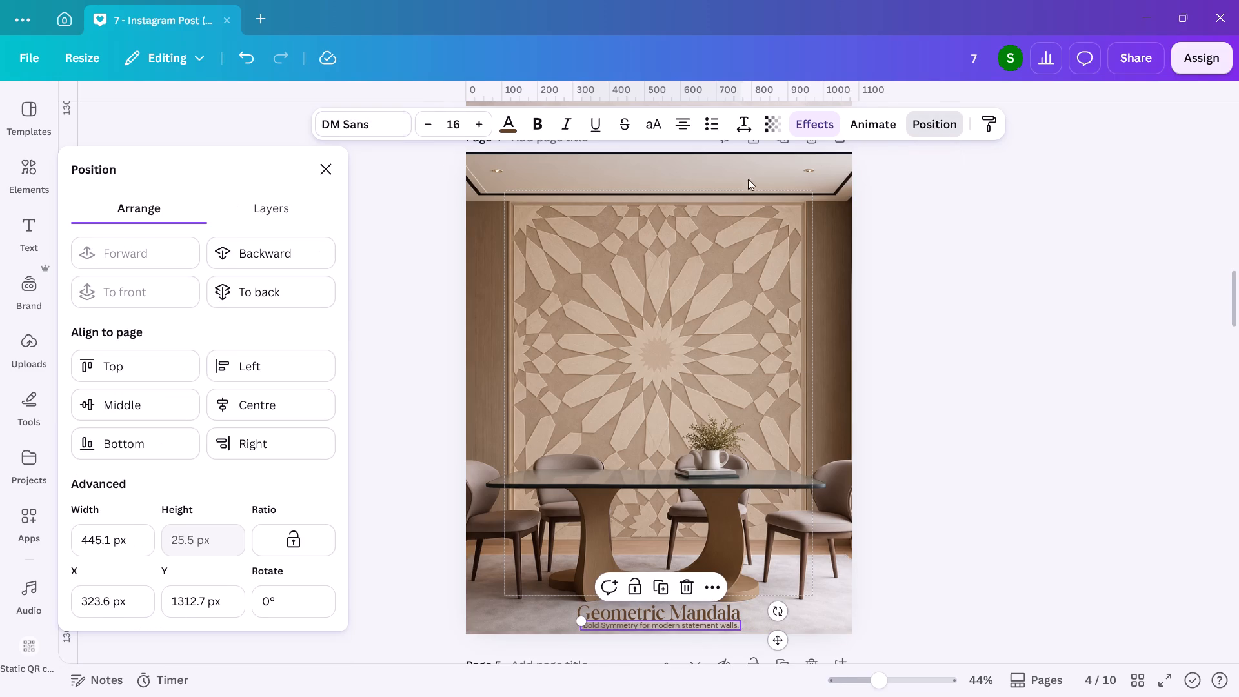
{"action": "left_click", "coordinate": [252, 409]}
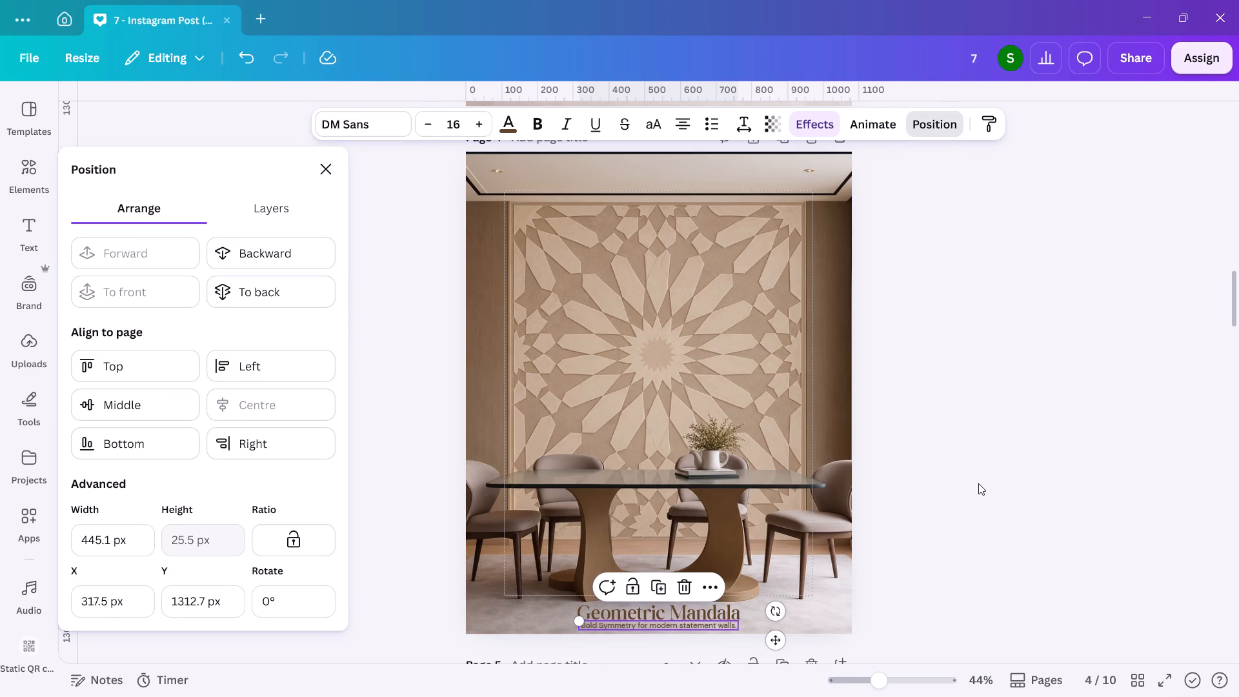
{"action": "double_click", "coordinate": [978, 483]}
Recolour the page 4 title with the dark brown sampled from the "7 Stencil" heading on page 2.
{"action": "scroll", "coordinate": [978, 483], "scroll_direction": "down", "scroll_amount": 1}
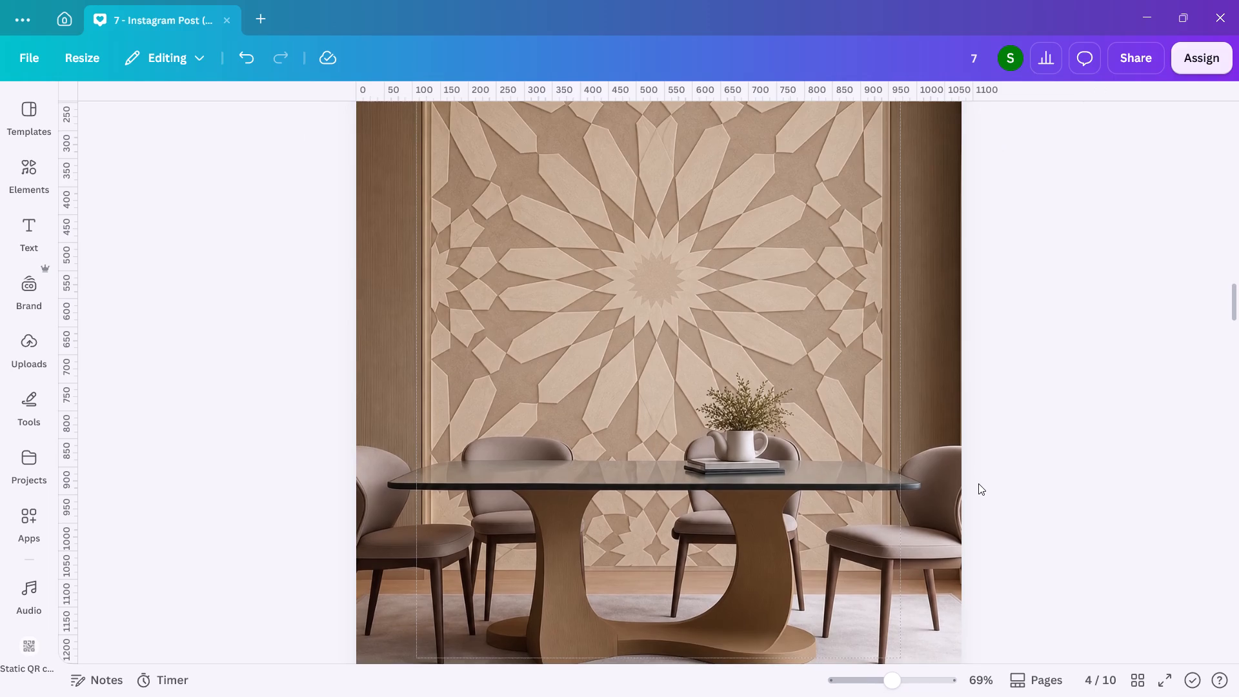
{"action": "scroll", "coordinate": [978, 483], "scroll_direction": "down", "scroll_amount": 2}
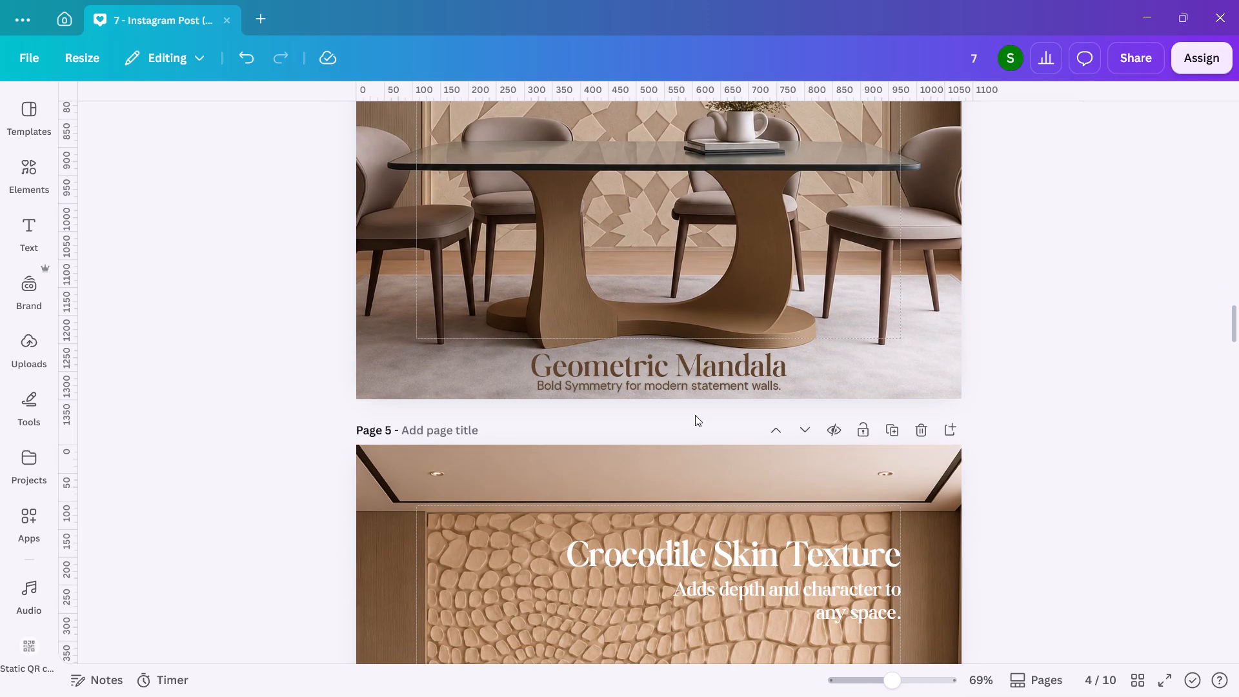
{"action": "left_click", "coordinate": [663, 353]}
{"action": "scroll", "coordinate": [663, 353], "scroll_direction": "up", "scroll_amount": 3}
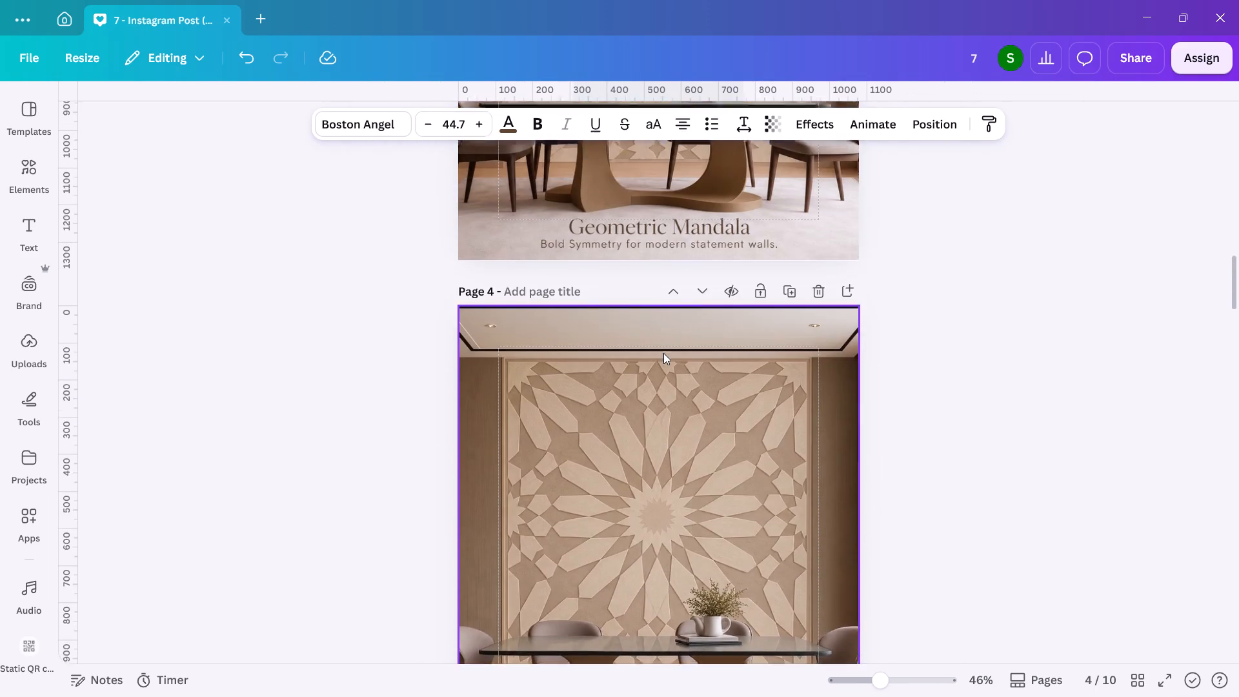
{"action": "scroll", "coordinate": [663, 353], "scroll_direction": "up", "scroll_amount": 5}
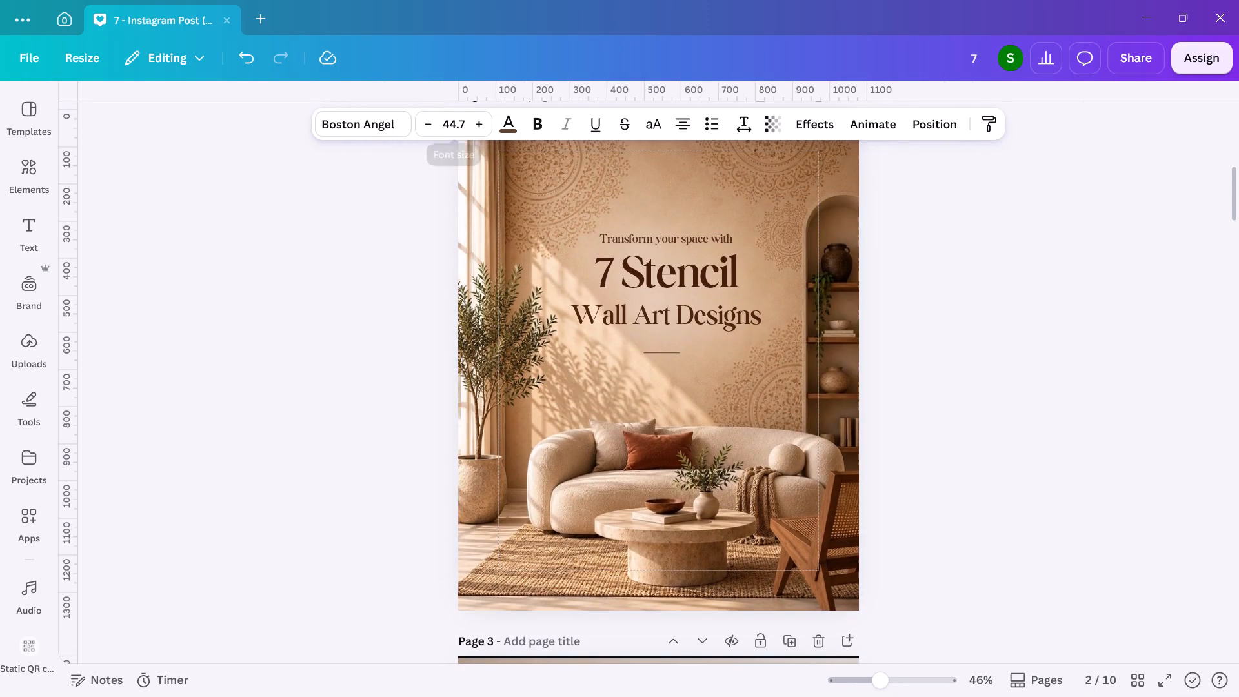
{"action": "left_click", "coordinate": [502, 132]}
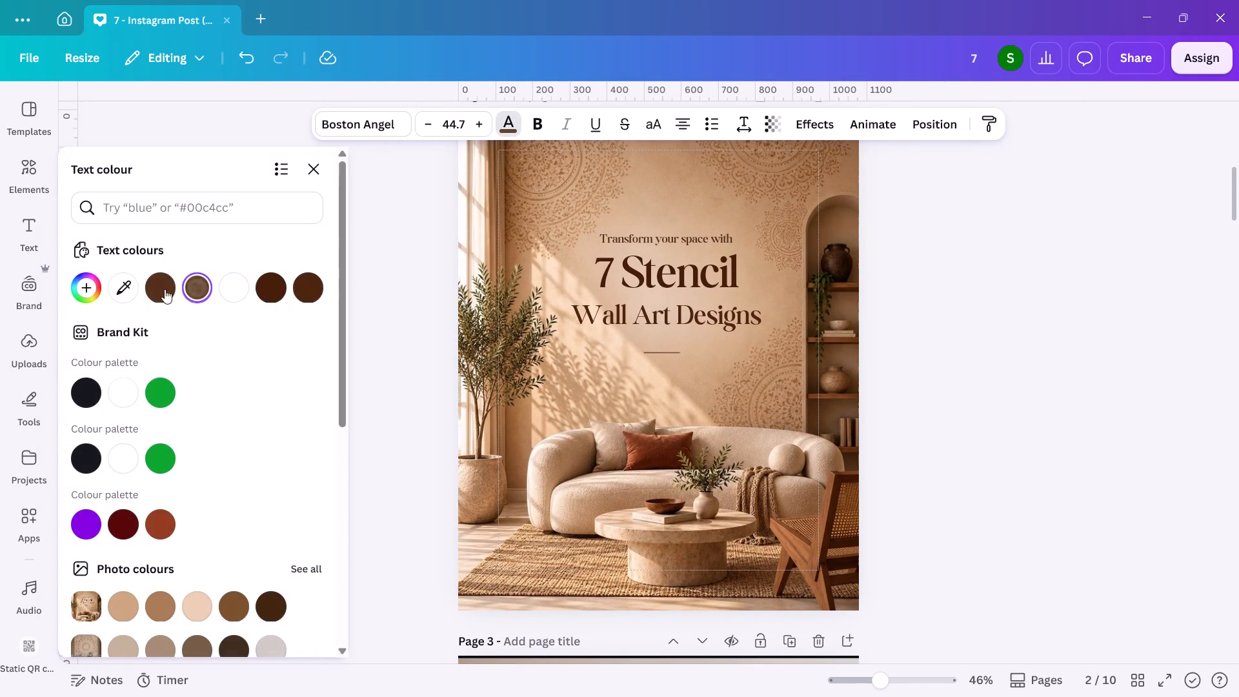
{"action": "left_click", "coordinate": [127, 287]}
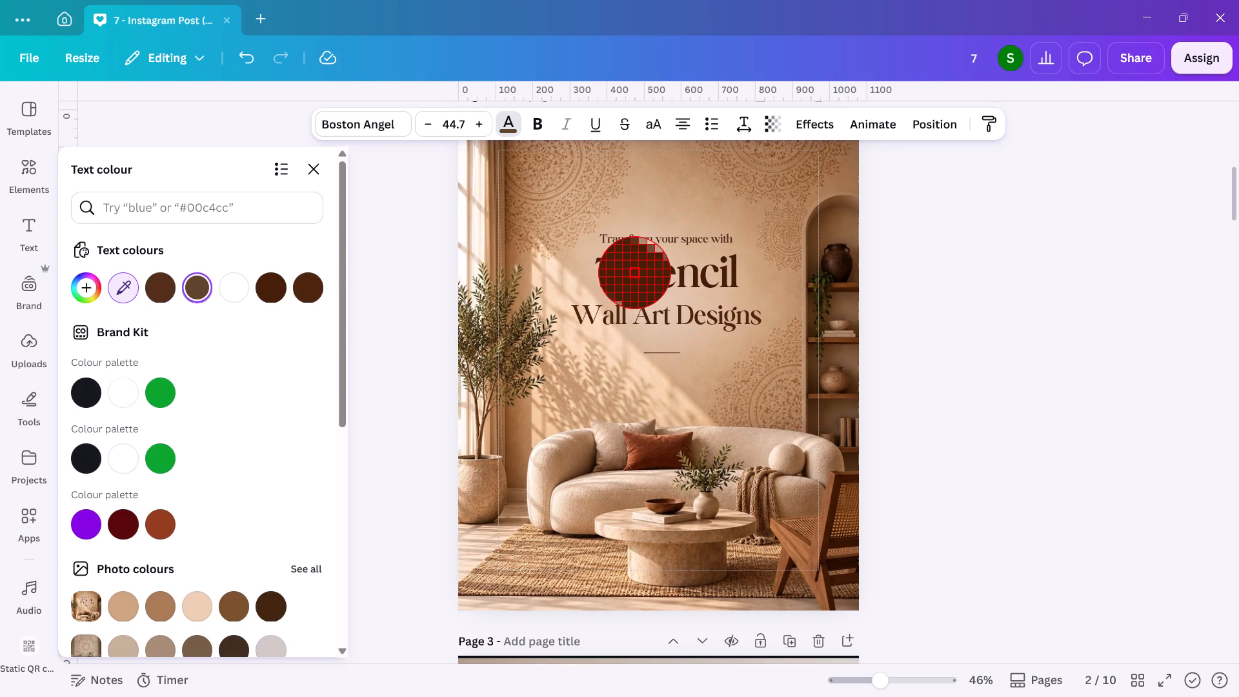
{"action": "left_click", "coordinate": [636, 273]}
{"action": "scroll", "coordinate": [636, 273], "scroll_direction": "down", "scroll_amount": 9}
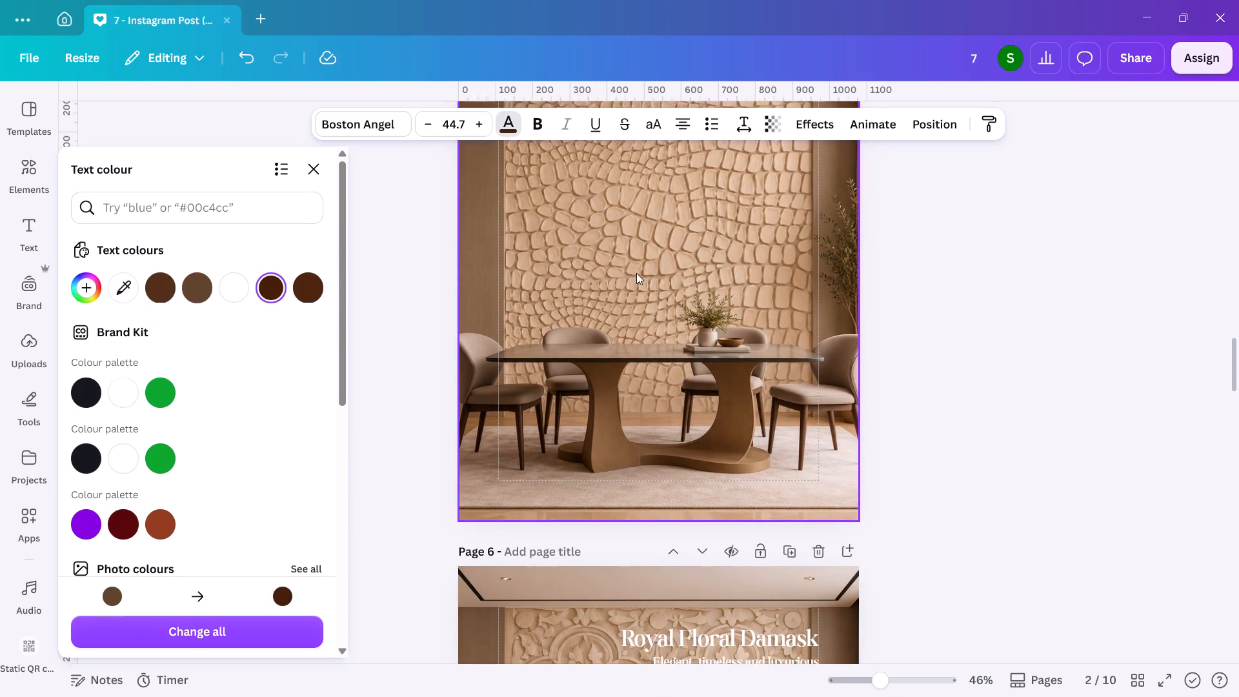
{"action": "scroll", "coordinate": [636, 273], "scroll_direction": "up", "scroll_amount": 1}
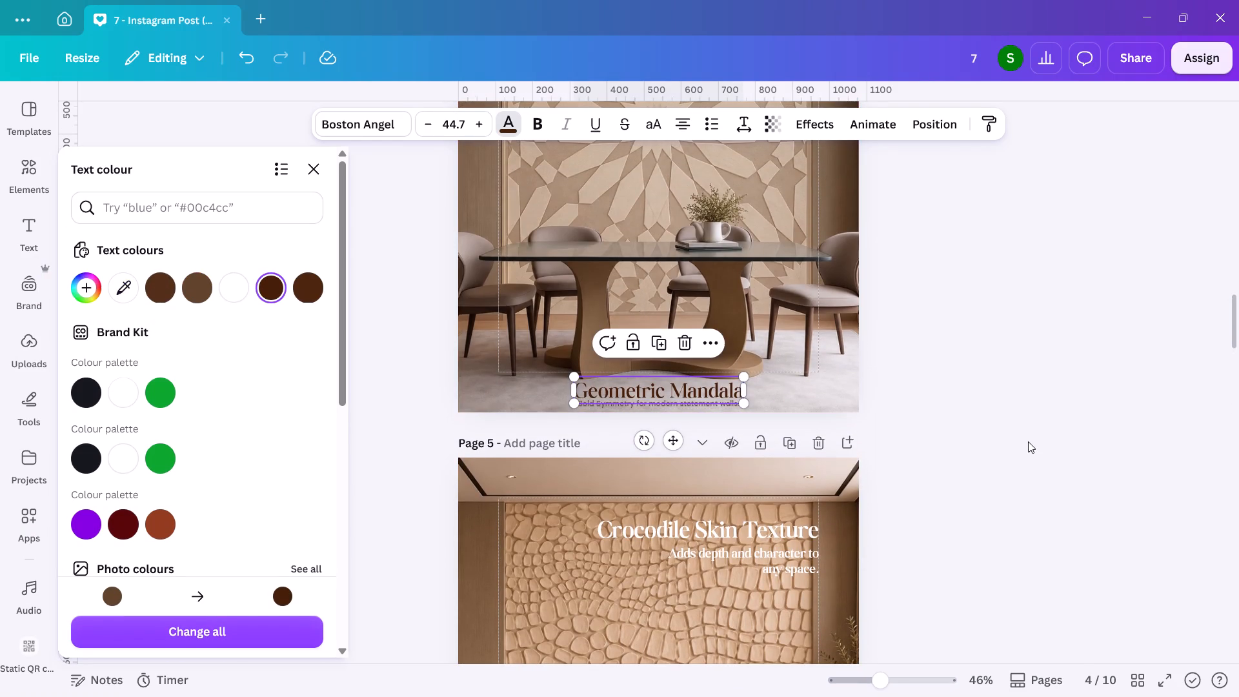
{"action": "double_click", "coordinate": [1028, 441]}
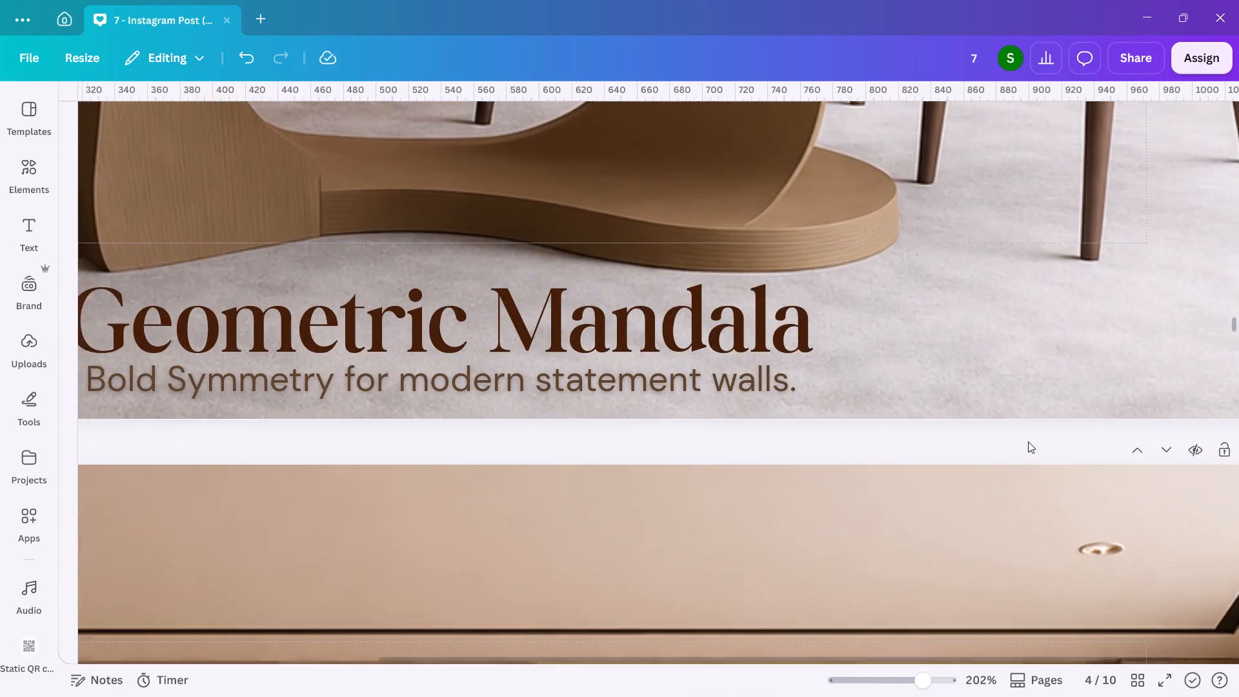
Move the page 4 title up slightly to add space between it and the tagline.
{"action": "scroll", "coordinate": [663, 327], "scroll_direction": "right", "scroll_amount": 2}
{"action": "left_click_drag", "start_coordinate": [663, 319], "coordinate": [663, 318]}
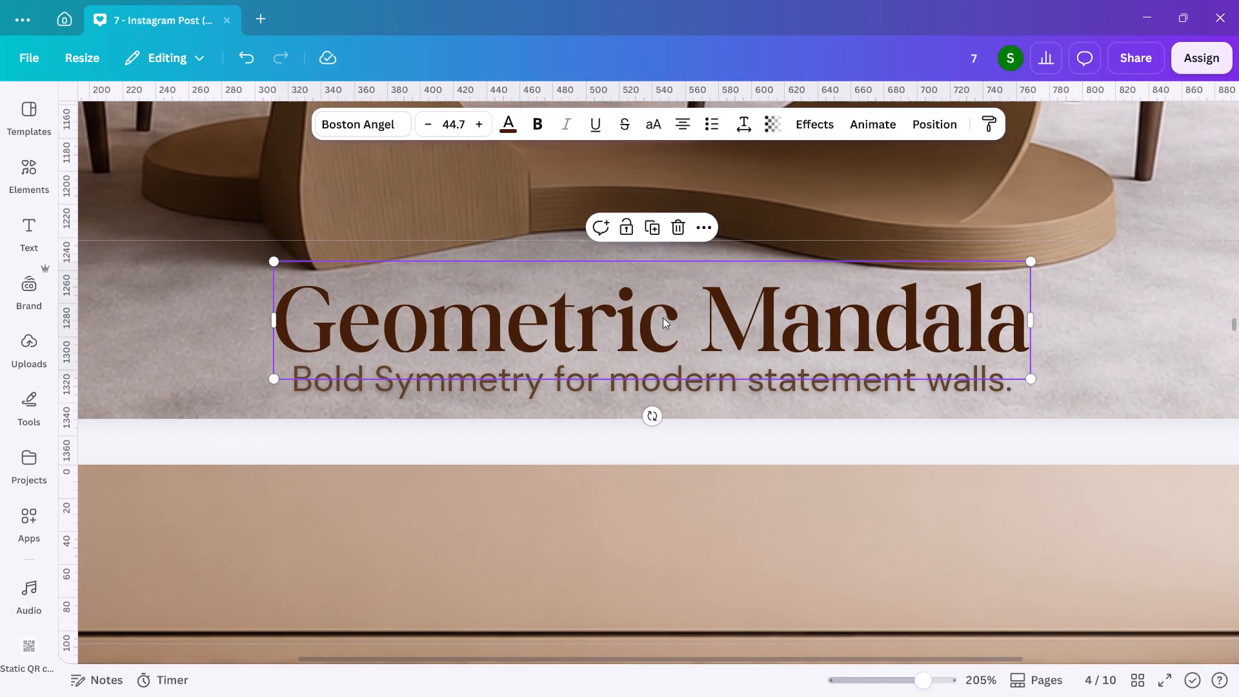
{"action": "left_click_drag", "start_coordinate": [663, 318], "coordinate": [663, 312]}
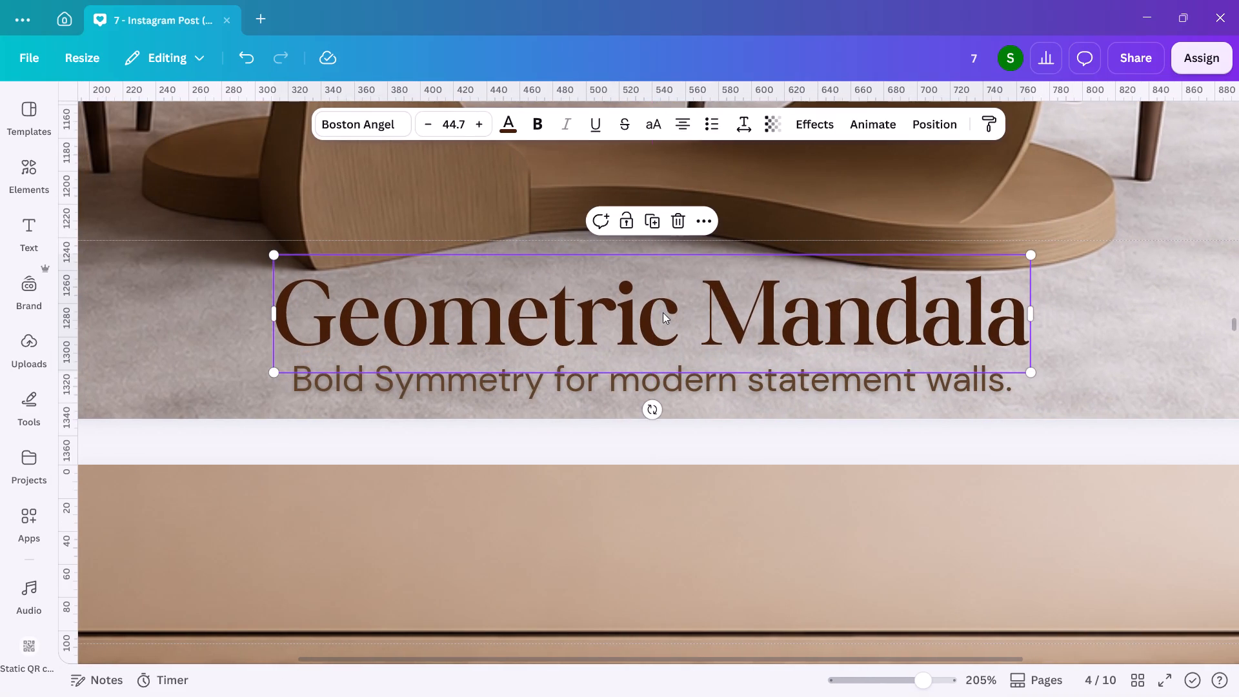
{"action": "left_click", "coordinate": [648, 386]}
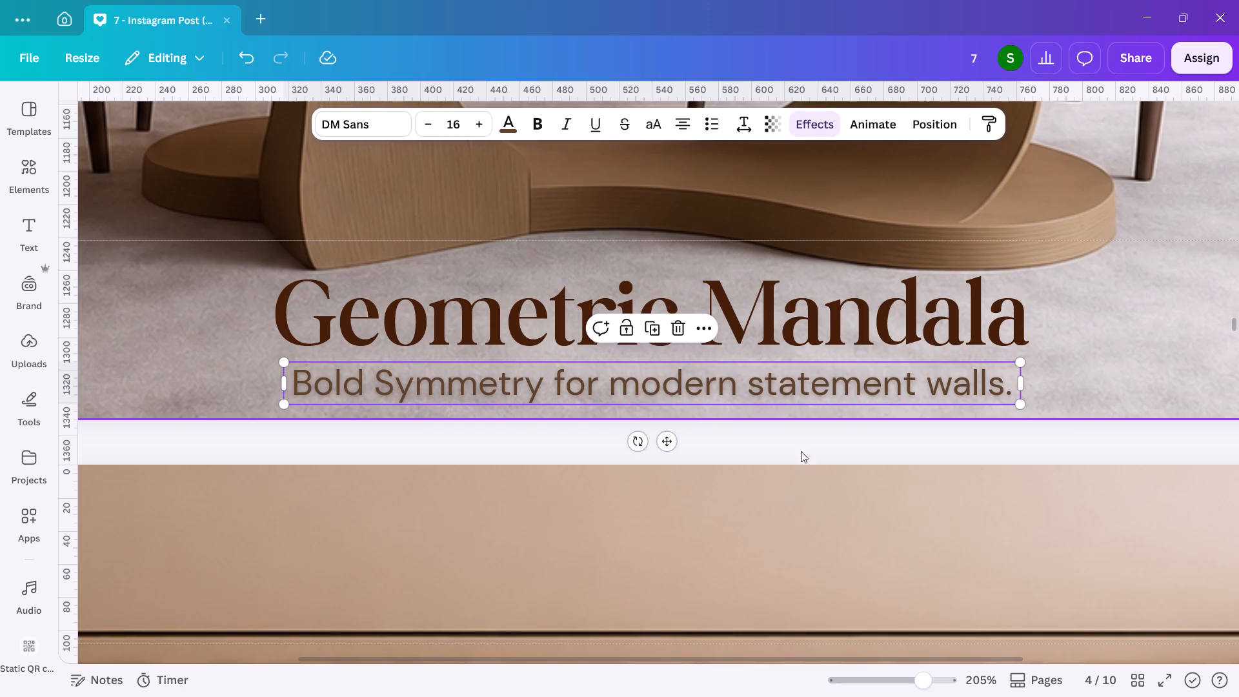
{"action": "double_click", "coordinate": [763, 449]}
Compare the title and tagline styling on page 4 with the version on page 3.
{"action": "scroll", "coordinate": [763, 449], "scroll_direction": "up", "scroll_amount": 2}
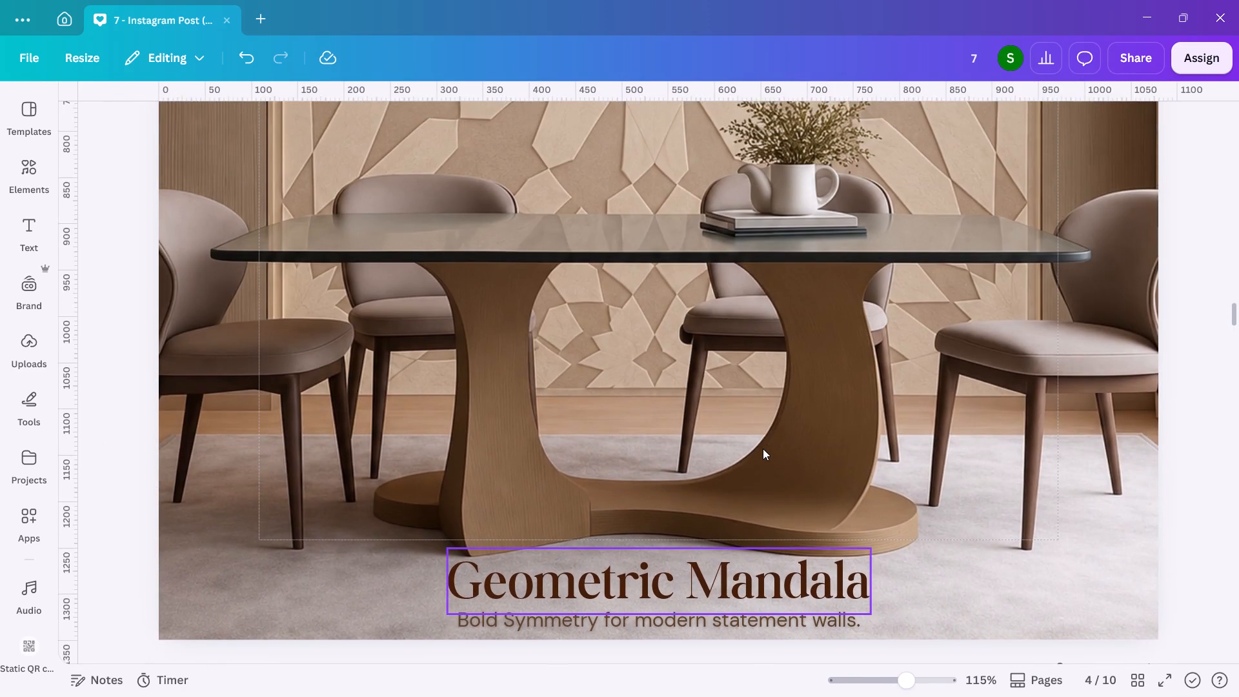
{"action": "scroll", "coordinate": [763, 449], "scroll_direction": "up", "scroll_amount": 1}
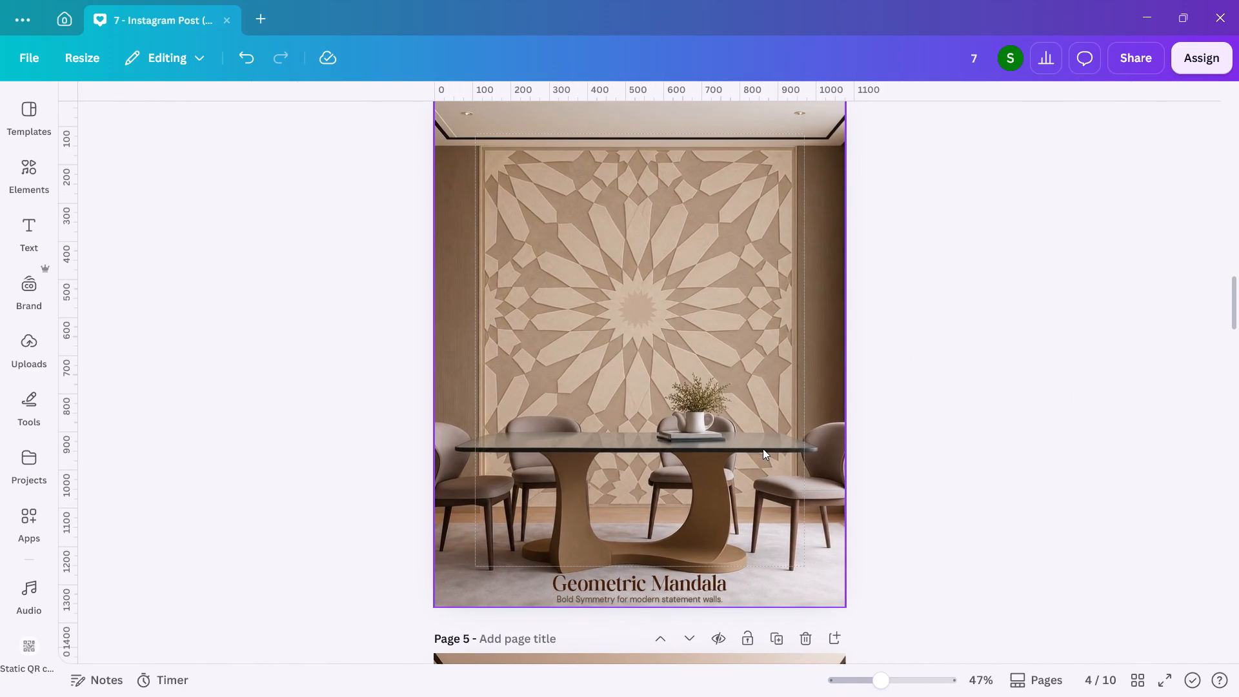
{"action": "double_click", "coordinate": [954, 545]}
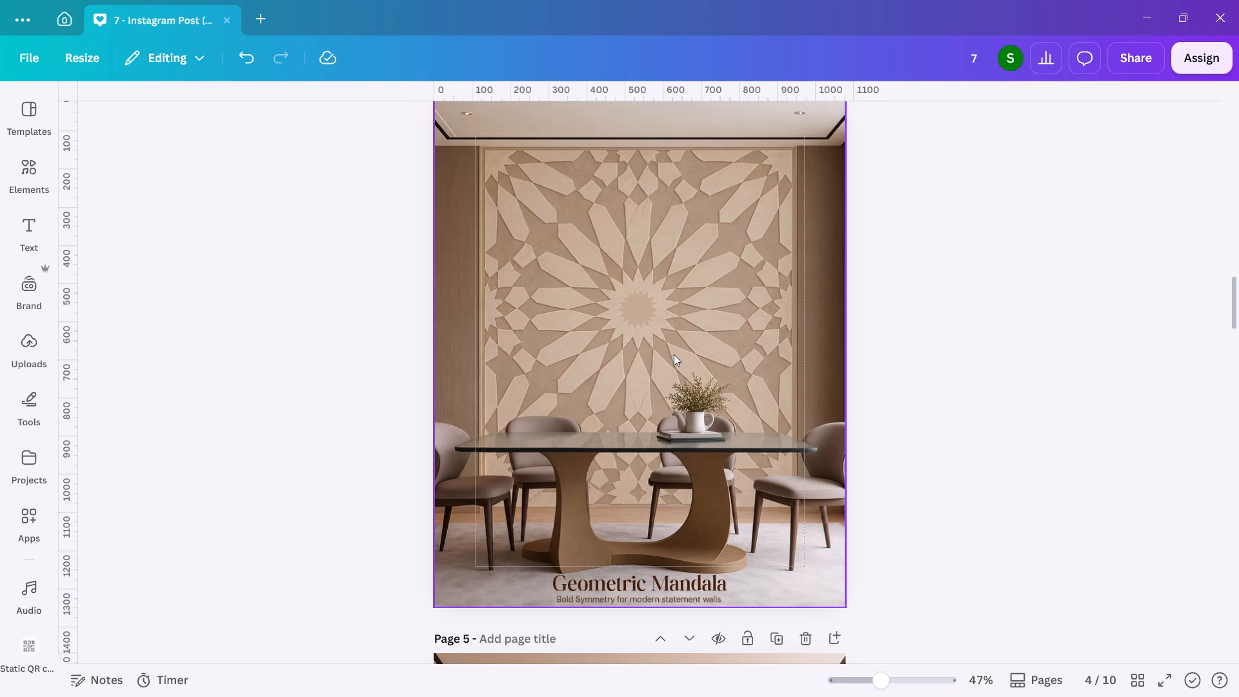
{"action": "scroll", "coordinate": [674, 354], "scroll_direction": "up", "scroll_amount": 6}
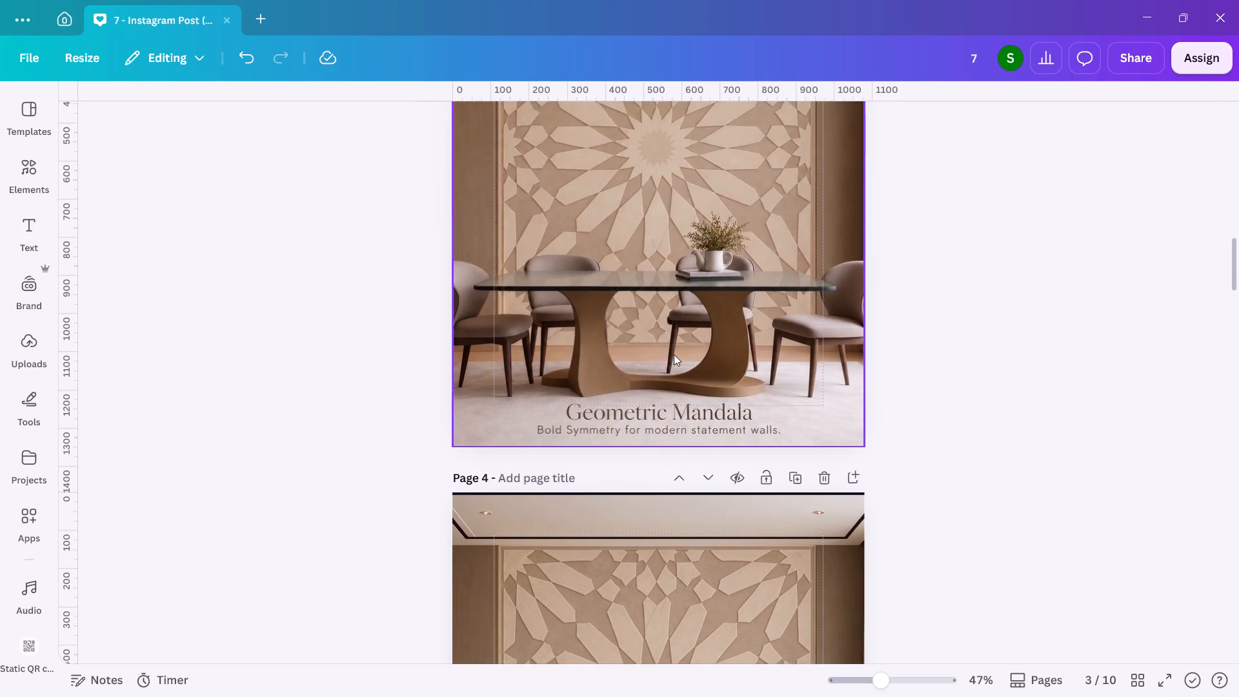
{"action": "scroll", "coordinate": [674, 354], "scroll_direction": "up", "scroll_amount": 1}
{"action": "scroll", "coordinate": [781, 466], "scroll_direction": "down", "scroll_amount": 3}
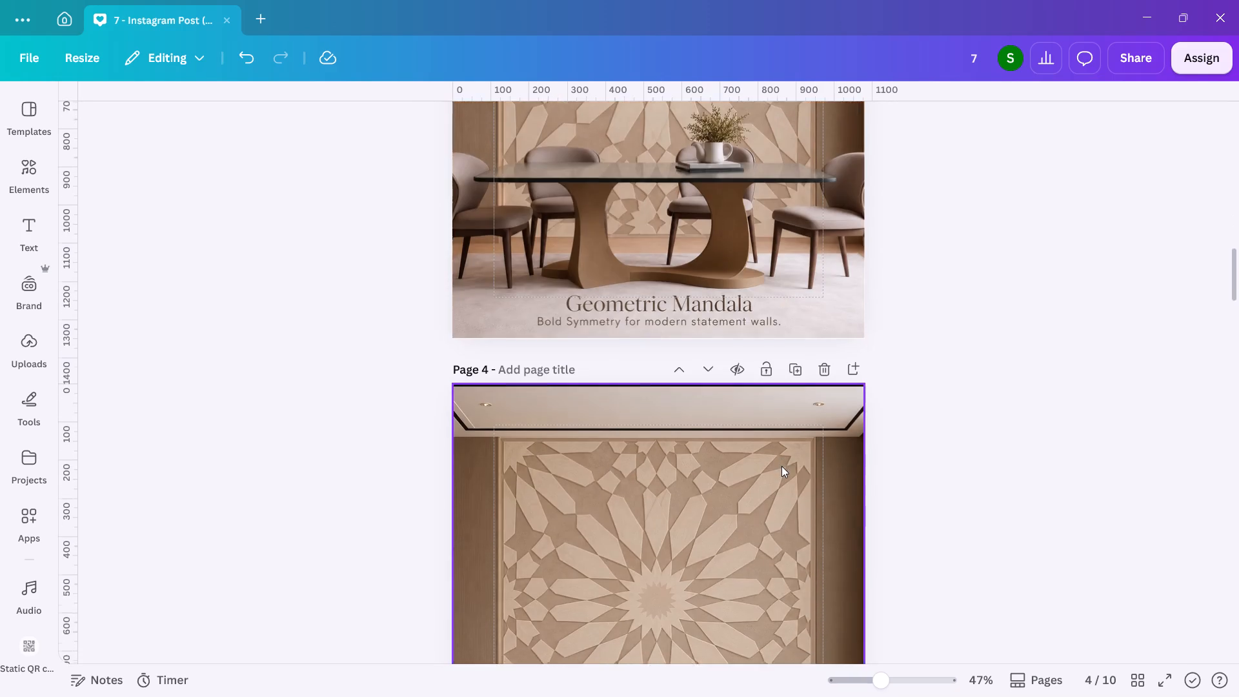
{"action": "scroll", "coordinate": [781, 466], "scroll_direction": "down", "scroll_amount": 6}
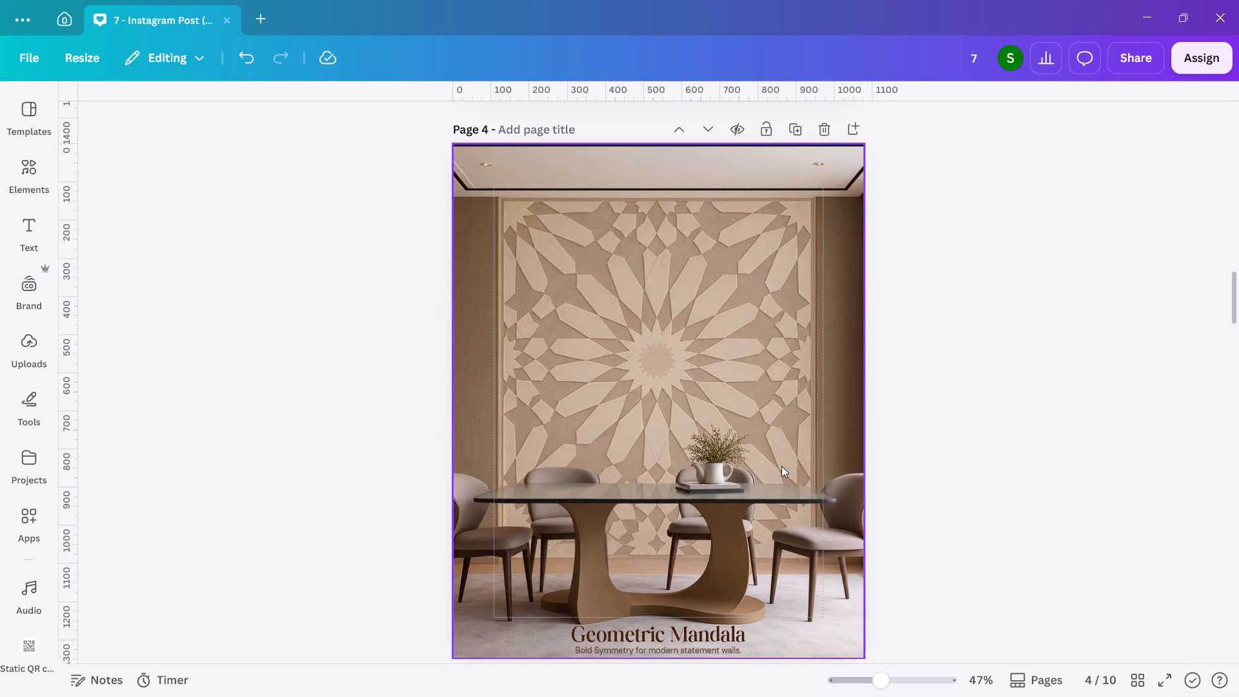
{"action": "scroll", "coordinate": [781, 466], "scroll_direction": "down", "scroll_amount": 1}
Group the page 4 title and tagline, and move the group up to the centre of the mandala pattern, keeping it horizontally centred.
{"action": "left_click", "coordinate": [655, 625]}
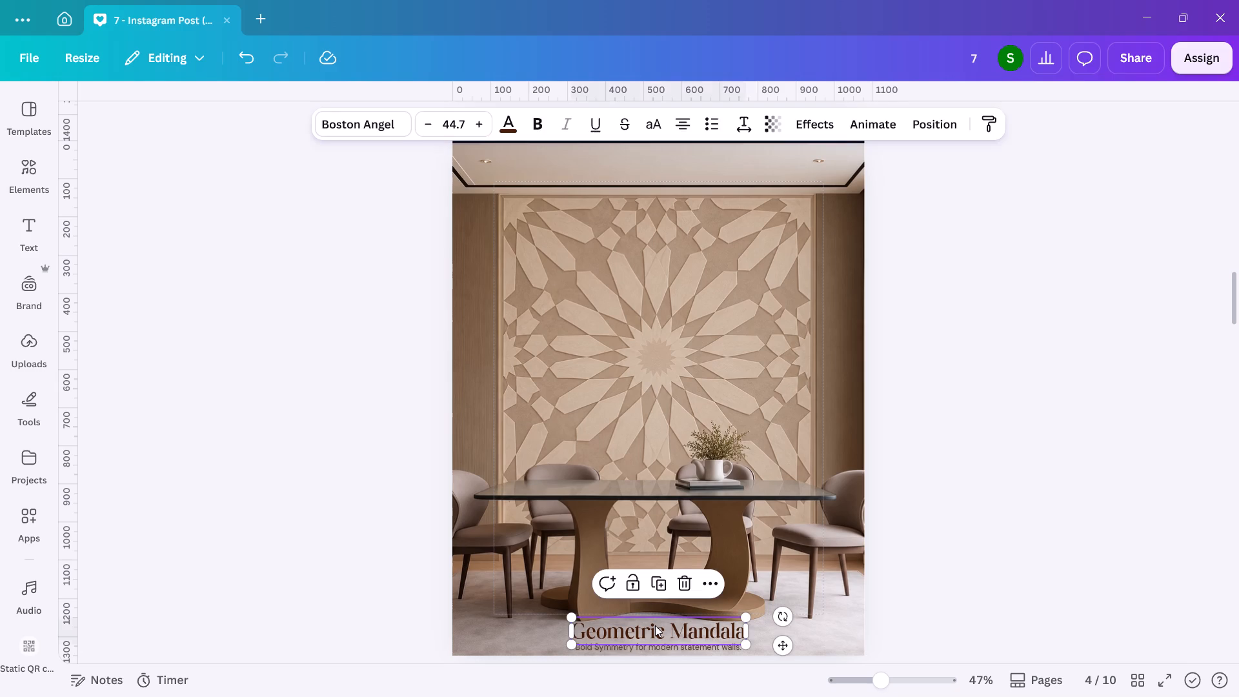
{"action": "left_click", "coordinate": [662, 644], "text": "shift"}
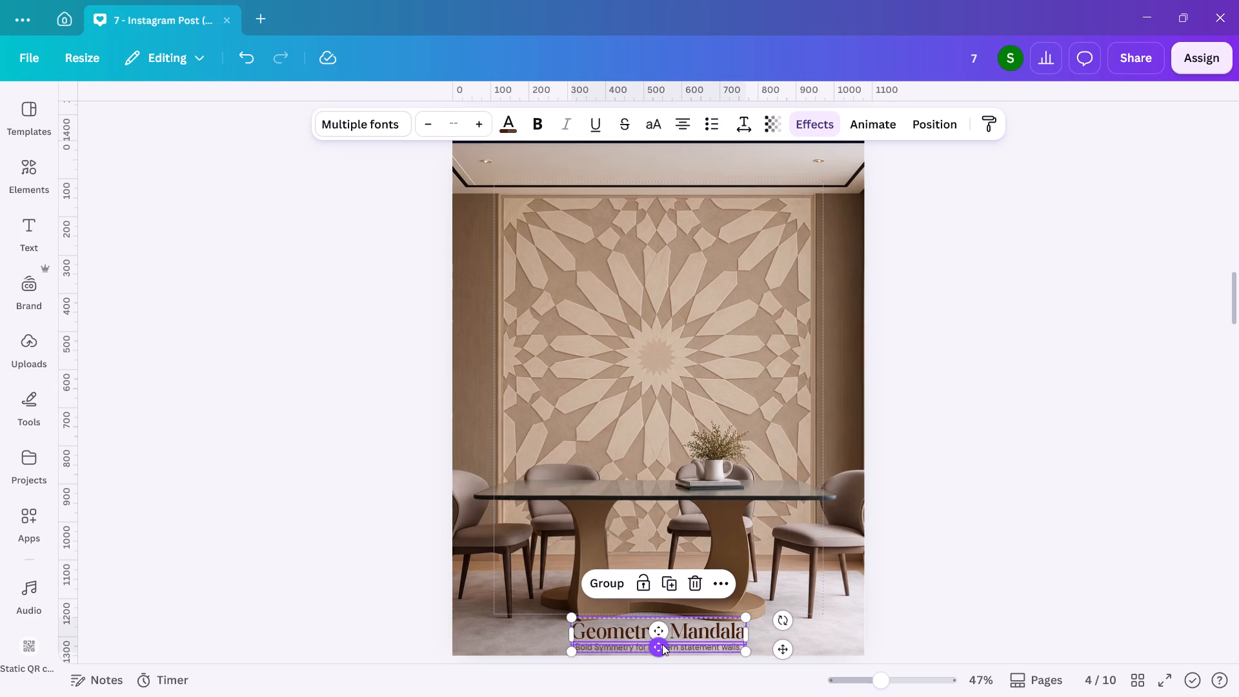
{"action": "left_click", "coordinate": [609, 588]}
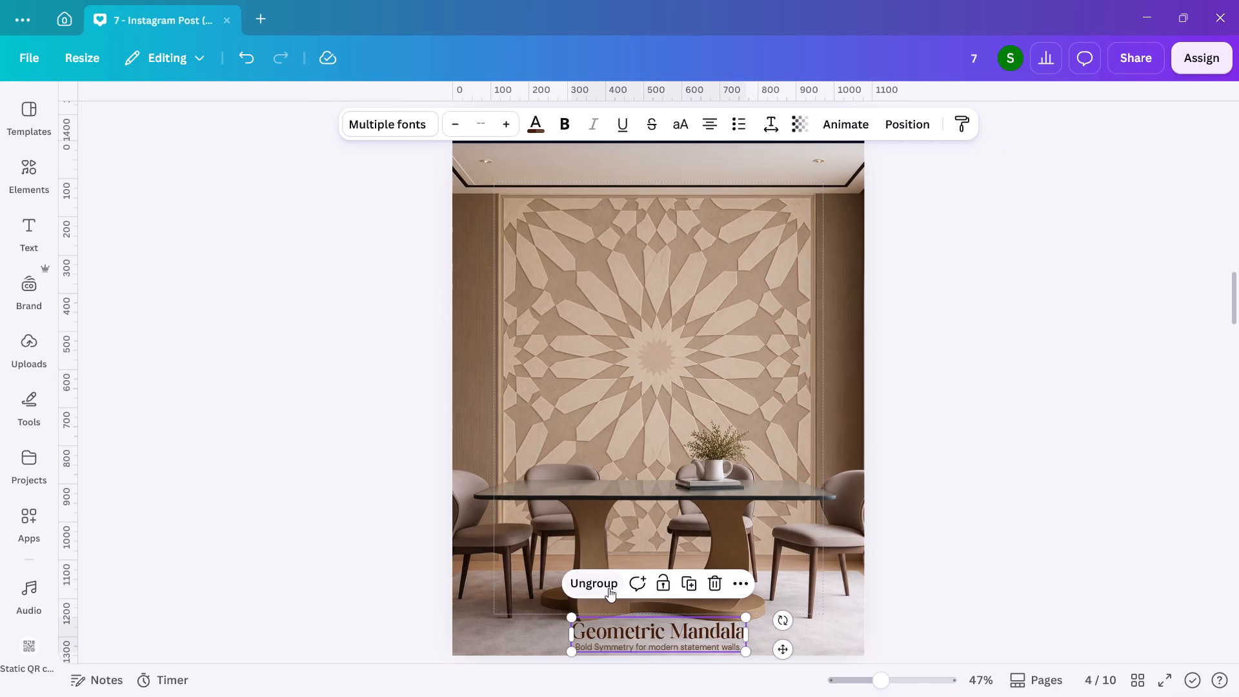
{"action": "left_click_drag", "start_coordinate": [636, 627], "coordinate": [639, 356]}
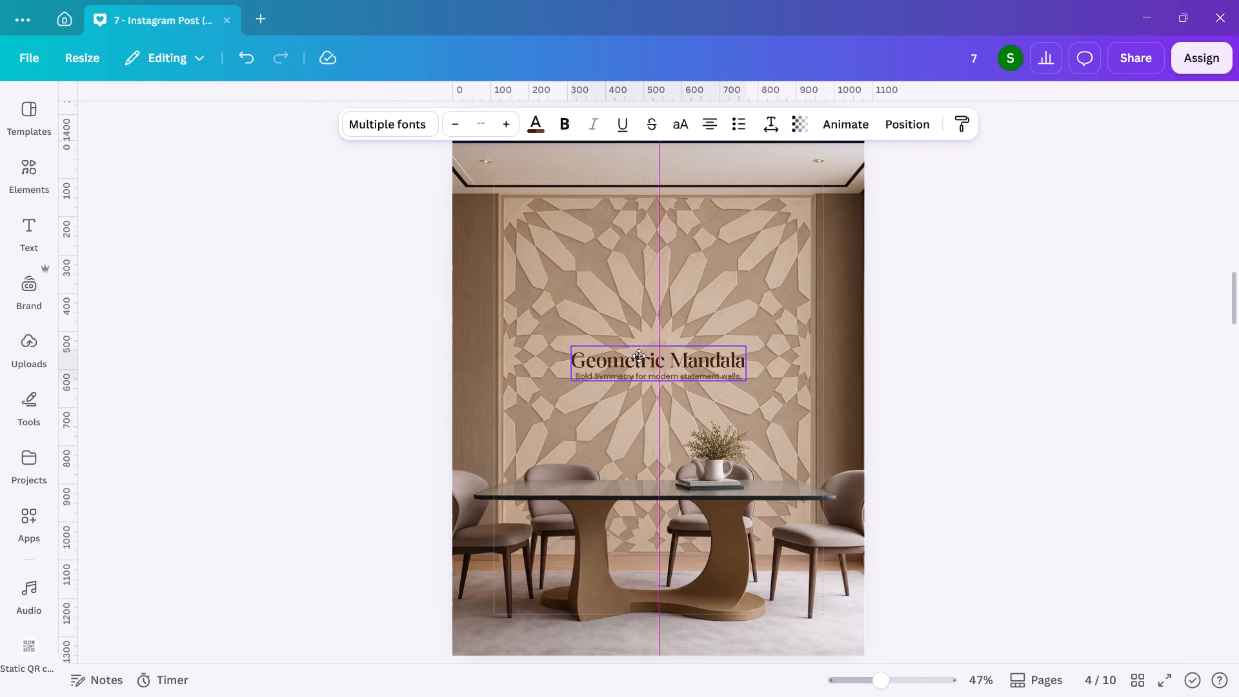
{"action": "left_click_drag", "start_coordinate": [639, 356], "coordinate": [640, 352]}
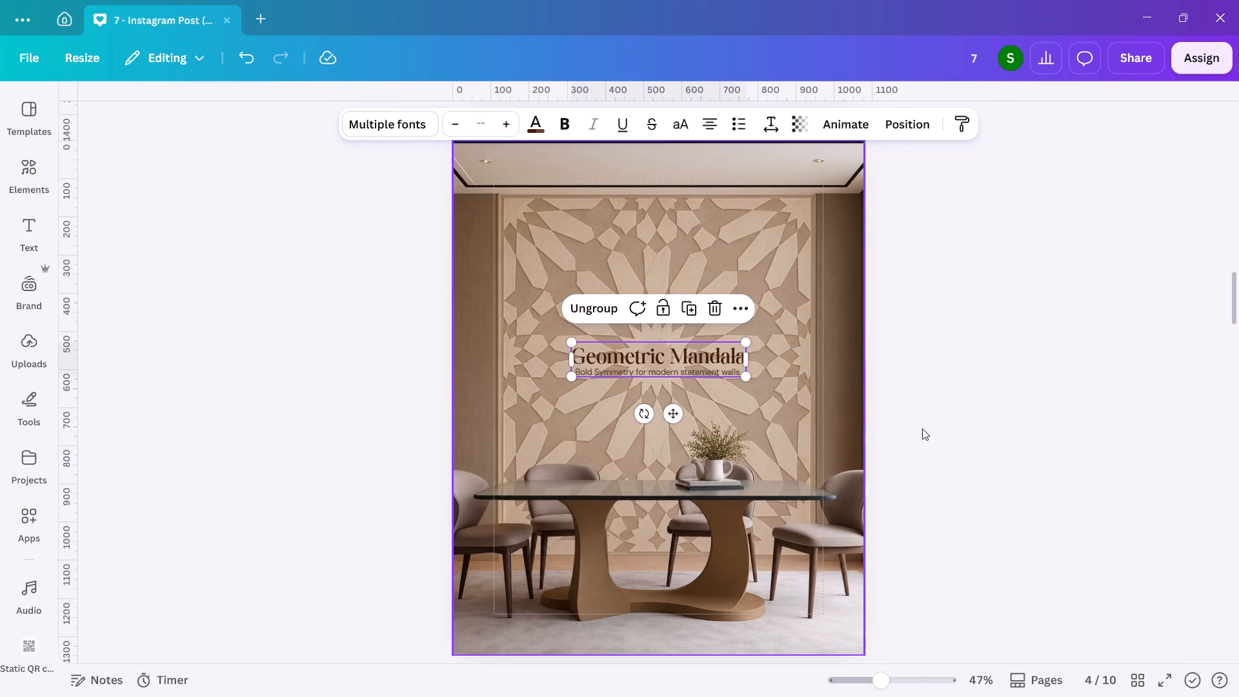
{"action": "left_click", "coordinate": [925, 431]}
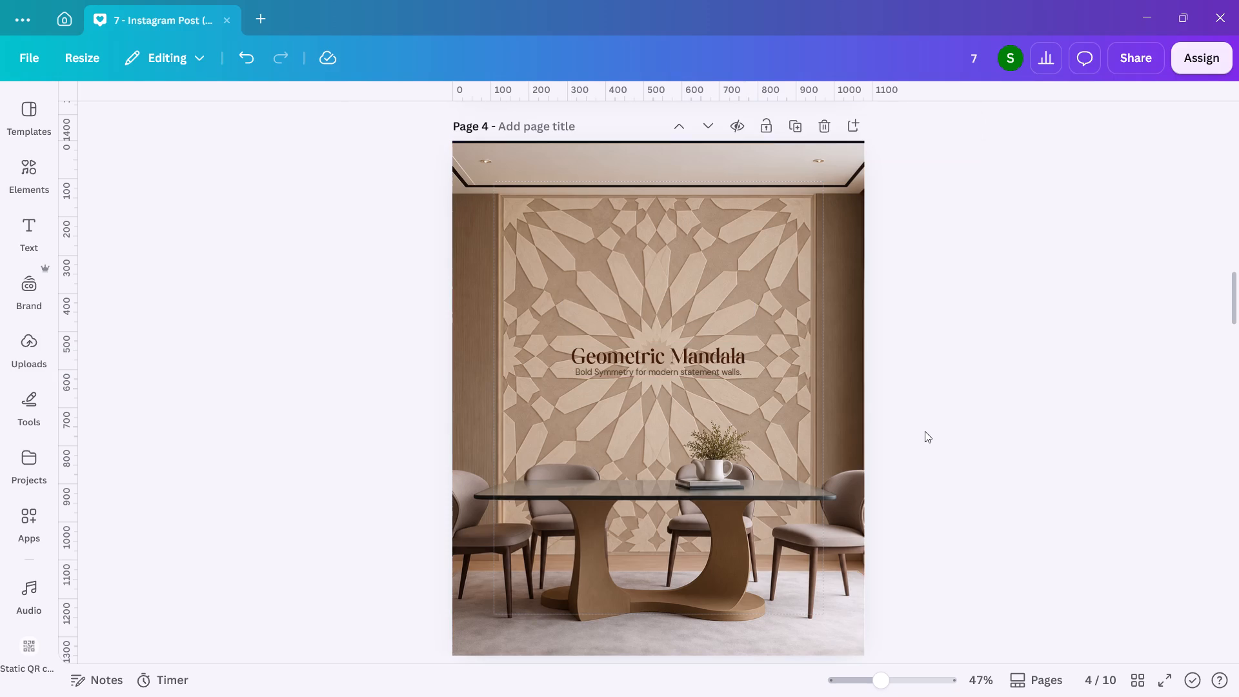
Add a square shape behind the grouped title and tagline, and resize it to a slim rectangle about 527 px wide that frames both lines.
{"action": "left_click", "coordinate": [714, 355]}
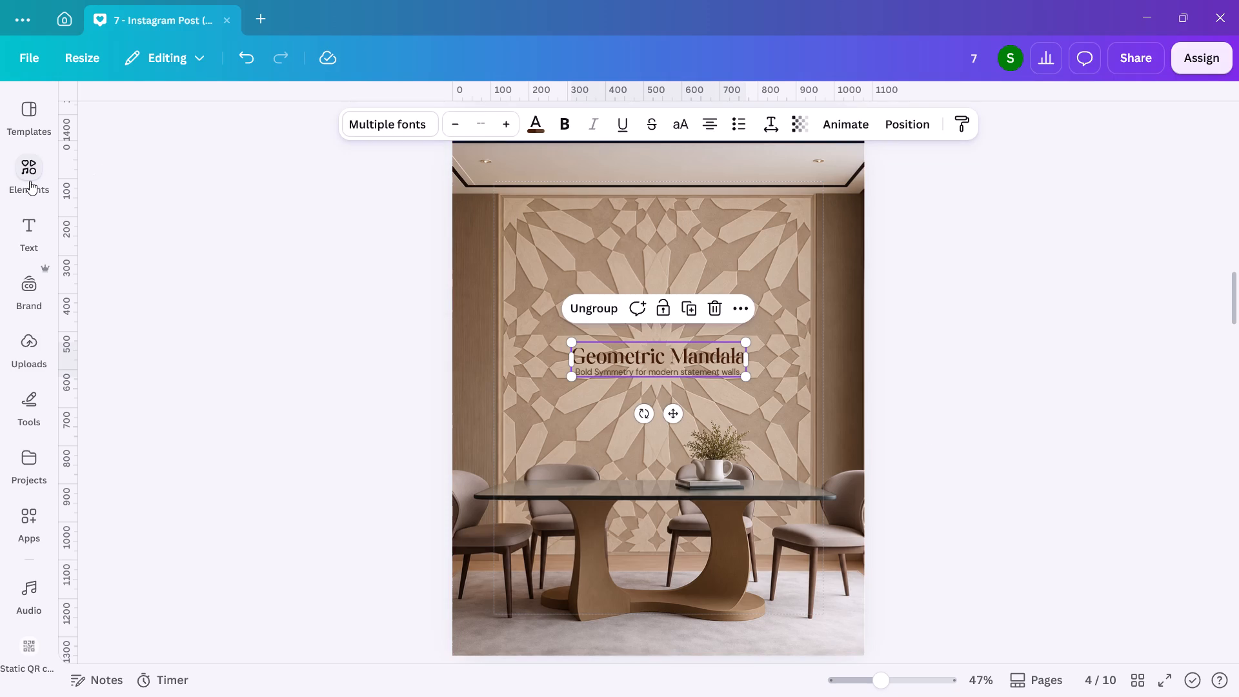
{"action": "left_click", "coordinate": [30, 181]}
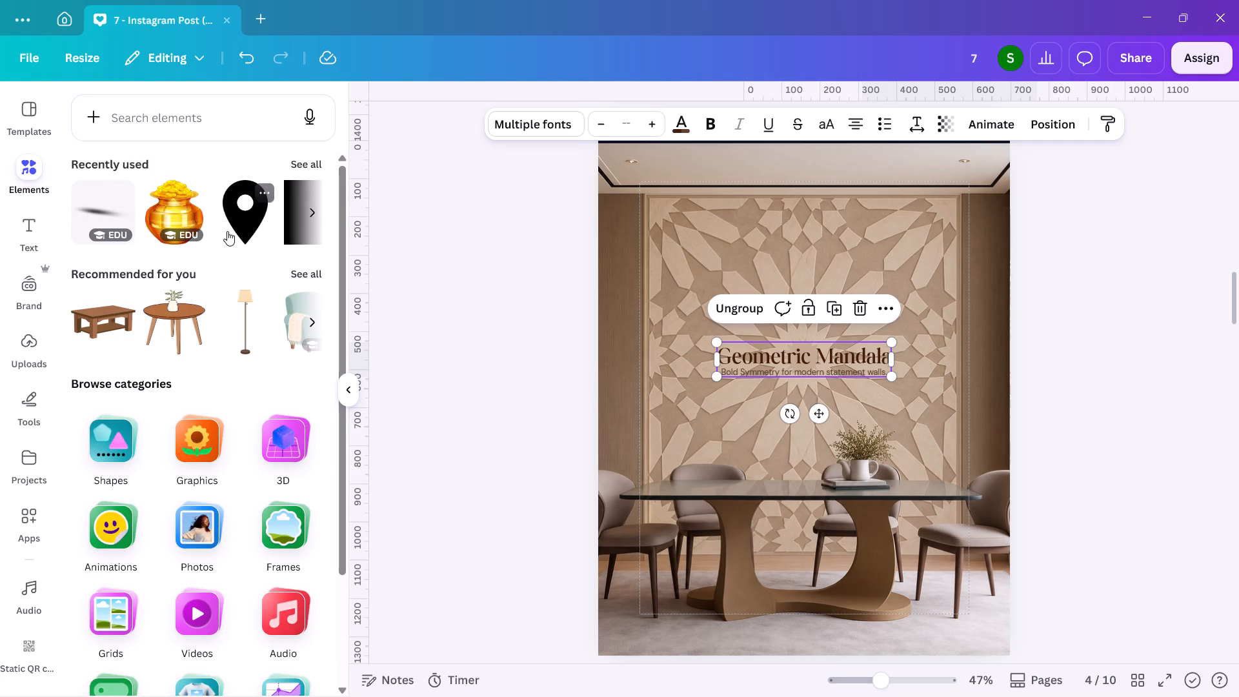
{"action": "left_click", "coordinate": [294, 234]}
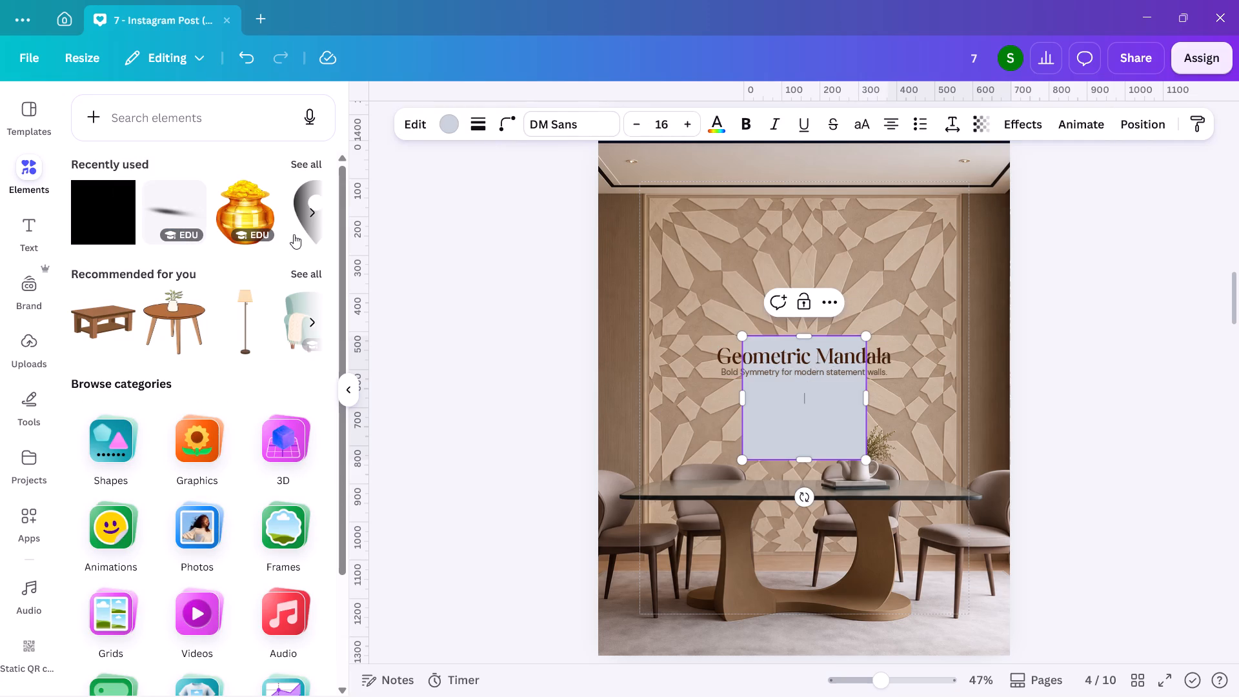
{"action": "left_click_drag", "start_coordinate": [743, 403], "coordinate": [723, 402]}
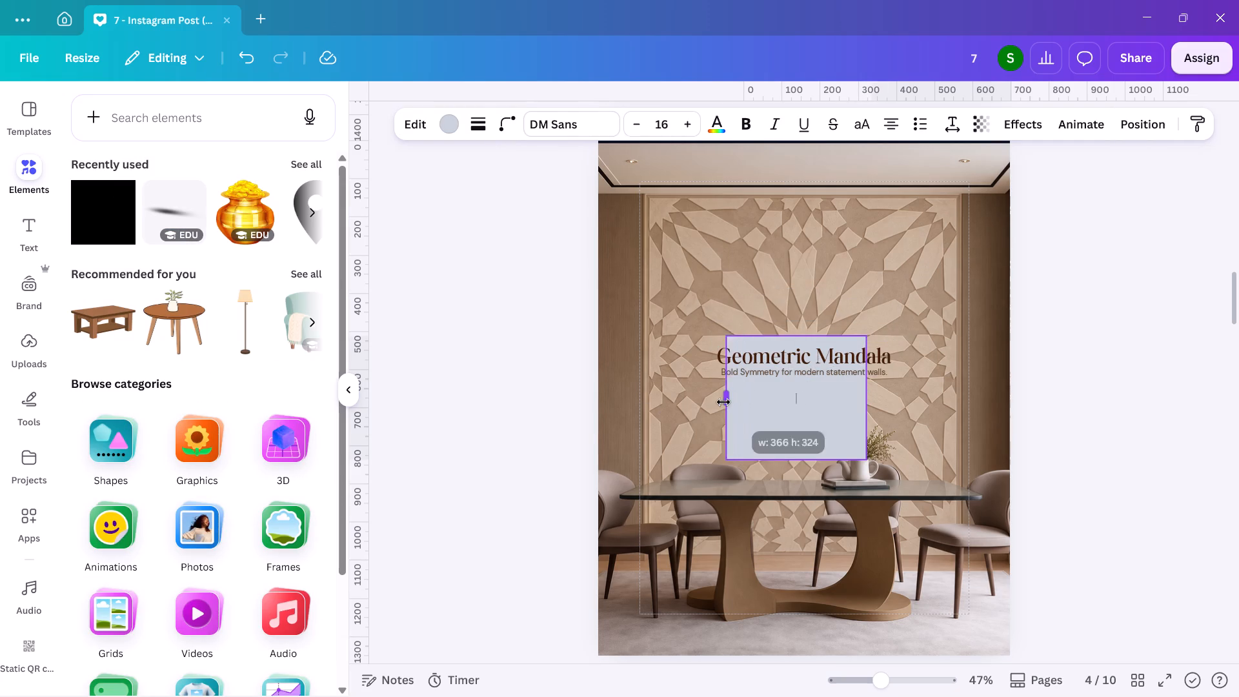
{"action": "left_click_drag", "start_coordinate": [723, 402], "coordinate": [707, 400]}
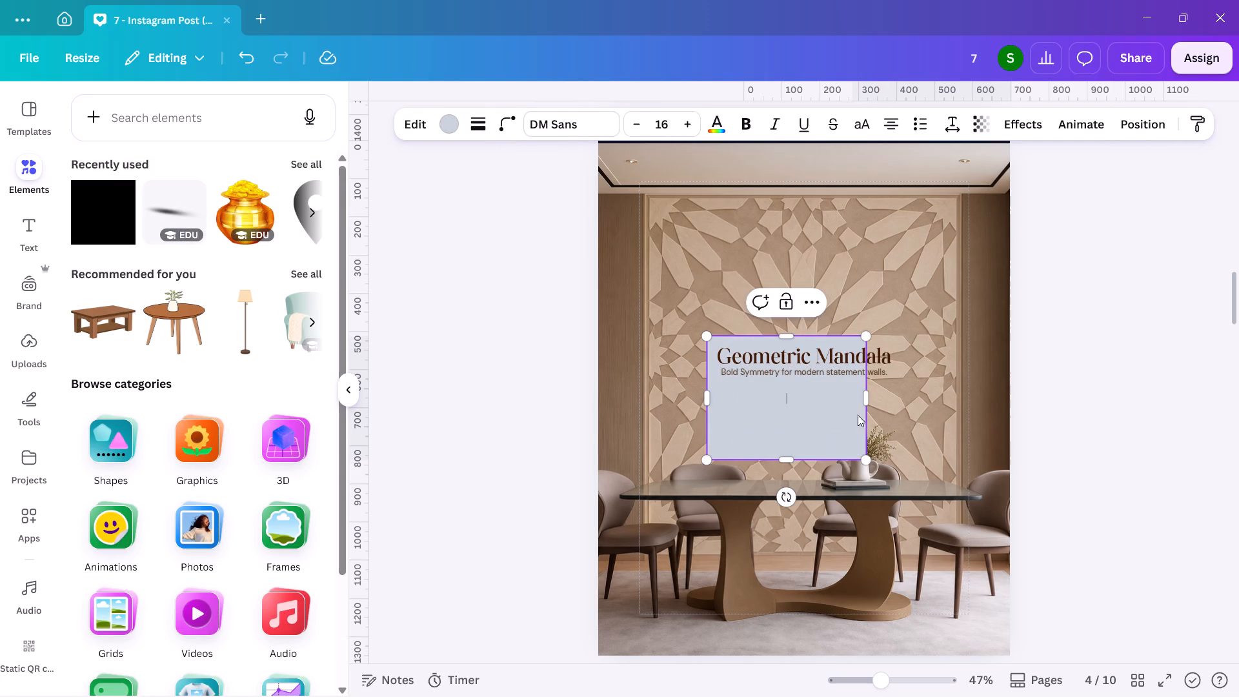
{"action": "left_click_drag", "start_coordinate": [869, 403], "coordinate": [911, 410]}
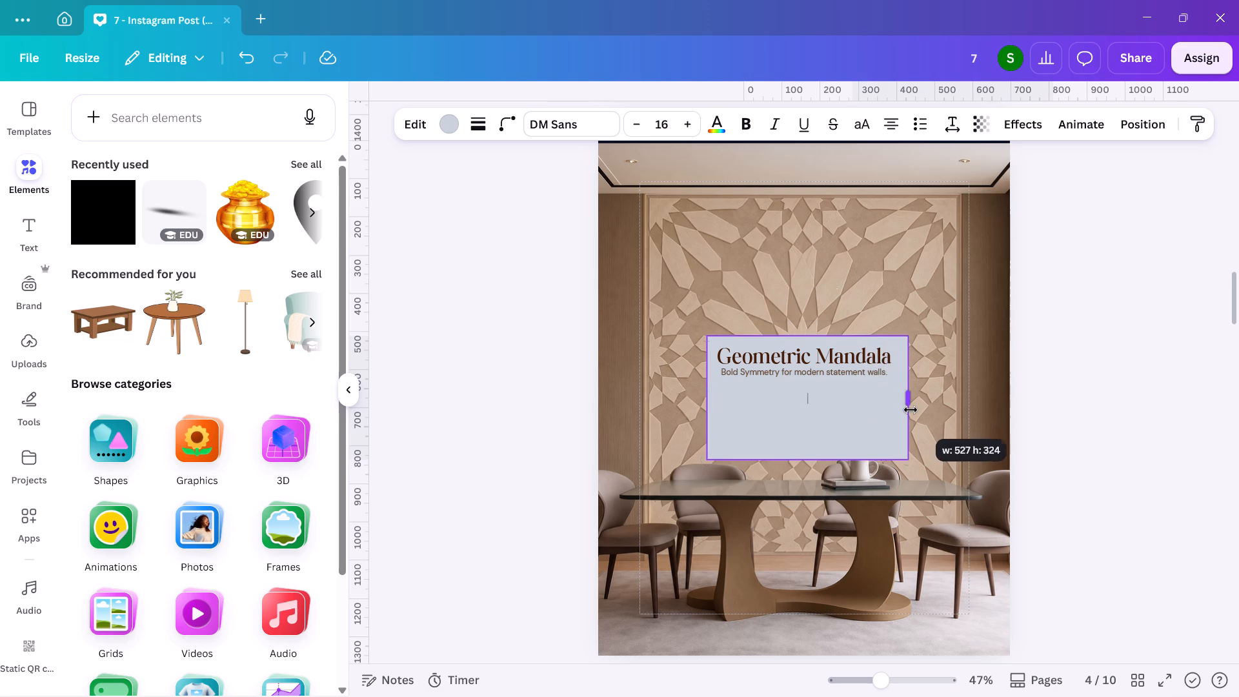
{"action": "left_click_drag", "start_coordinate": [807, 461], "coordinate": [812, 407]}
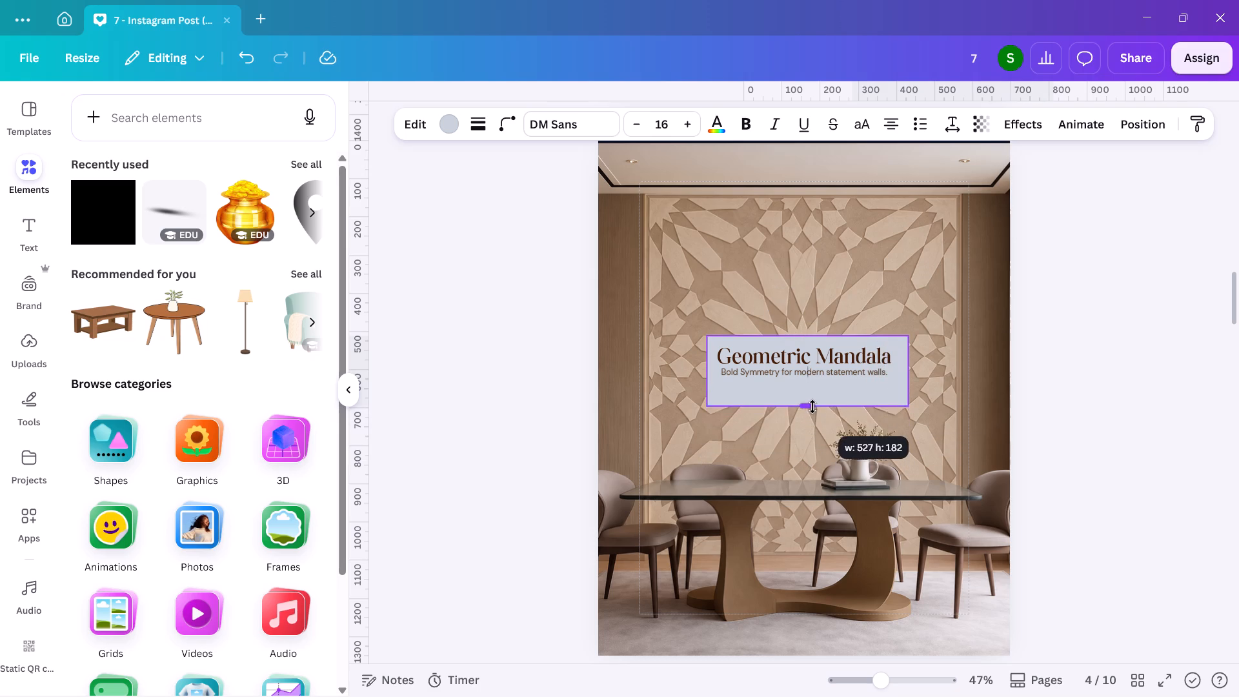
{"action": "left_click_drag", "start_coordinate": [812, 407], "coordinate": [812, 398]}
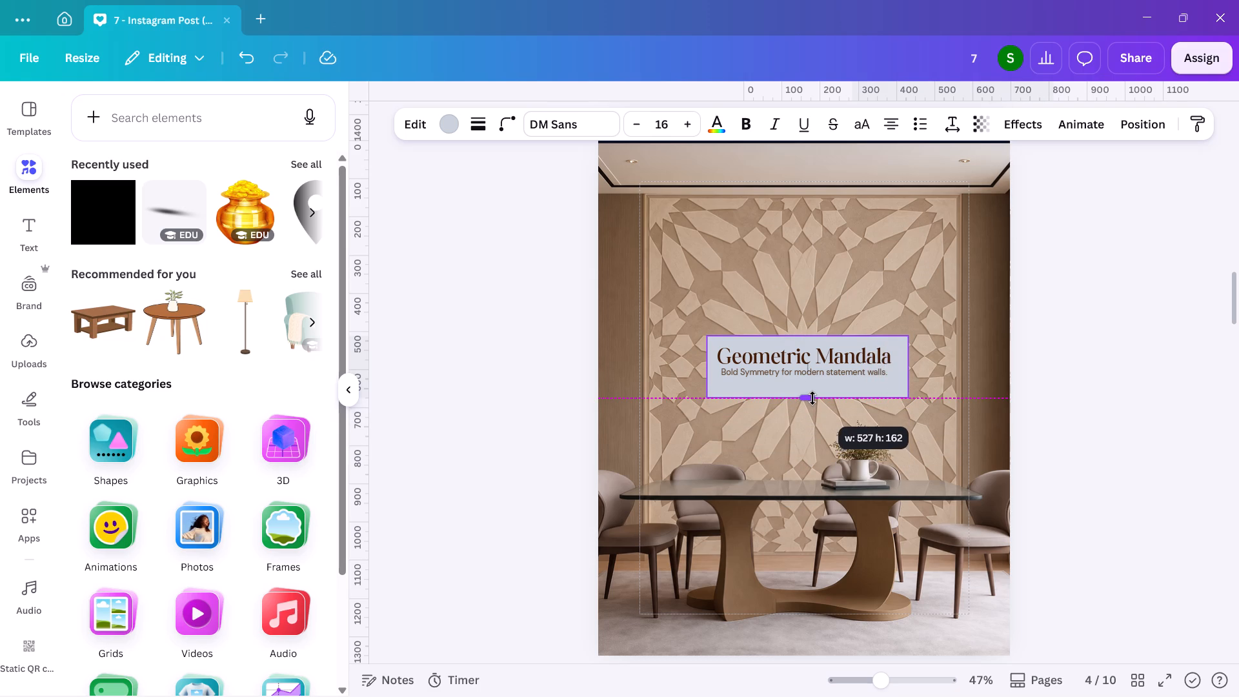
{"action": "left_click_drag", "start_coordinate": [812, 398], "coordinate": [812, 392]}
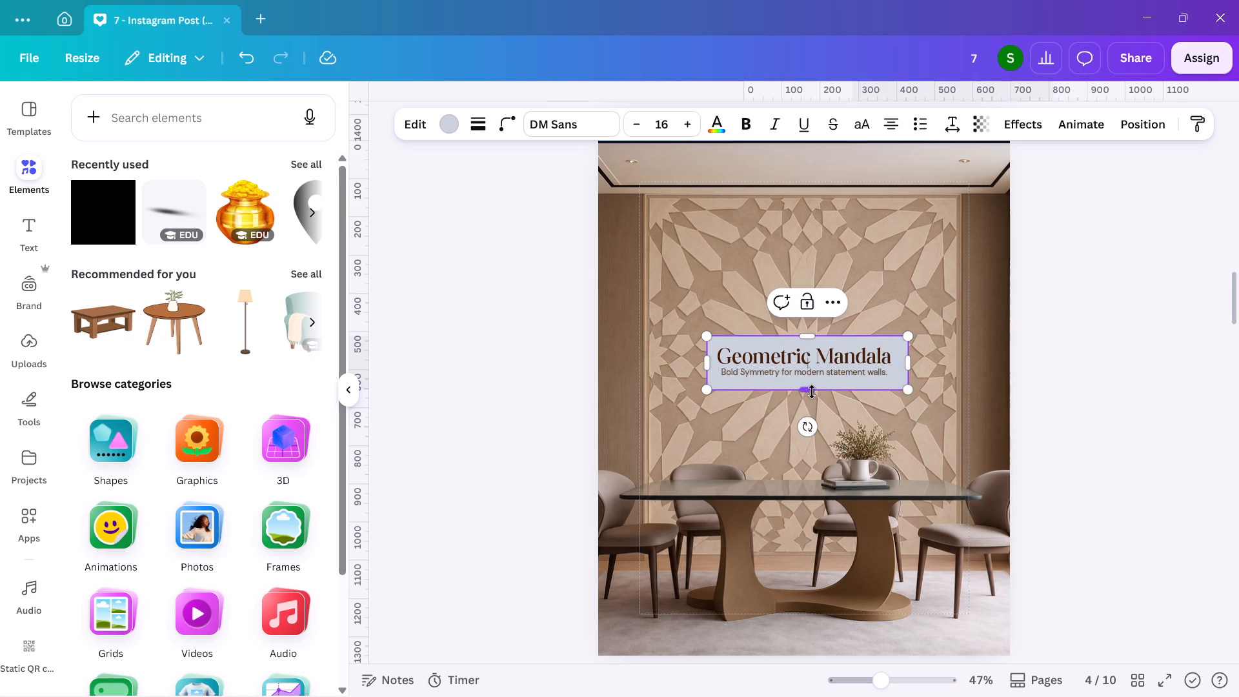
Fill the rectangle behind the page 4 text with a medium brown from the photo colours, and set its transparency to 37.
{"action": "left_click", "coordinate": [447, 126]}
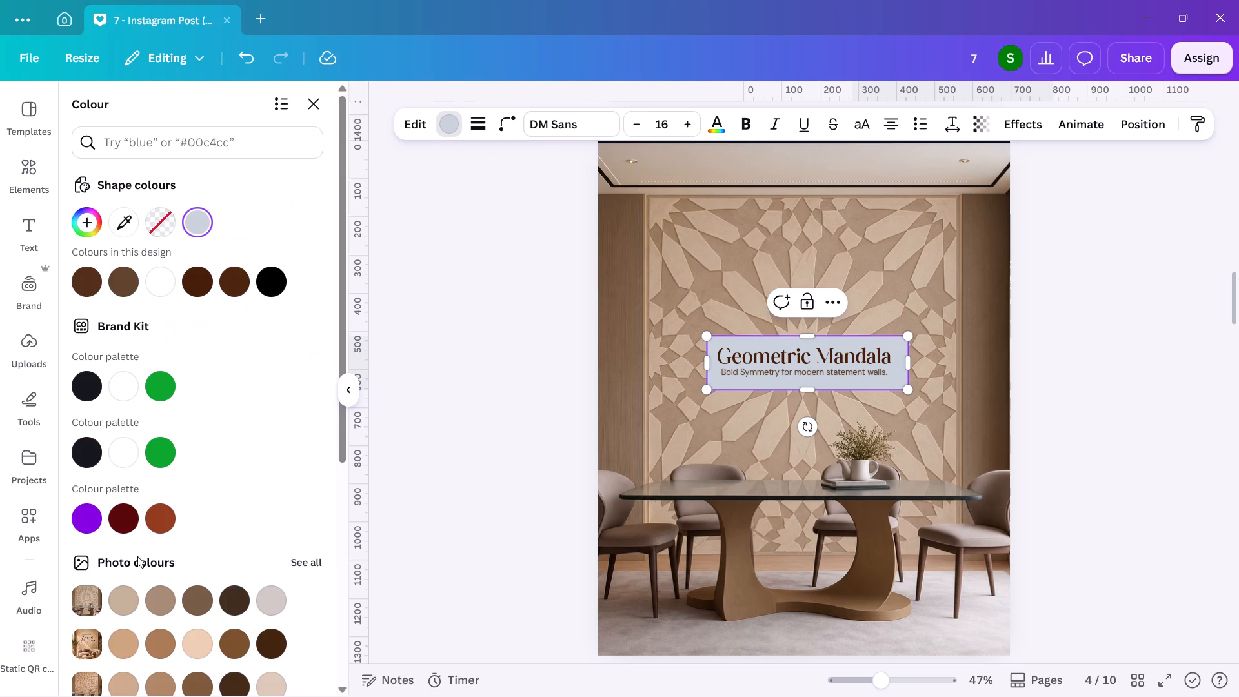
{"action": "left_click", "coordinate": [124, 604]}
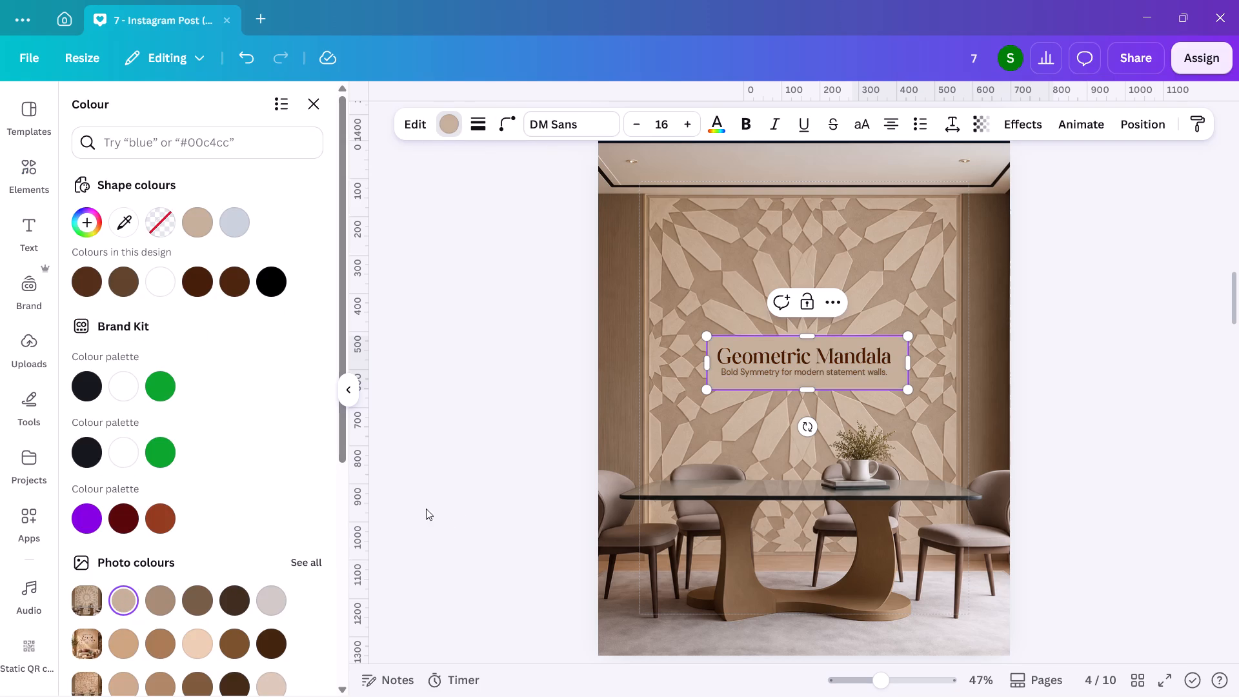
{"action": "left_click", "coordinate": [158, 641]}
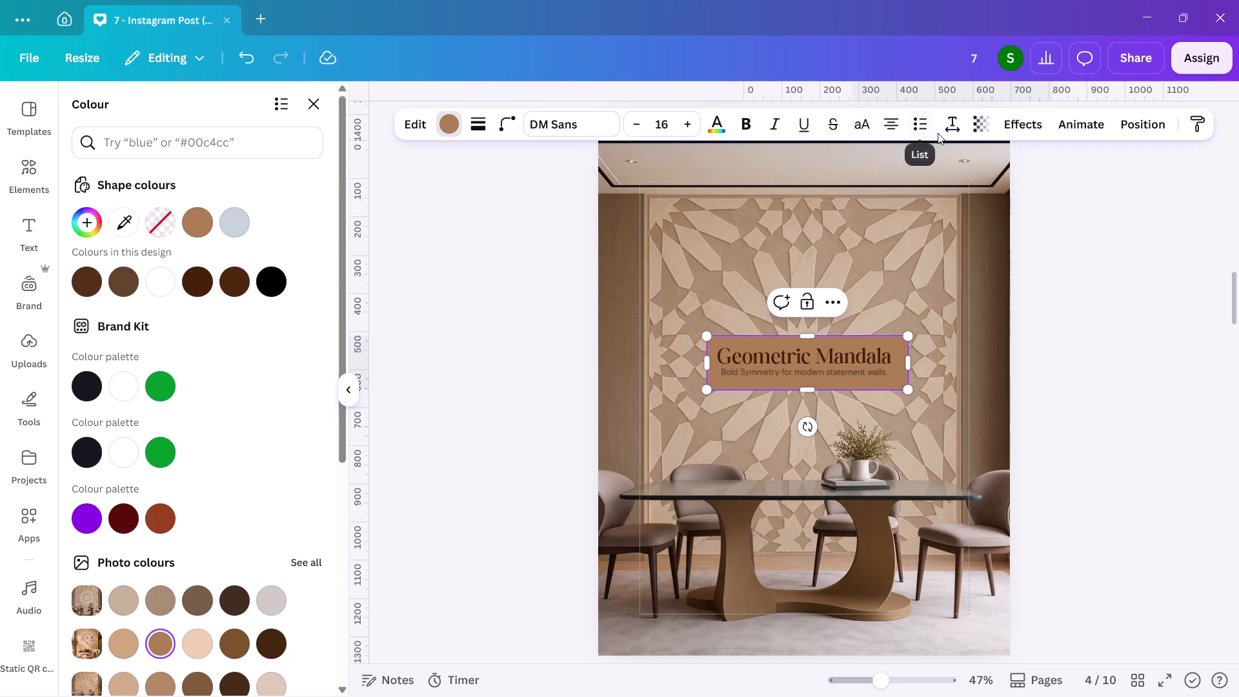
{"action": "left_click", "coordinate": [978, 130]}
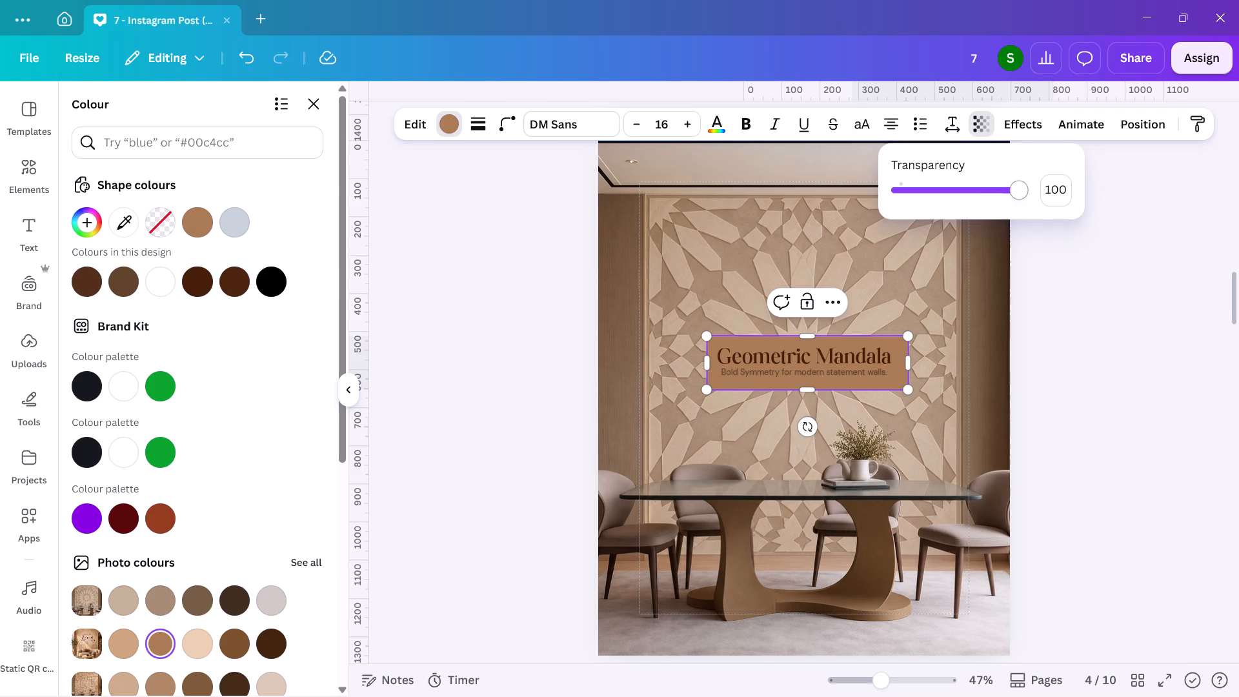
{"action": "left_click_drag", "start_coordinate": [1023, 190], "coordinate": [940, 196]}
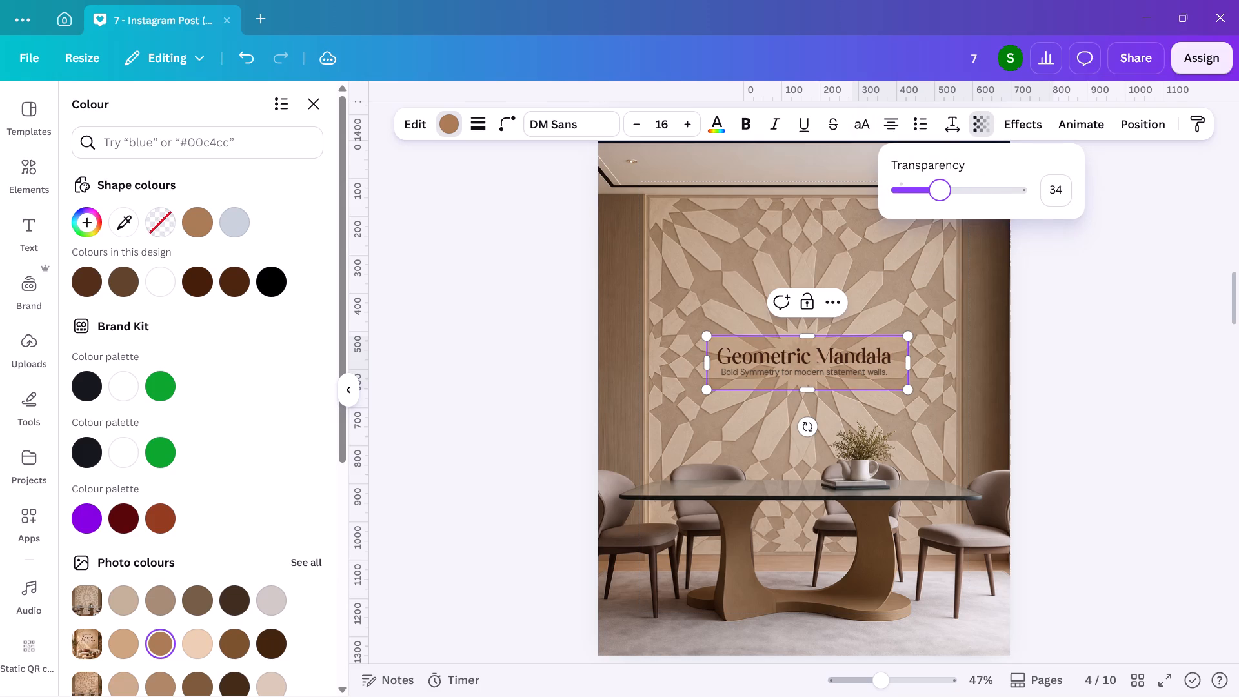
{"action": "left_click_drag", "start_coordinate": [940, 196], "coordinate": [943, 196]}
Fully round the rectangle's corners into a pill shape, and add a solid outline with stroke weight 4.
{"action": "left_click", "coordinate": [496, 118]}
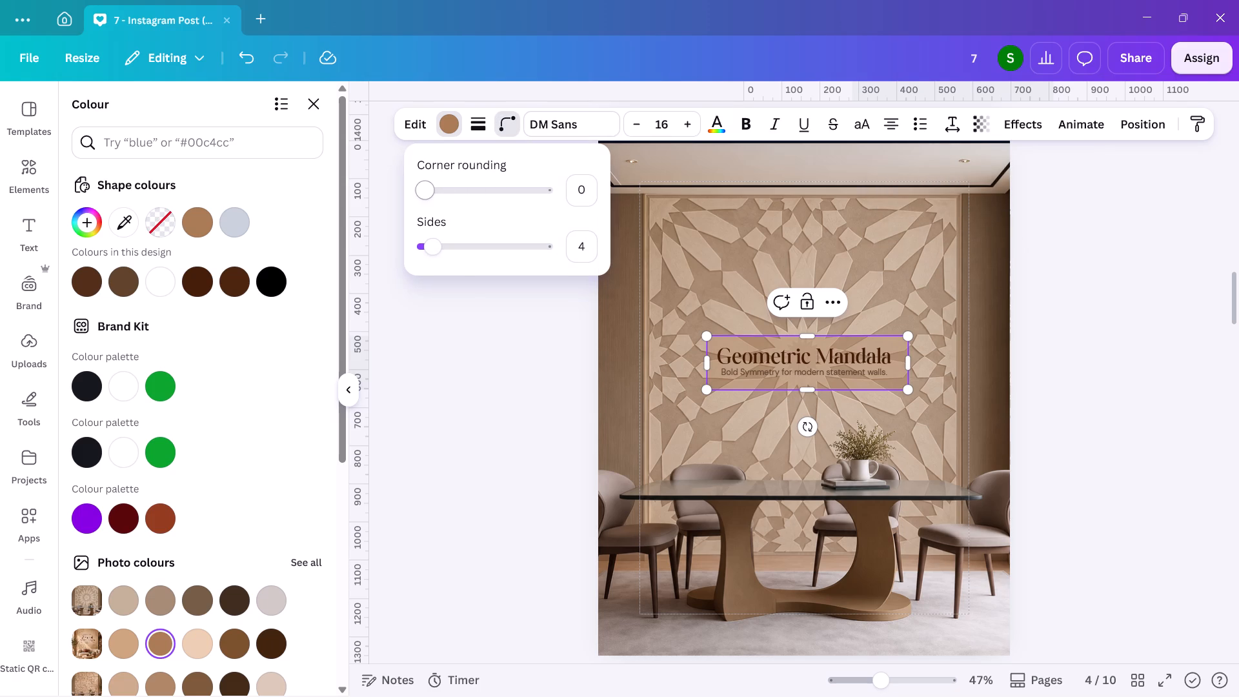
{"action": "left_click_drag", "start_coordinate": [437, 188], "coordinate": [616, 172]}
{"action": "double_click", "coordinate": [501, 409]}
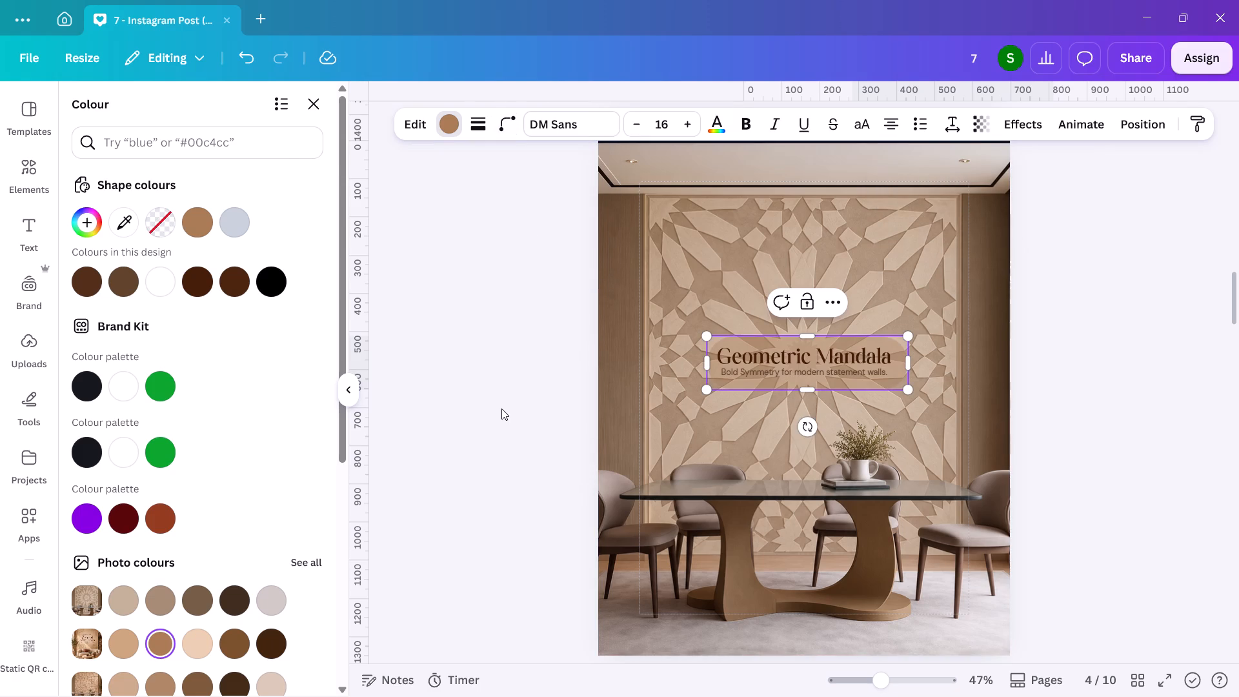
{"action": "left_click", "coordinate": [501, 409]}
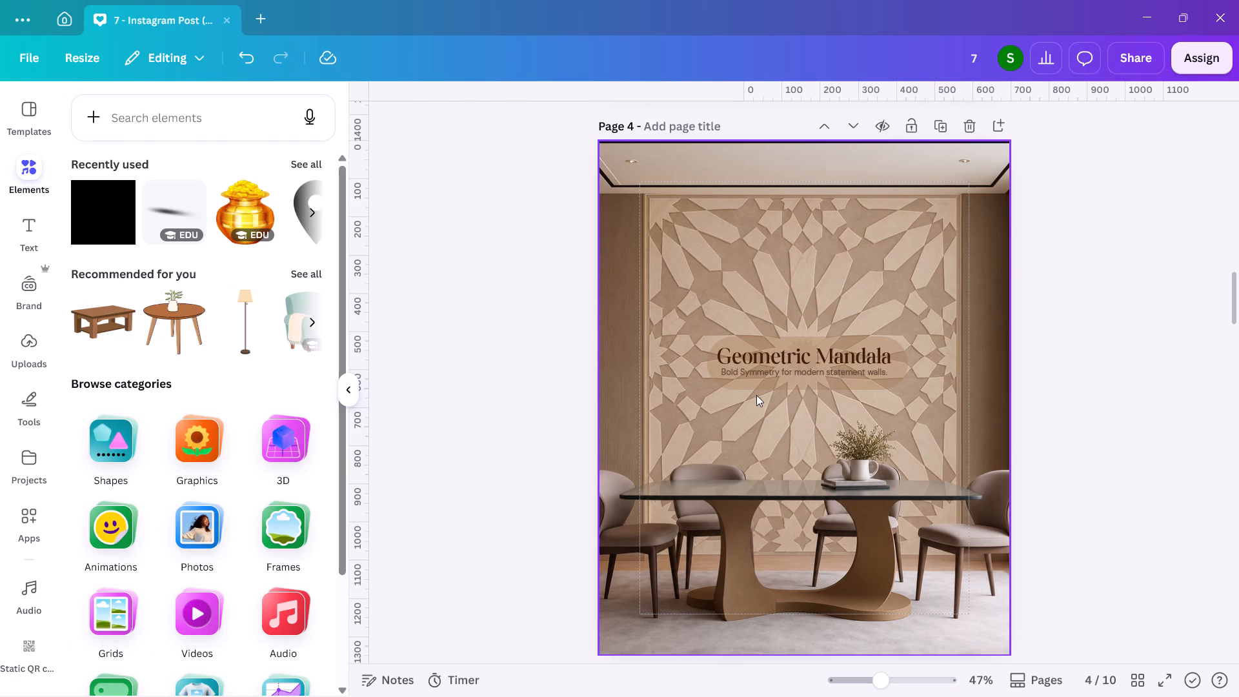
{"action": "left_click", "coordinate": [757, 383]}
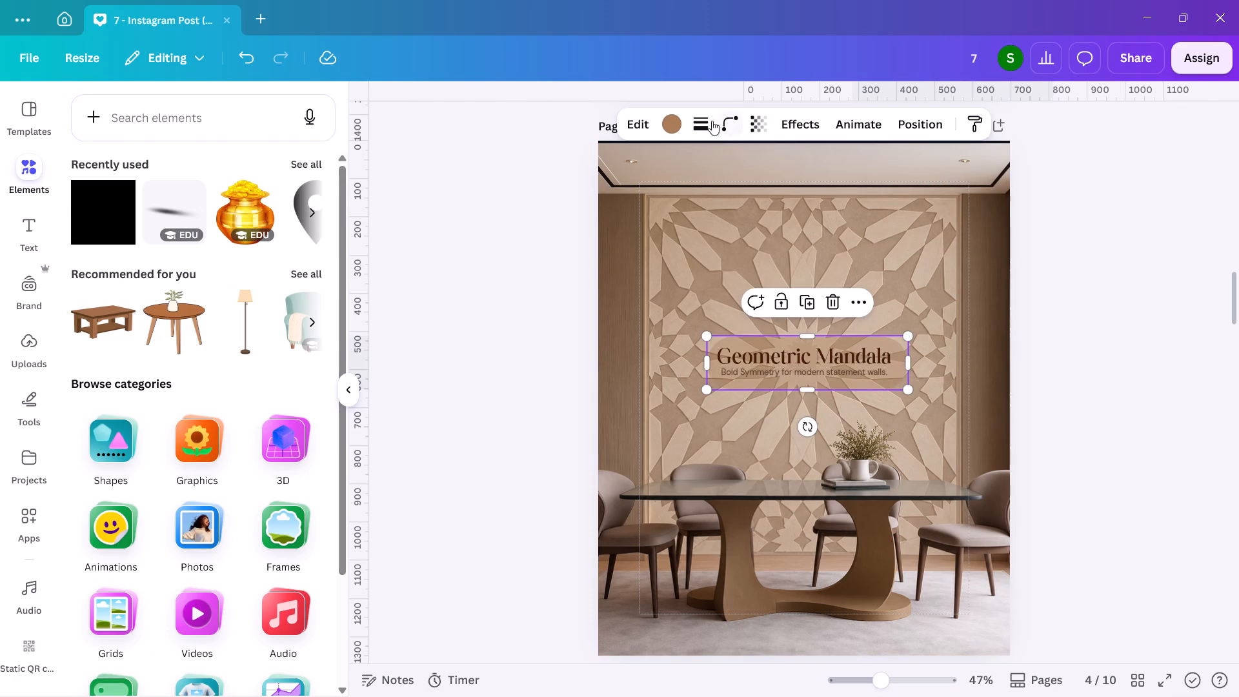
{"action": "left_click", "coordinate": [707, 117]}
{"action": "left_click", "coordinate": [649, 170]}
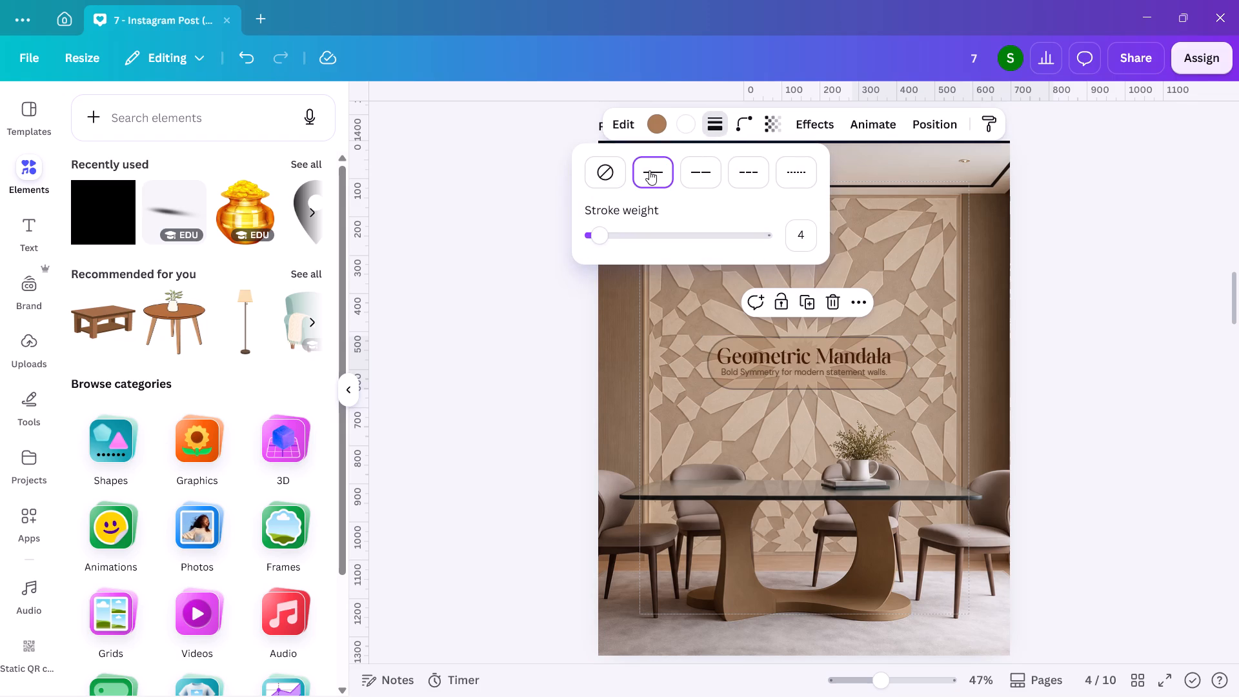
{"action": "double_click", "coordinate": [520, 302]}
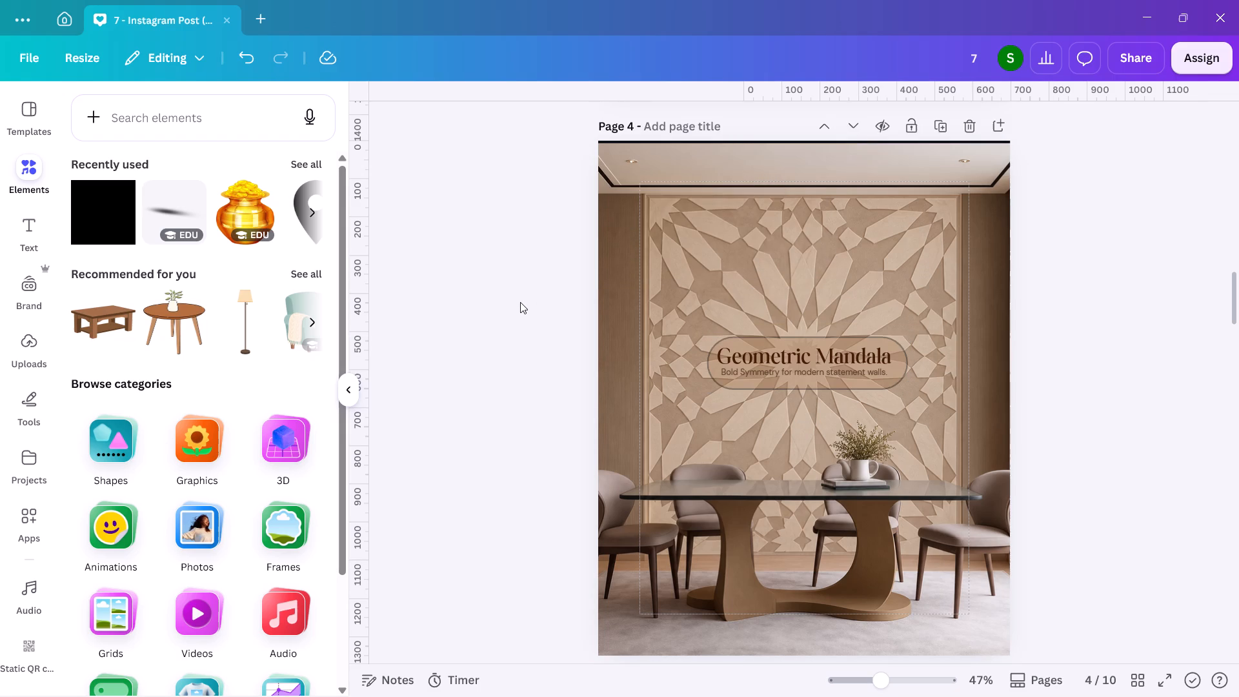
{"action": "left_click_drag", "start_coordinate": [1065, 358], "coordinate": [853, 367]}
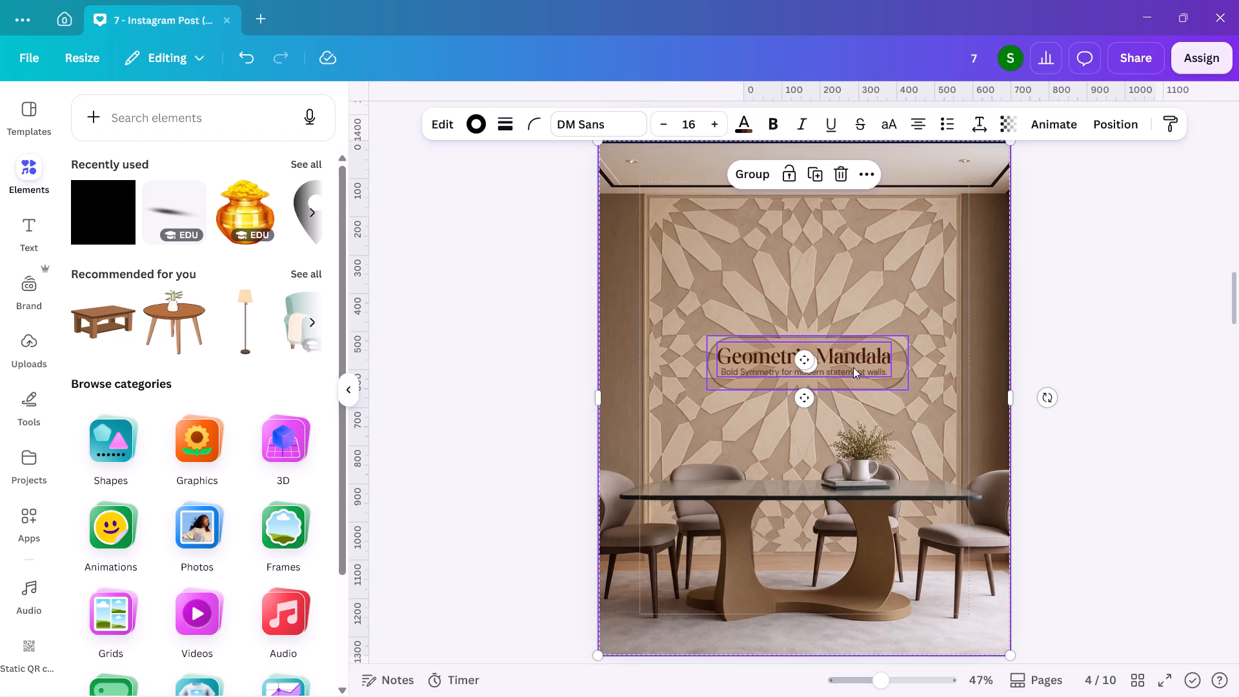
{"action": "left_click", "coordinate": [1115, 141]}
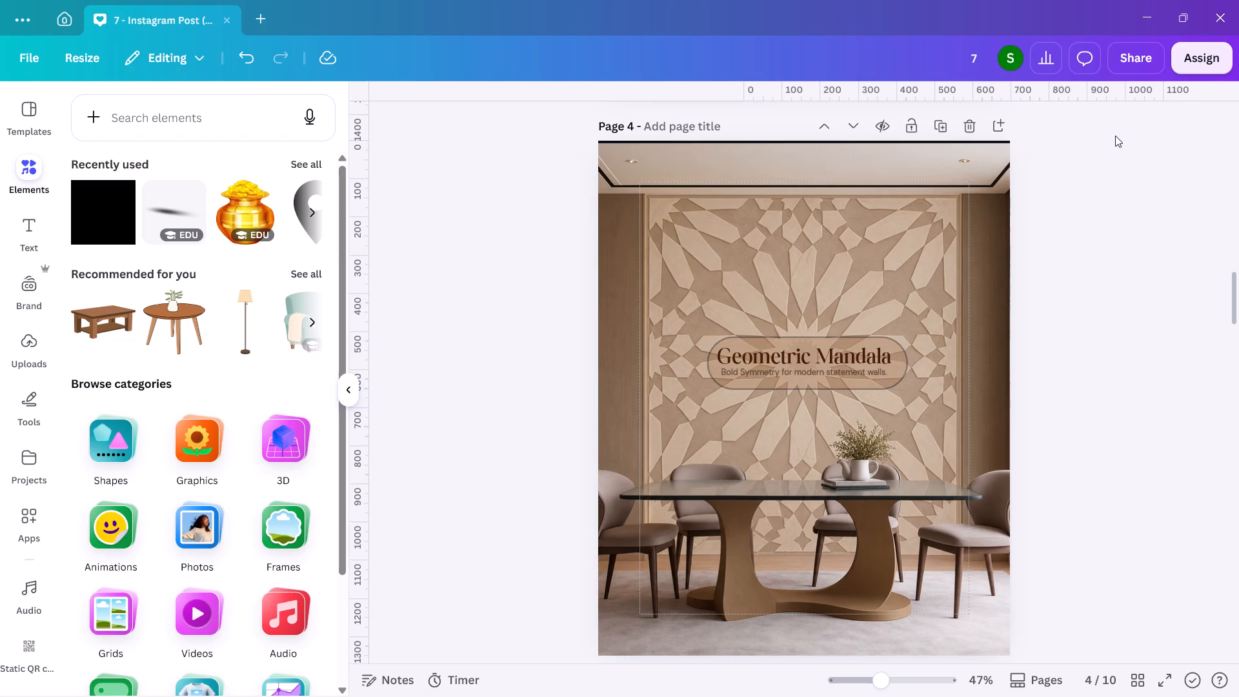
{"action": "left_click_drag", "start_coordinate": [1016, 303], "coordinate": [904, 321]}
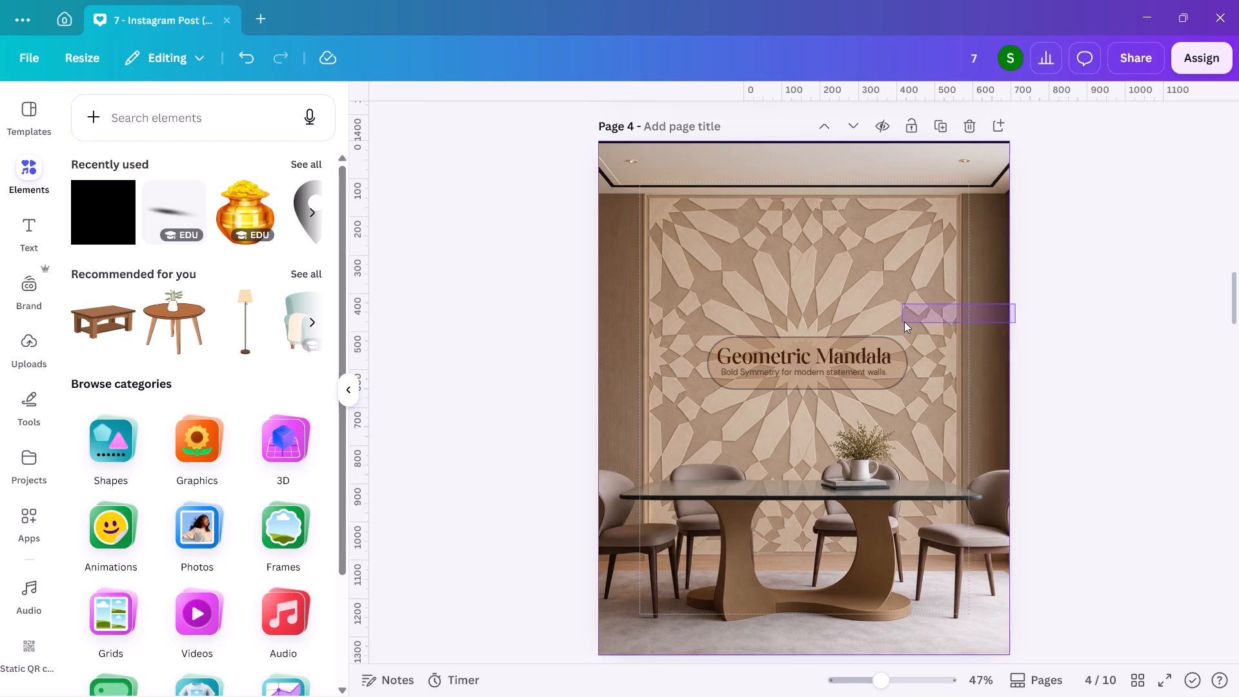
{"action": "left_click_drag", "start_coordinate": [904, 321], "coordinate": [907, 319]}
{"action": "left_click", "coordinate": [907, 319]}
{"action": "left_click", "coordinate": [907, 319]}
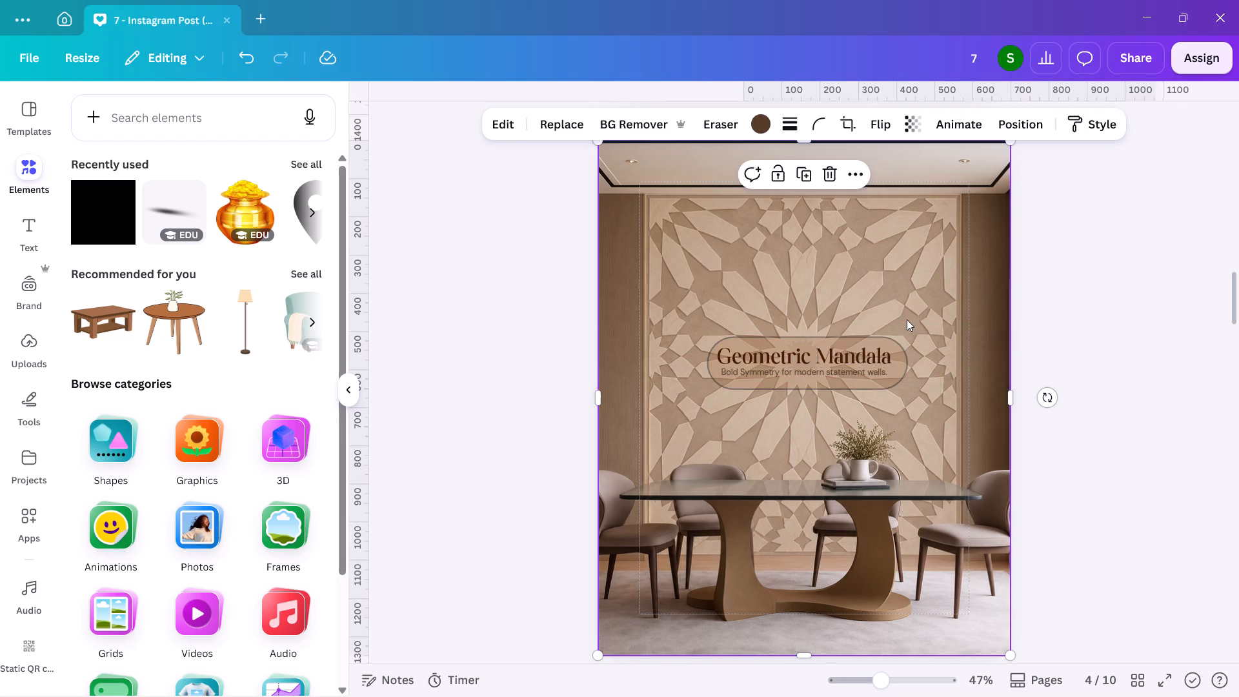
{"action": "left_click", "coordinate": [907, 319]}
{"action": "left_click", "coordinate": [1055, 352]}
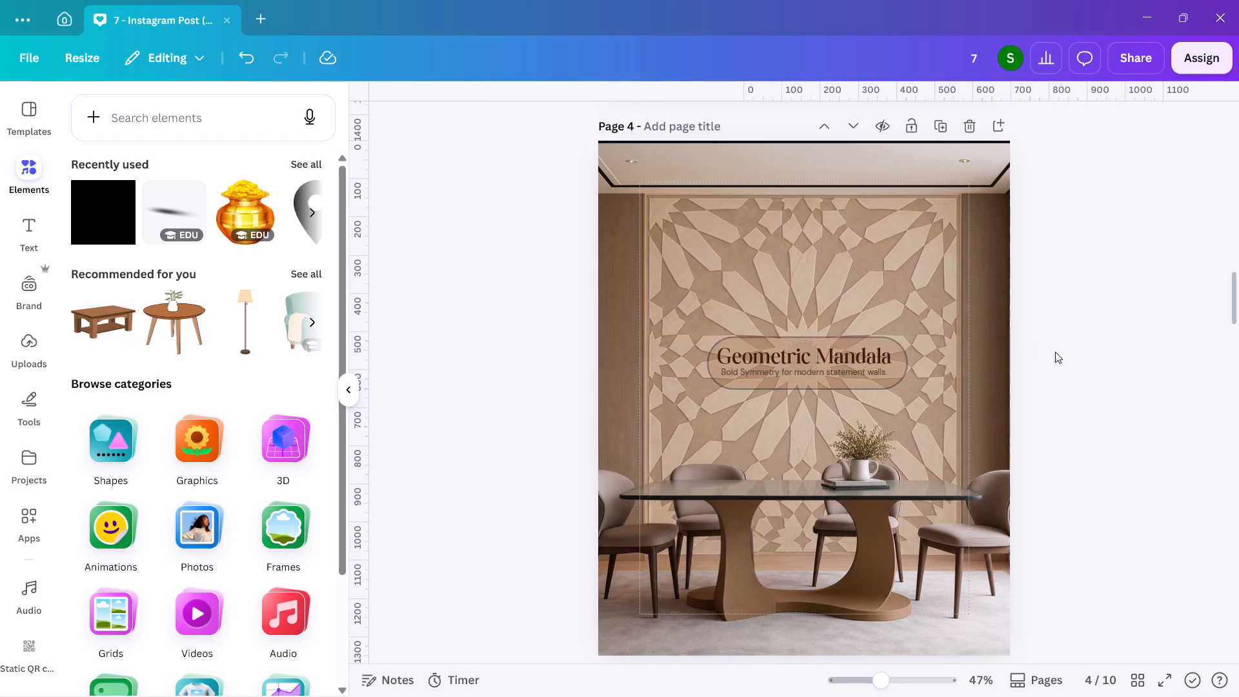
Select the pill shape together with the title and tagline group on page 4.
{"action": "left_click_drag", "start_coordinate": [1055, 352], "coordinate": [791, 363]}
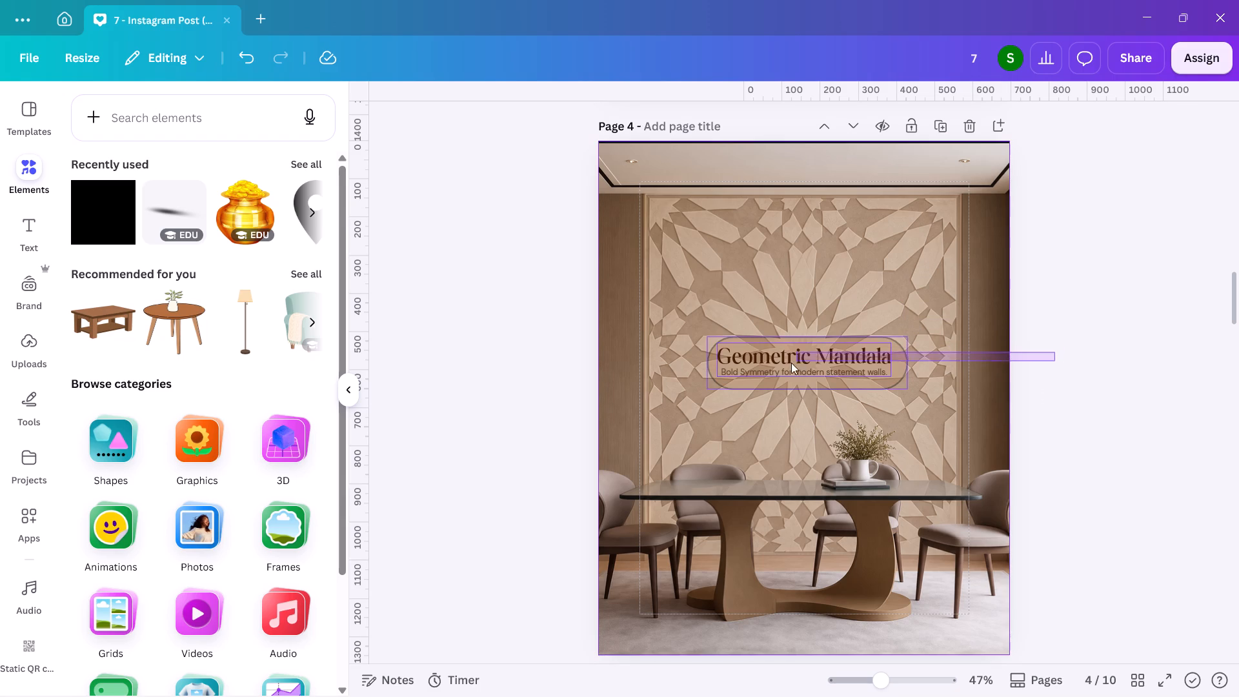
{"action": "left_click_drag", "start_coordinate": [791, 363], "coordinate": [718, 383]}
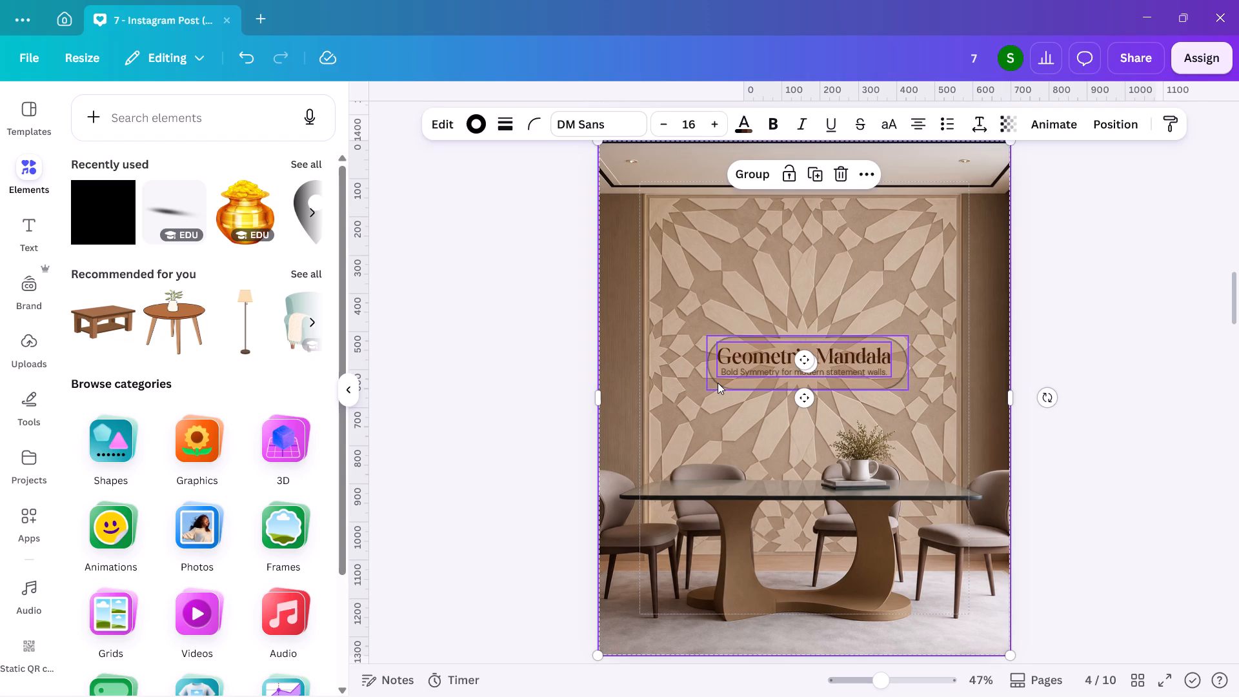
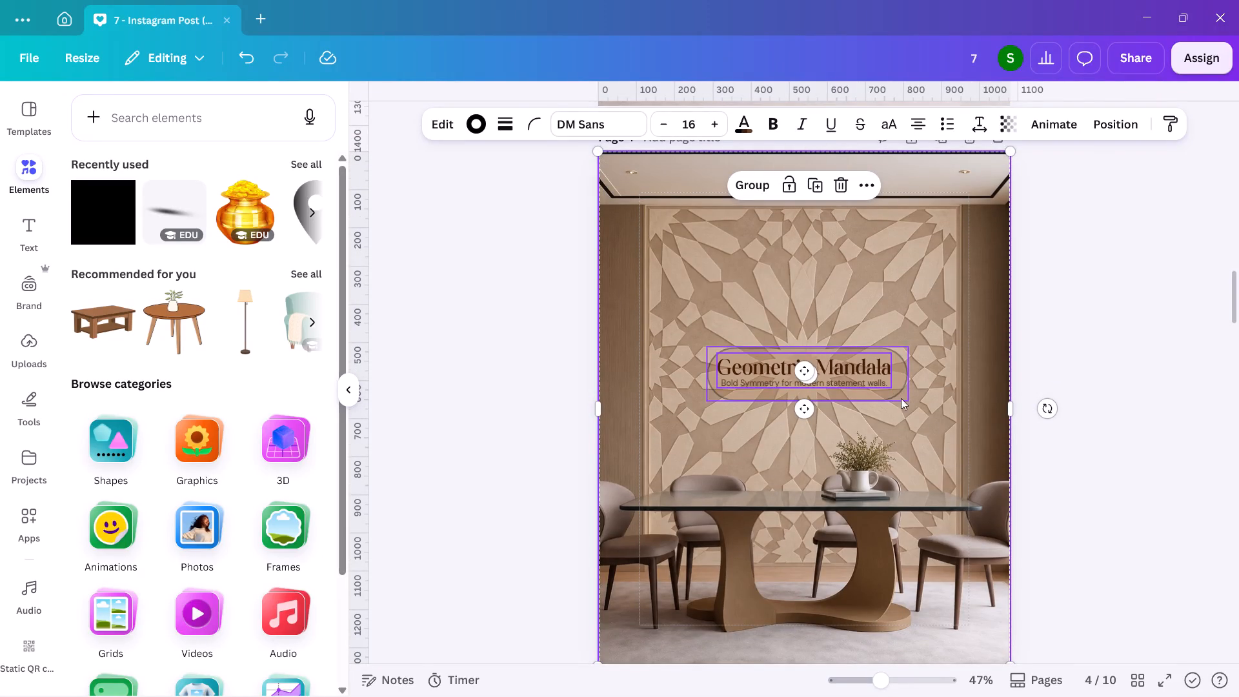
Delete the brown pill shape behind the title and tagline on page 4.
{"action": "double_click", "coordinate": [1102, 452]}
{"action": "left_click", "coordinate": [865, 391]}
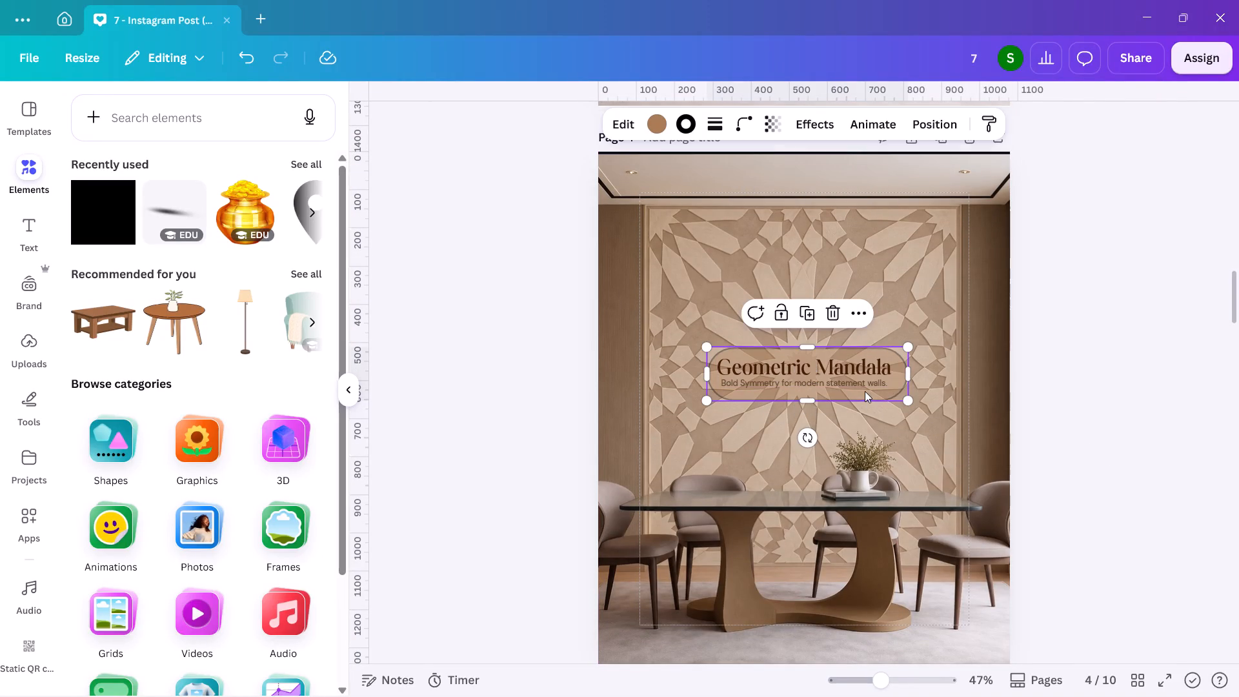
{"action": "left_click", "coordinate": [831, 307]}
Move the title and tagline group to the foot of page 4, below the table, centred horizontally at Y about 1248 px.
{"action": "left_click", "coordinate": [847, 361]}
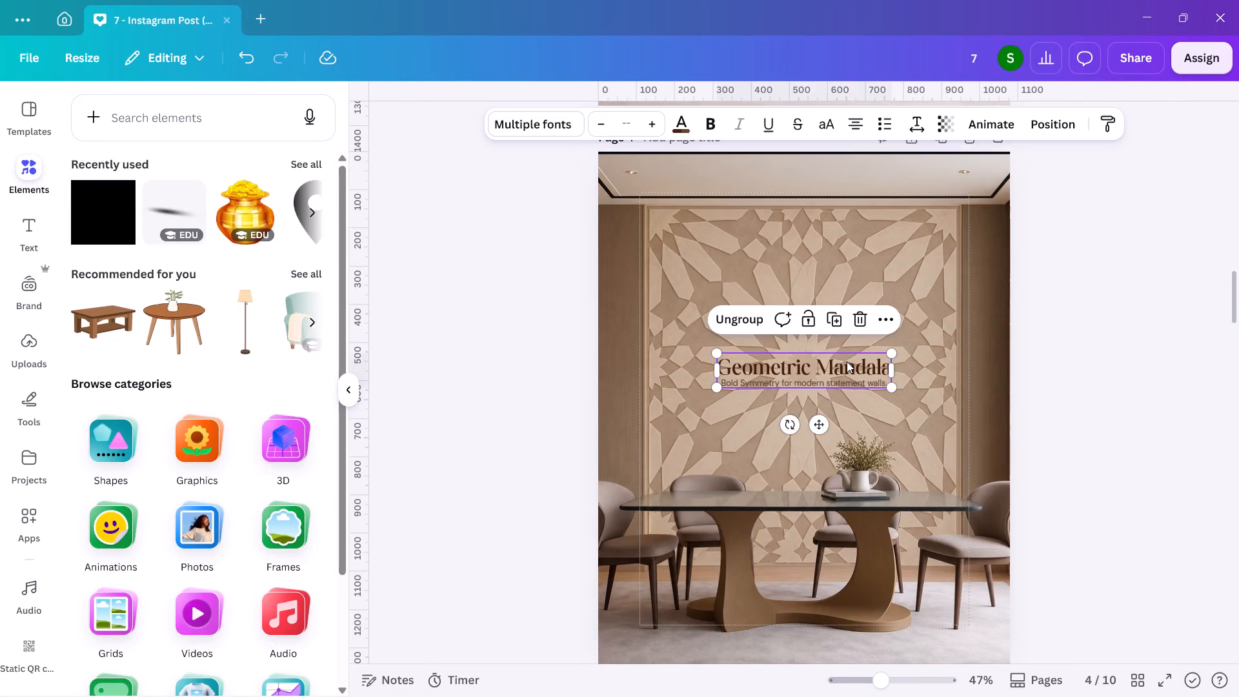
{"action": "left_click_drag", "start_coordinate": [847, 361], "coordinate": [834, 636]}
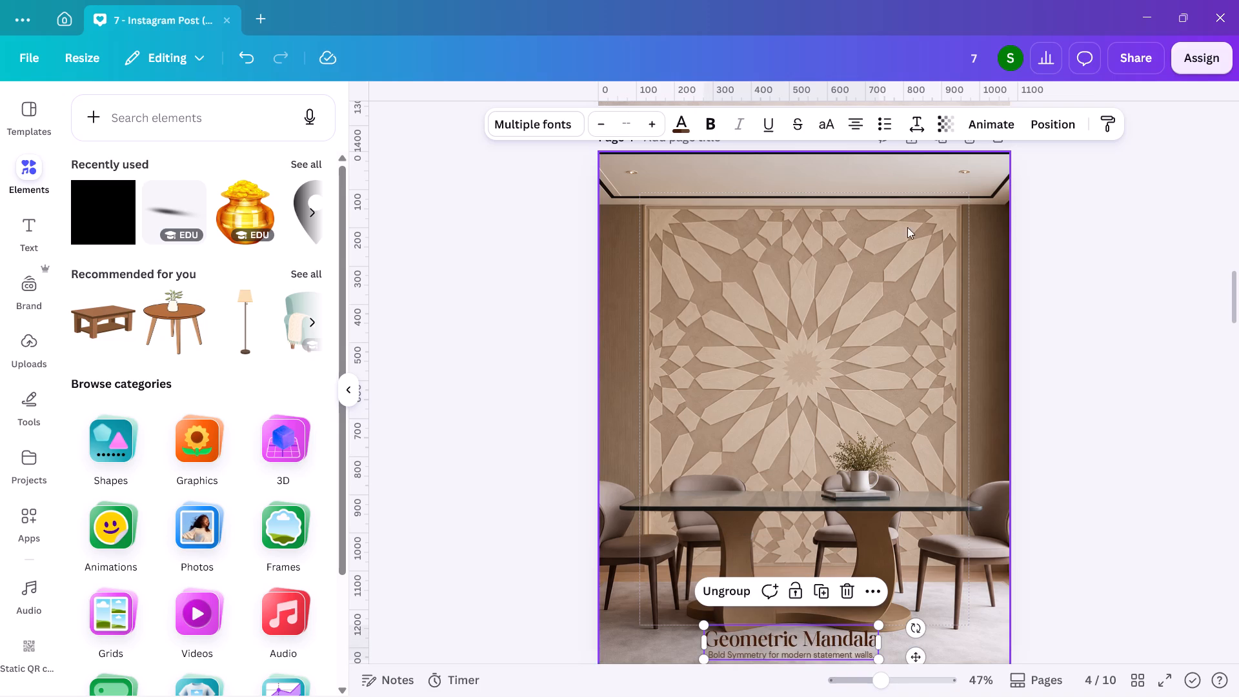
{"action": "left_click", "coordinate": [1058, 125]}
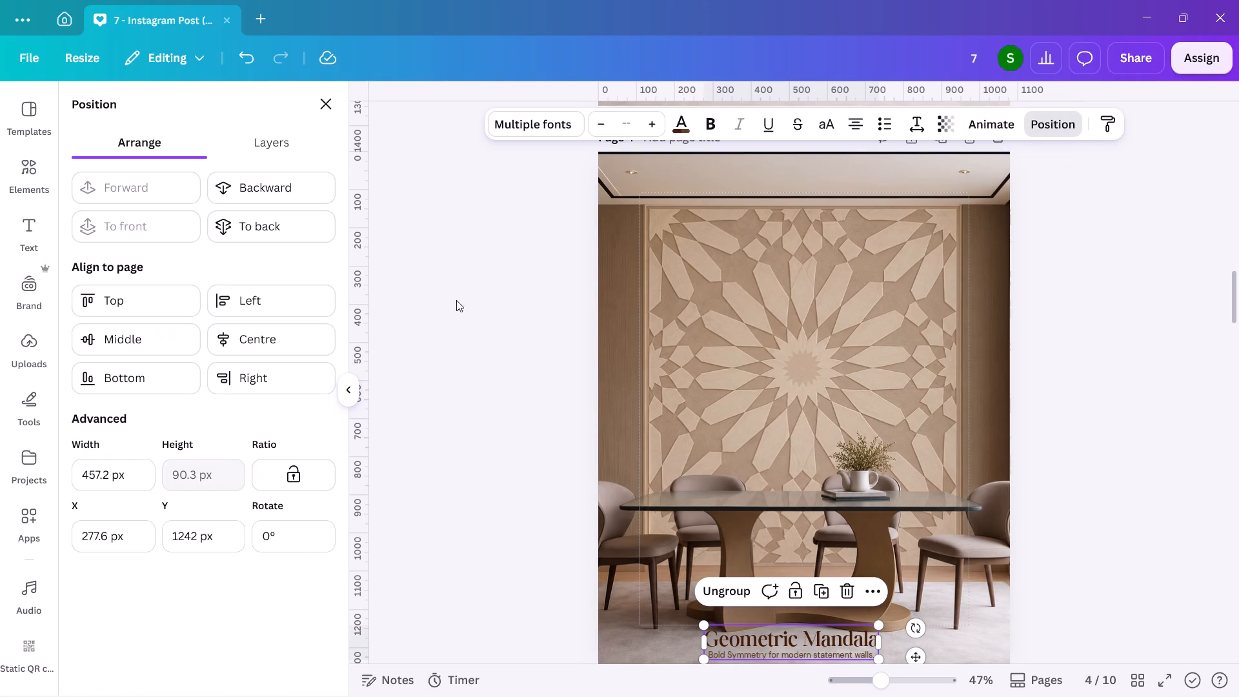
{"action": "left_click", "coordinate": [322, 334]}
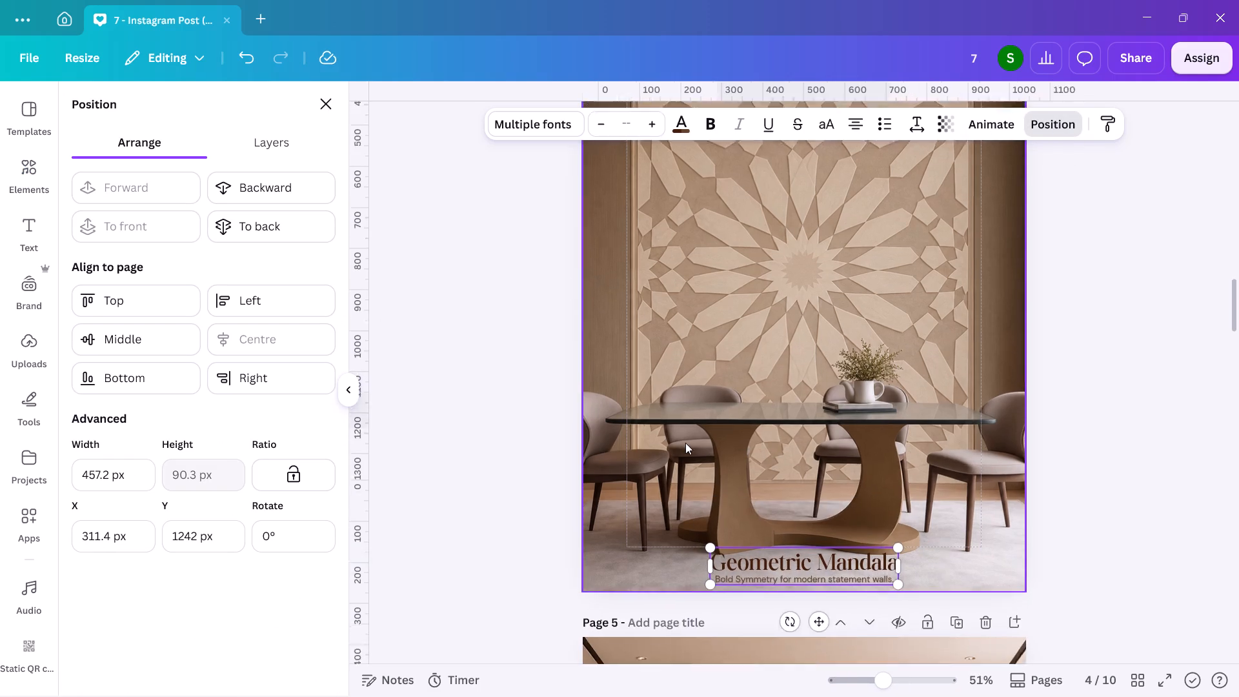
{"action": "left_click", "coordinate": [739, 611]}
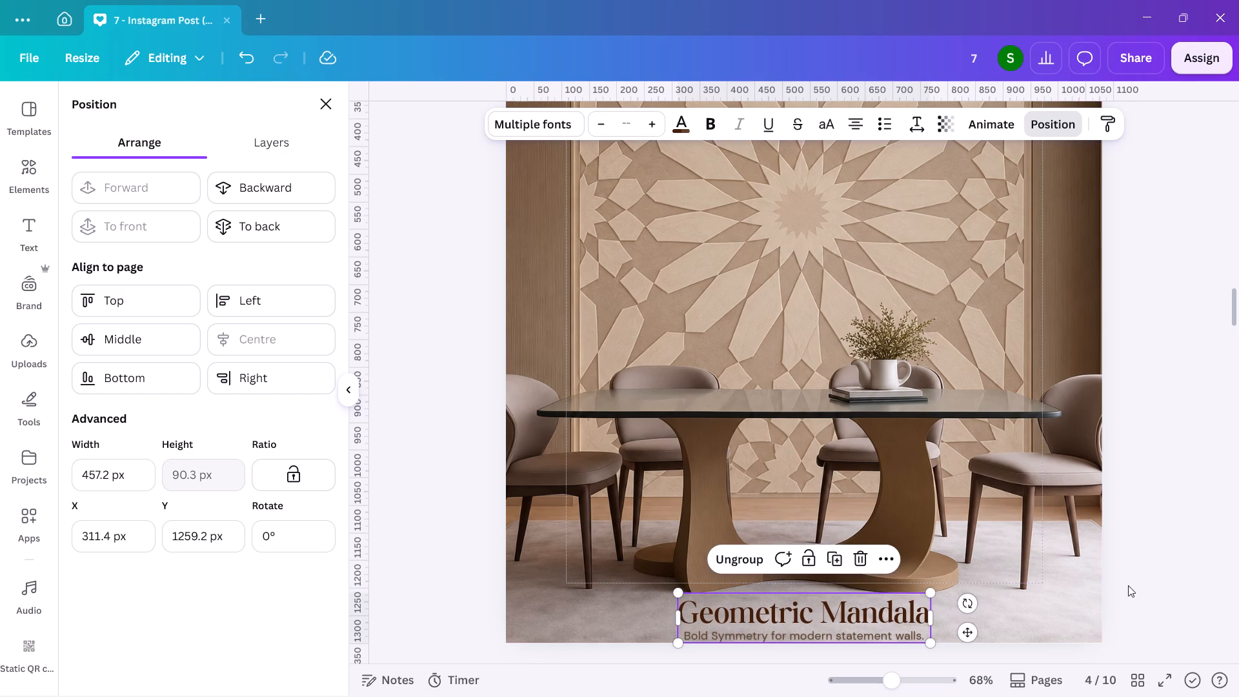
{"action": "scroll", "coordinate": [1128, 586], "scroll_direction": "down", "scroll_amount": 2}
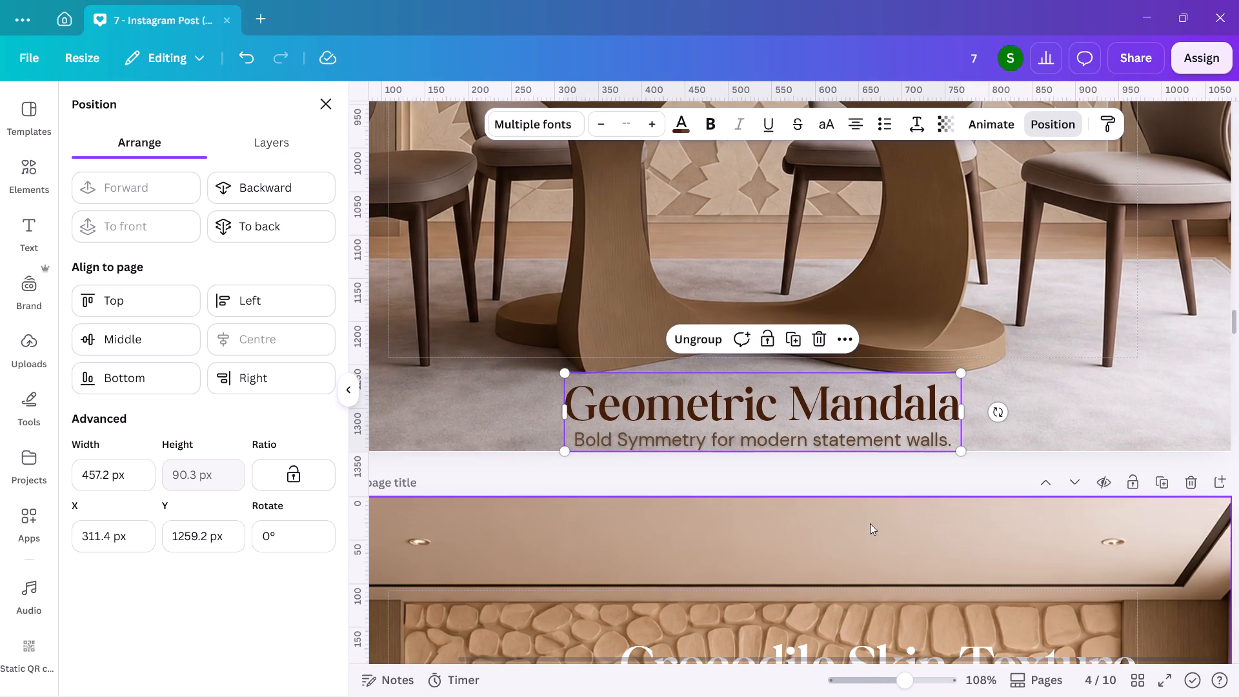
{"action": "left_click_drag", "start_coordinate": [751, 426], "coordinate": [750, 417]}
{"action": "scroll", "coordinate": [750, 417], "scroll_direction": "up", "scroll_amount": 1}
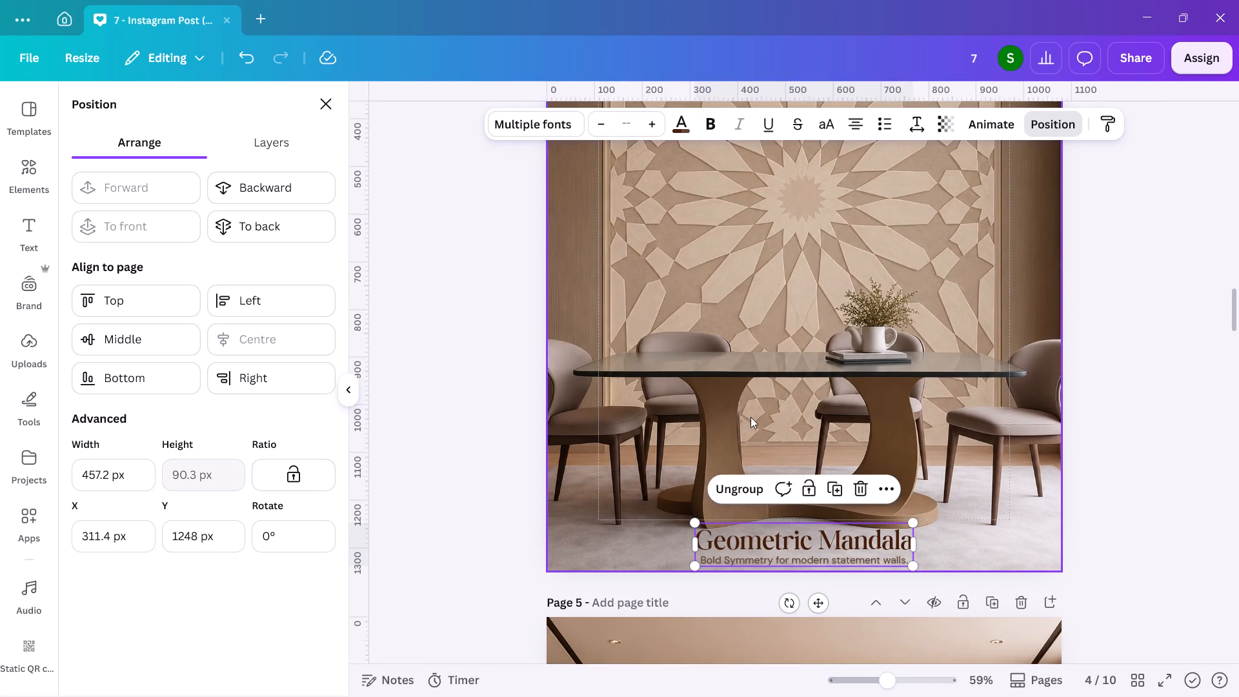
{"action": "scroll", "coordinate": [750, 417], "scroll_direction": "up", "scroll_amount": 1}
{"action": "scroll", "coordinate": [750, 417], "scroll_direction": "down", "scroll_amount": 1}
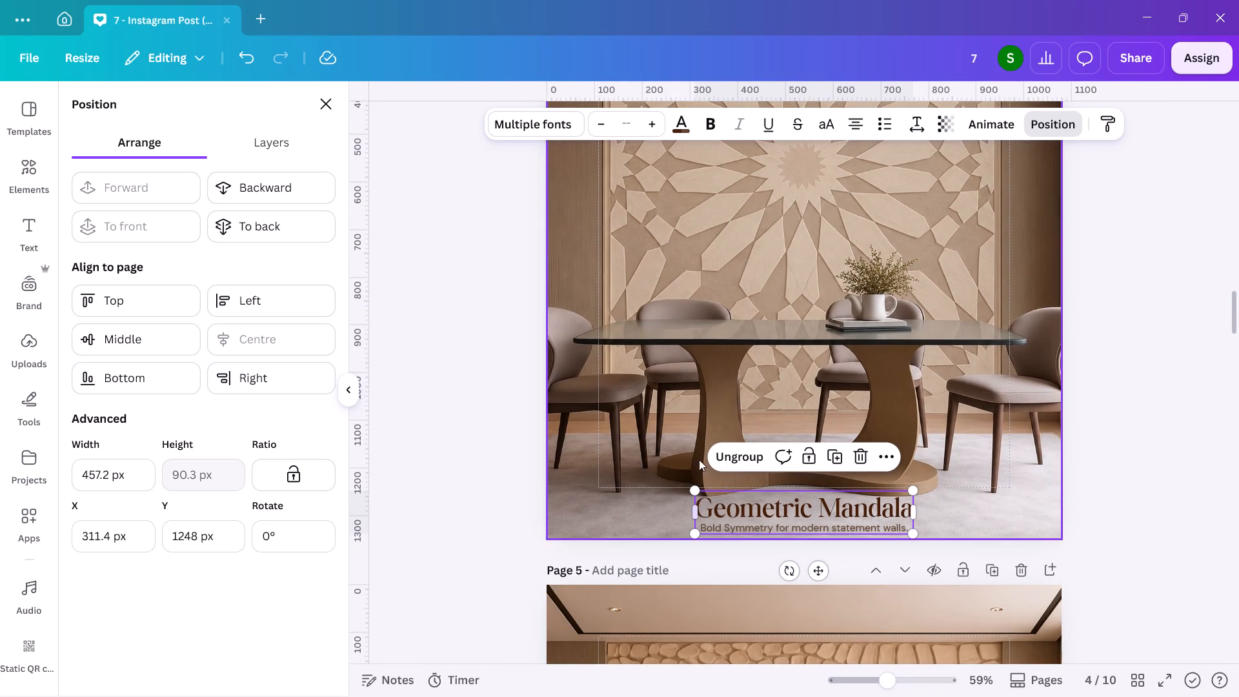
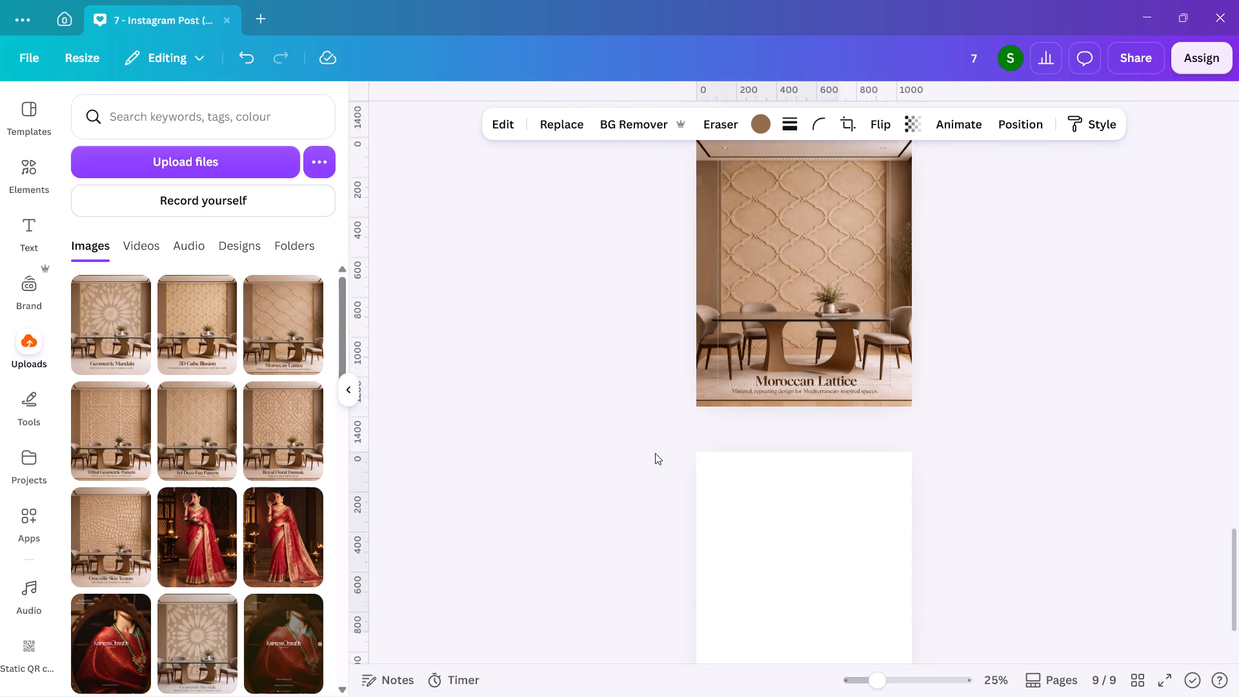
{"action": "scroll", "coordinate": [655, 453], "scroll_direction": "up", "scroll_amount": 1}
{"action": "scroll", "coordinate": [655, 453], "scroll_direction": "down", "scroll_amount": 2}
{"action": "scroll", "coordinate": [669, 0], "scroll_direction": "up", "scroll_amount": 1}
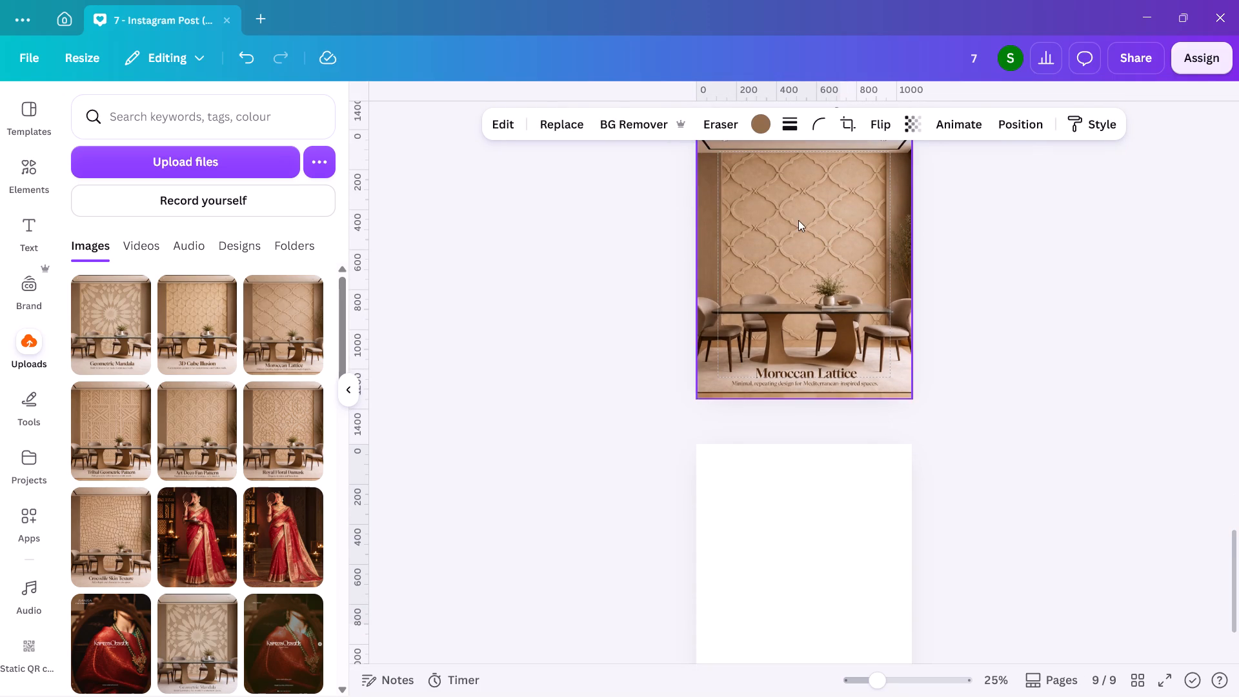
{"action": "scroll", "coordinate": [798, 220], "scroll_direction": "up", "scroll_amount": 1}
{"action": "left_click", "coordinate": [923, 216]}
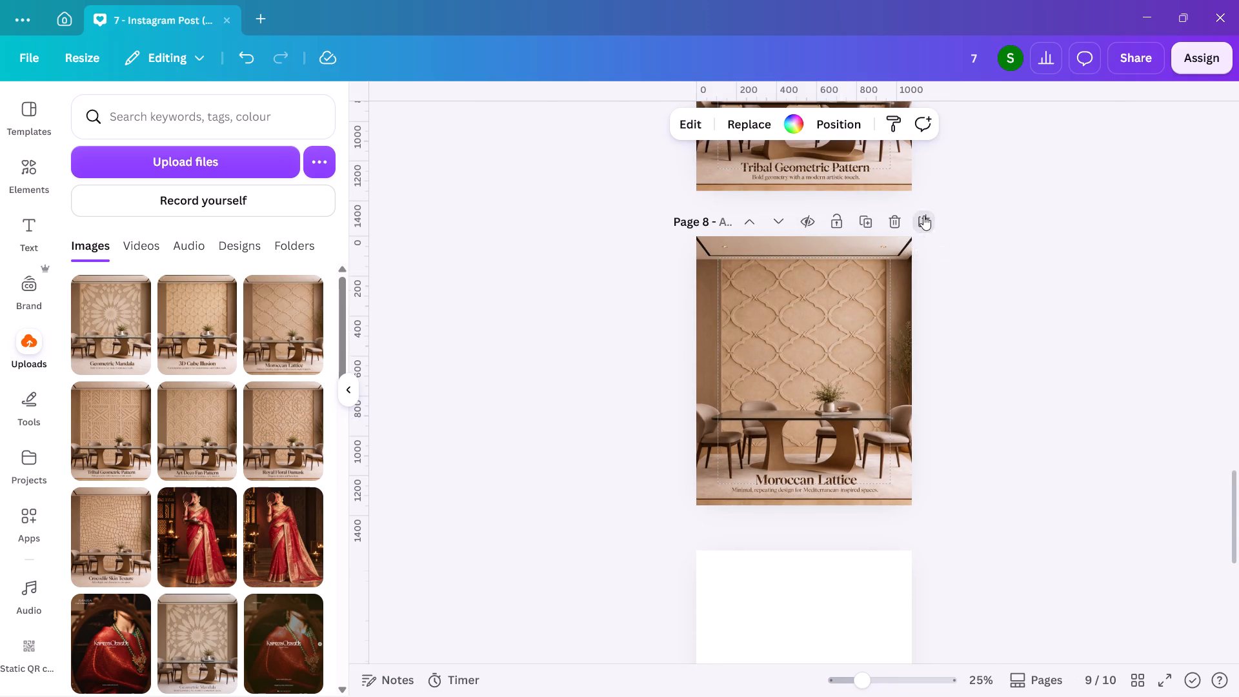
Delete the old full-page cube-pattern image with white caption text from page 10.
{"action": "scroll", "coordinate": [766, 399], "scroll_direction": "down", "scroll_amount": 2}
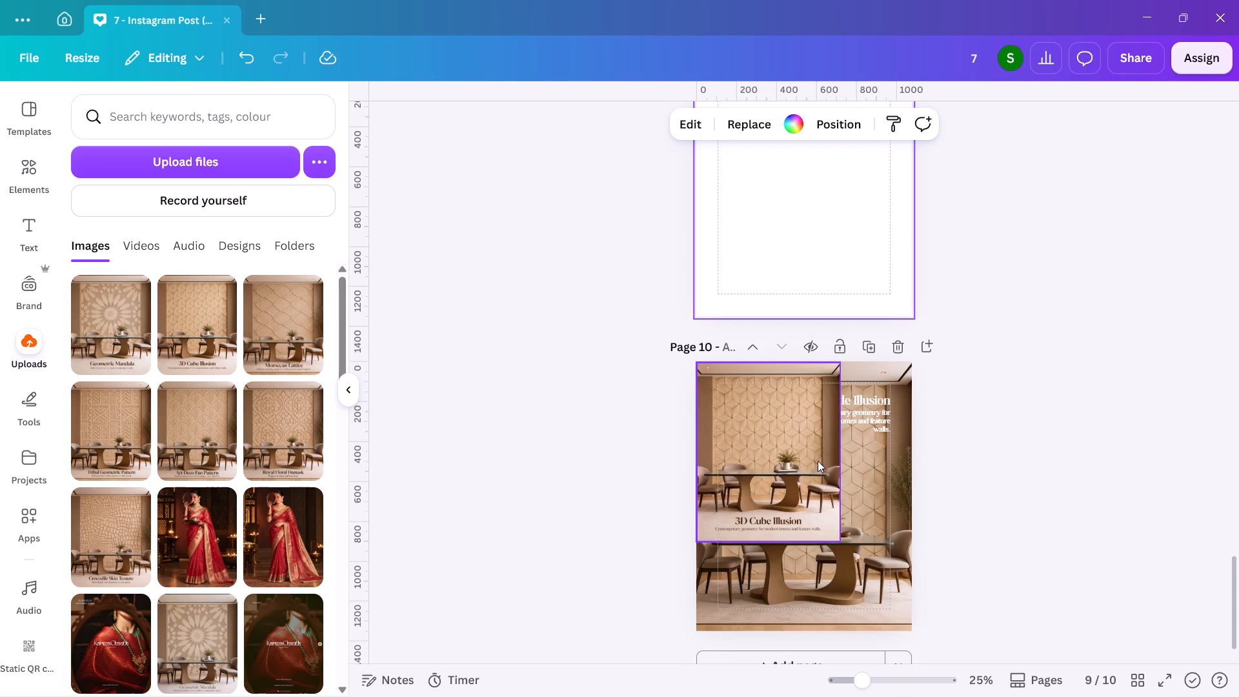
{"action": "left_click", "coordinate": [875, 496]}
{"action": "key", "text": "Delete"}
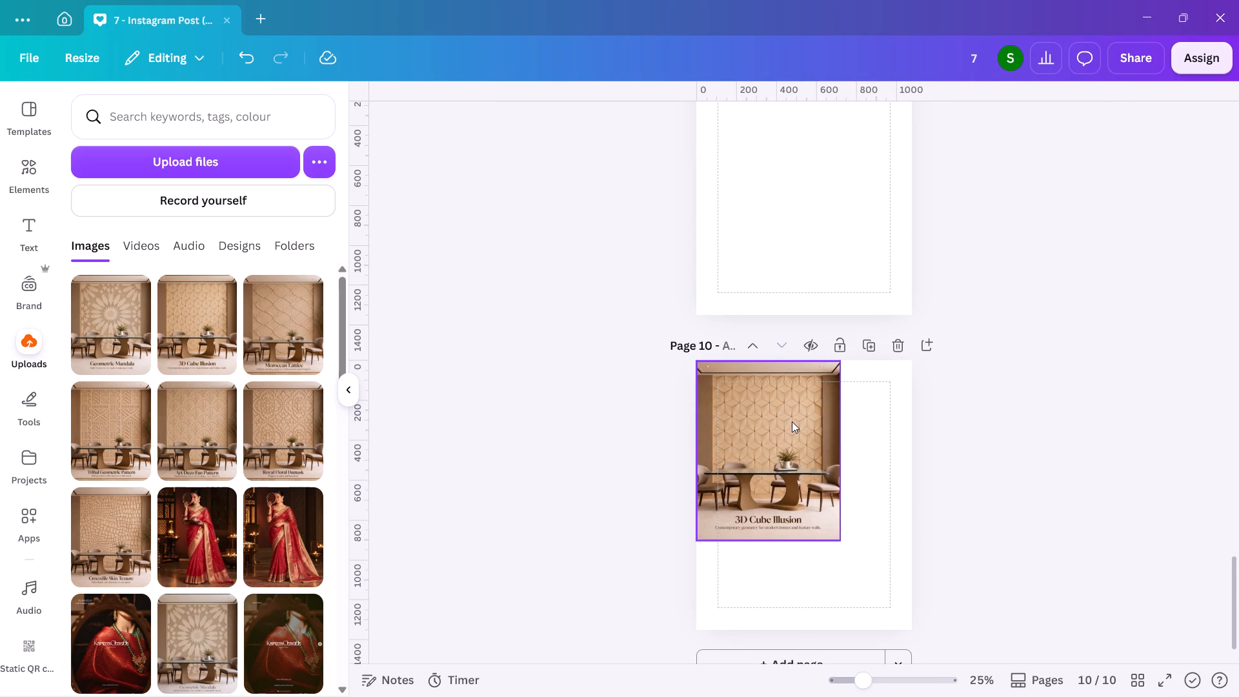
Move the "3D Cube Illusion" image to blank page 9 and enlarge it to fill the page.
{"action": "left_click_drag", "start_coordinate": [792, 421], "coordinate": [792, 160]}
{"action": "scroll", "coordinate": [792, 160], "scroll_direction": "up", "scroll_amount": 1}
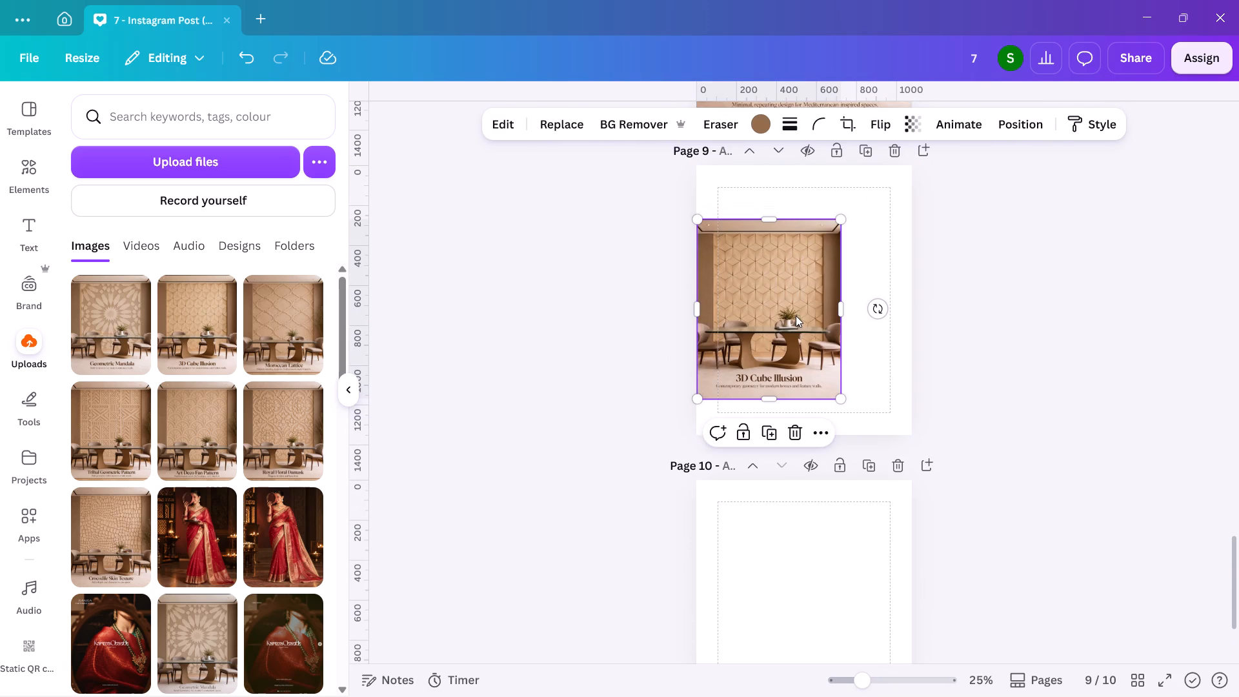
{"action": "left_click_drag", "start_coordinate": [796, 316], "coordinate": [794, 264]}
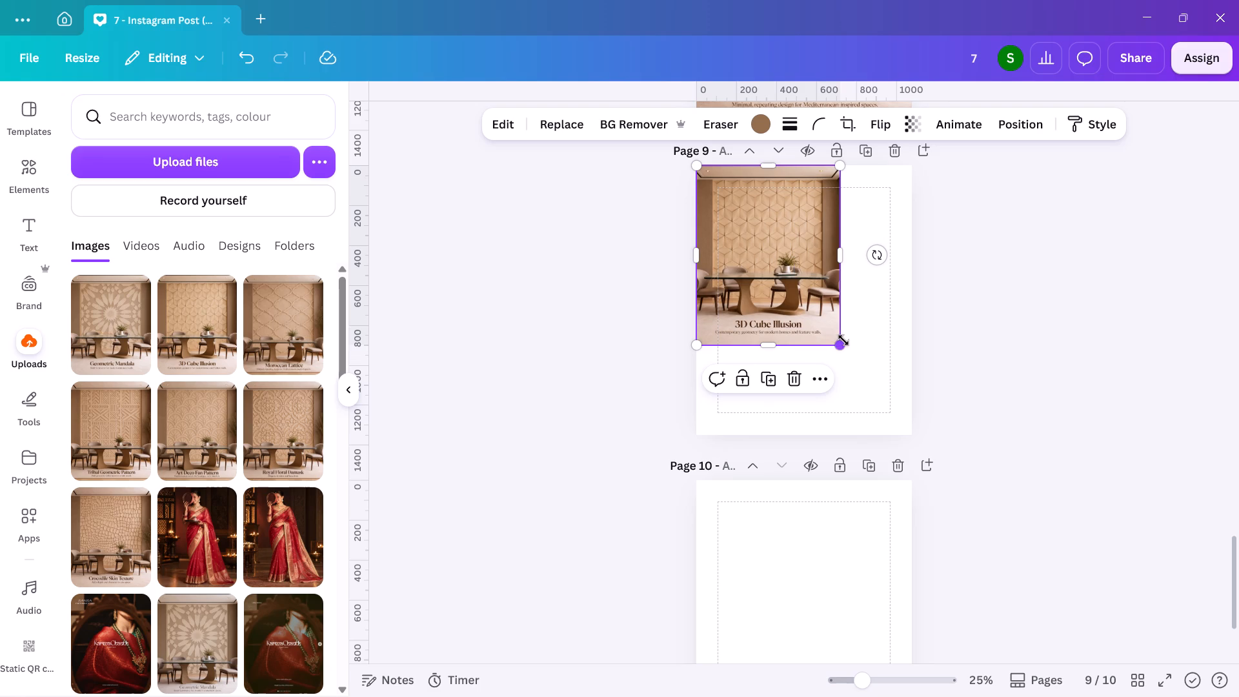
{"action": "left_click_drag", "start_coordinate": [842, 341], "coordinate": [944, 407]}
Delete page 2, the extra "7 Stencil Wall Art Designs" cover page.
{"action": "scroll", "coordinate": [944, 407], "scroll_direction": "up", "scroll_amount": 8}
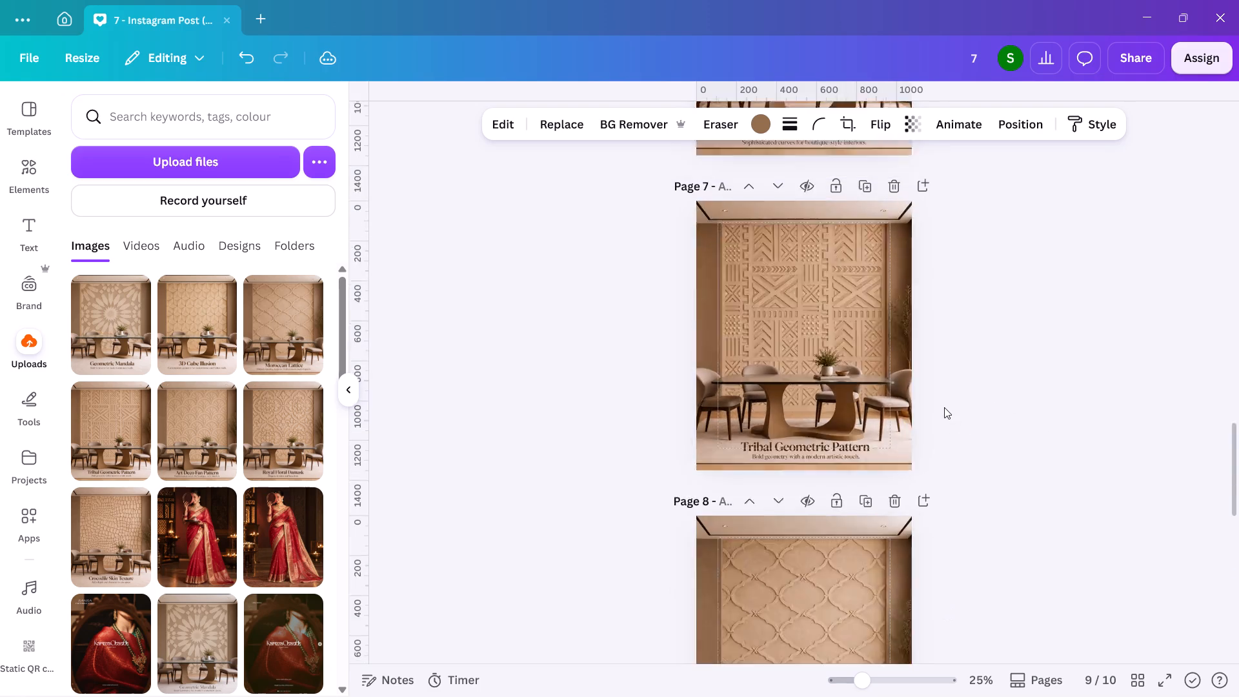
{"action": "scroll", "coordinate": [944, 407], "scroll_direction": "up", "scroll_amount": 10}
{"action": "scroll", "coordinate": [944, 407], "scroll_direction": "down", "scroll_amount": 2}
{"action": "scroll", "coordinate": [944, 407], "scroll_direction": "up", "scroll_amount": 1}
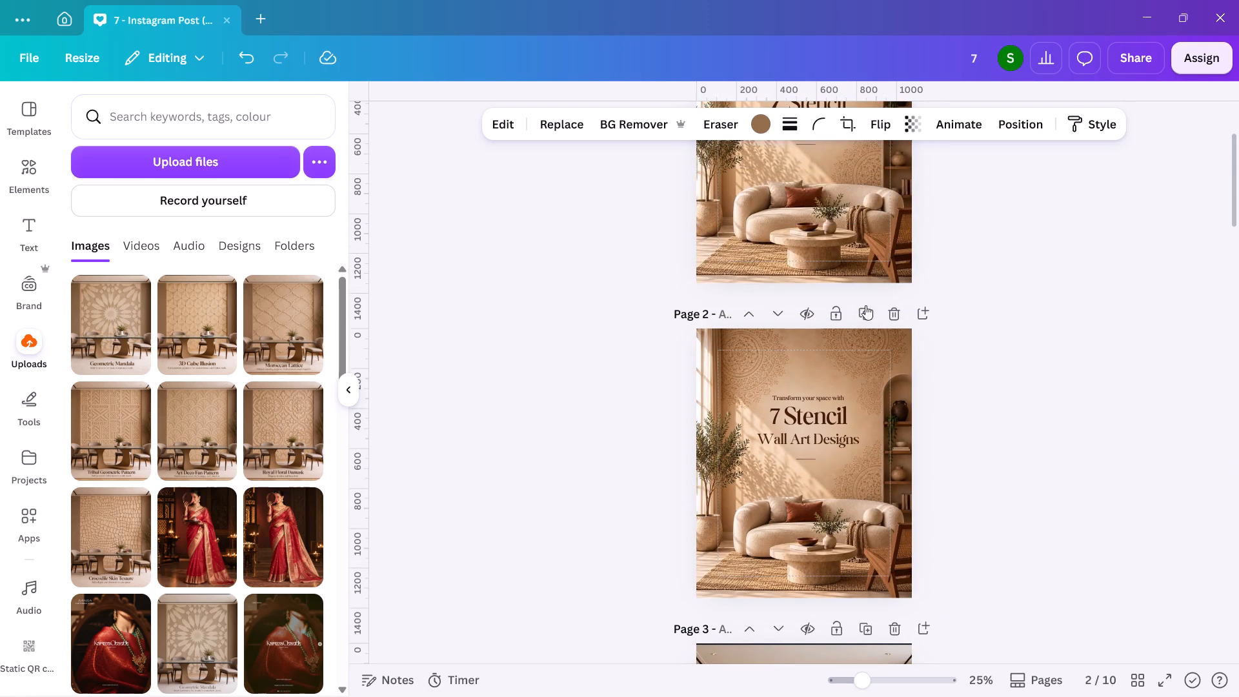
{"action": "left_click", "coordinate": [896, 315]}
Replace the old Geometric Mandala image on page 2 with the newly uploaded captioned version, scaled to fill the page.
{"action": "left_click", "coordinate": [837, 569]}
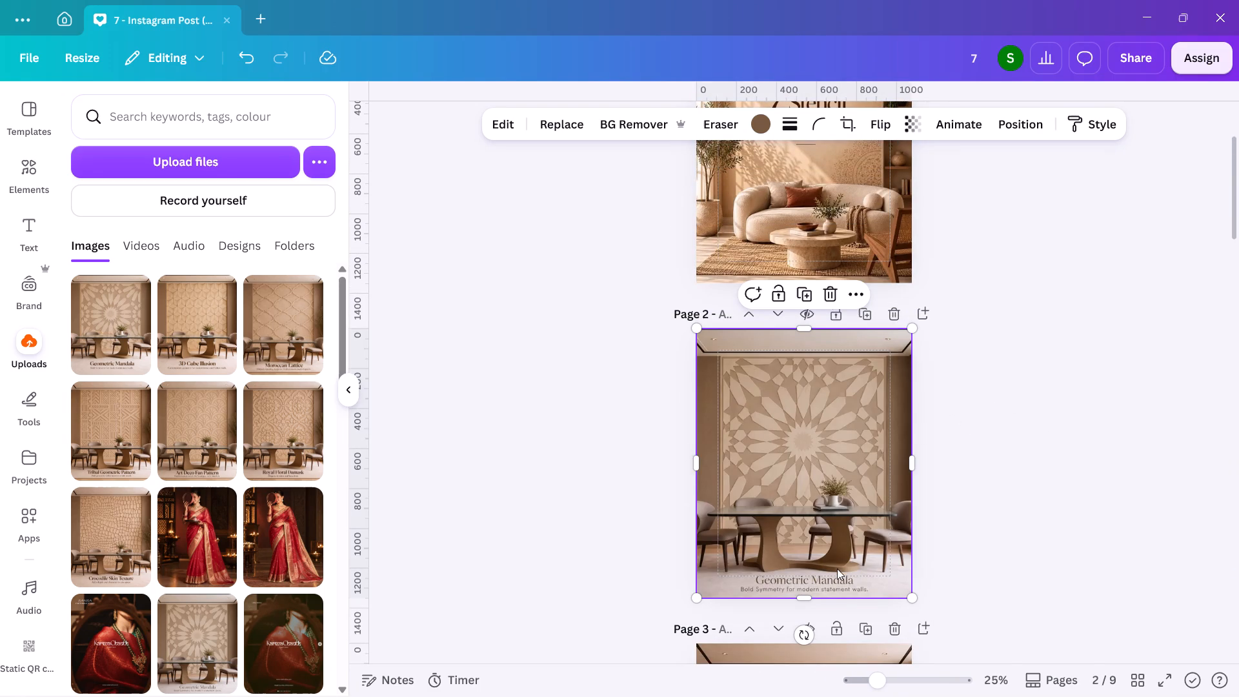
{"action": "left_click", "coordinate": [827, 287]}
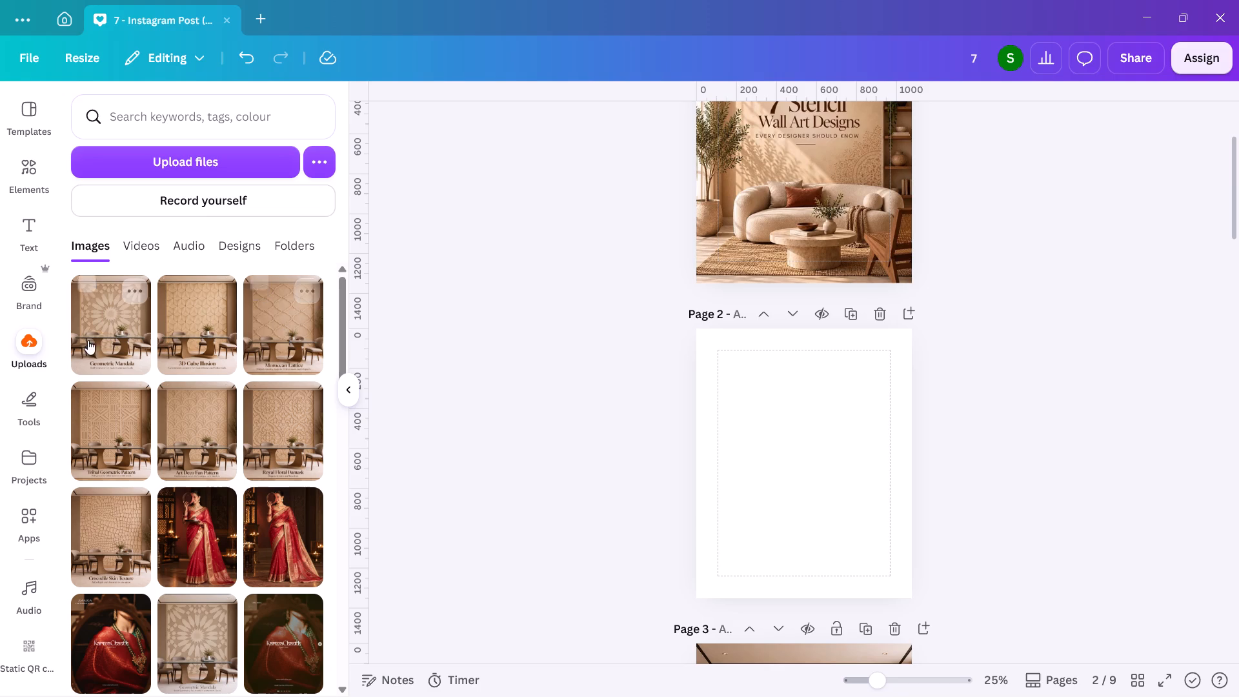
{"action": "left_click", "coordinate": [96, 340]}
{"action": "left_click_drag", "start_coordinate": [814, 445], "coordinate": [774, 409]}
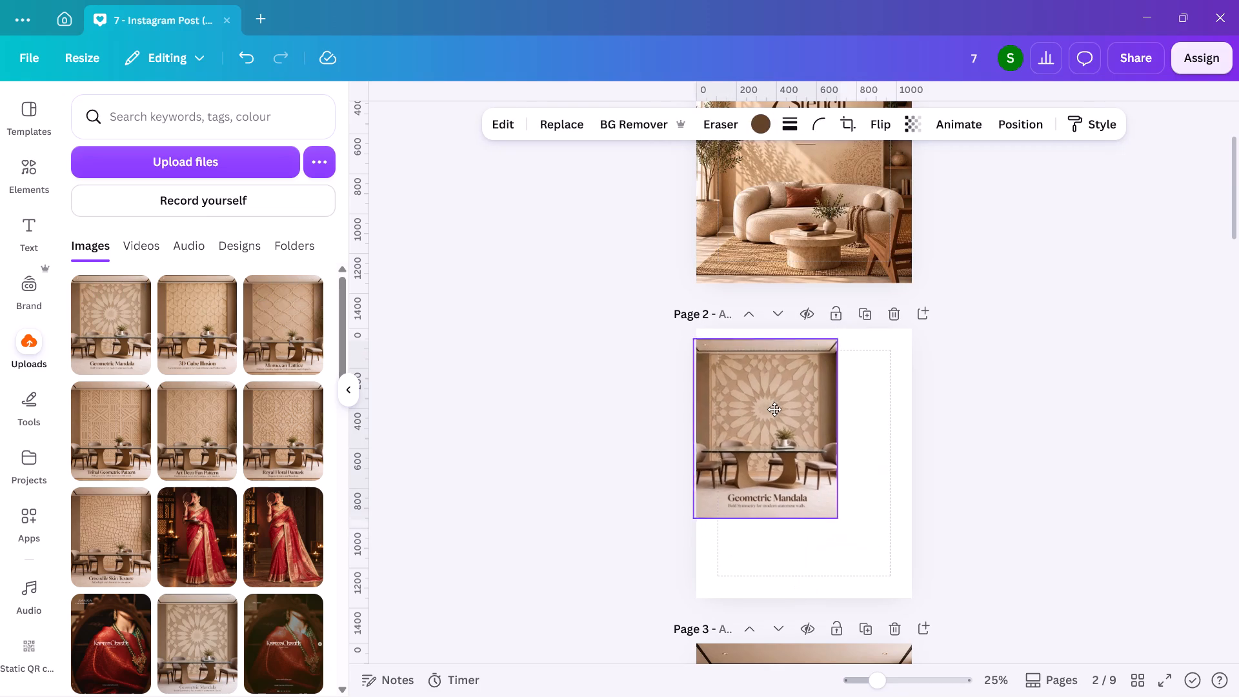
{"action": "left_click_drag", "start_coordinate": [774, 409], "coordinate": [773, 403]}
{"action": "left_click_drag", "start_coordinate": [841, 509], "coordinate": [925, 574]}
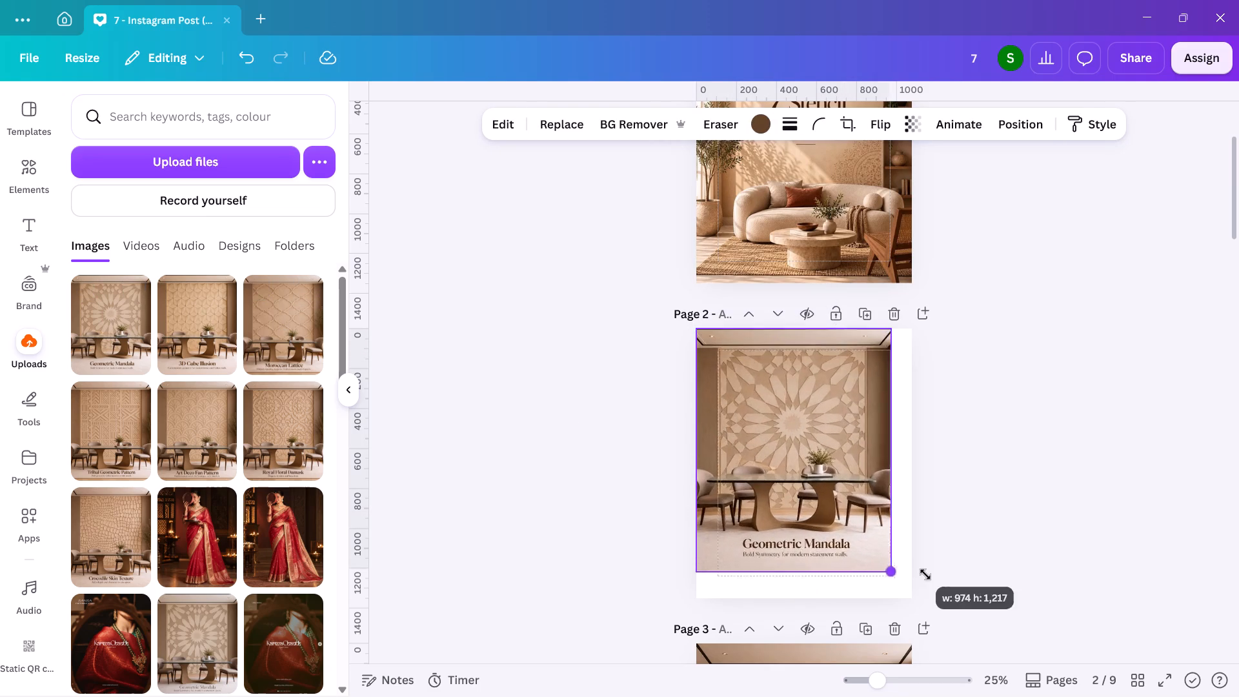
{"action": "left_click_drag", "start_coordinate": [925, 574], "coordinate": [936, 583]}
{"action": "double_click", "coordinate": [972, 598]}
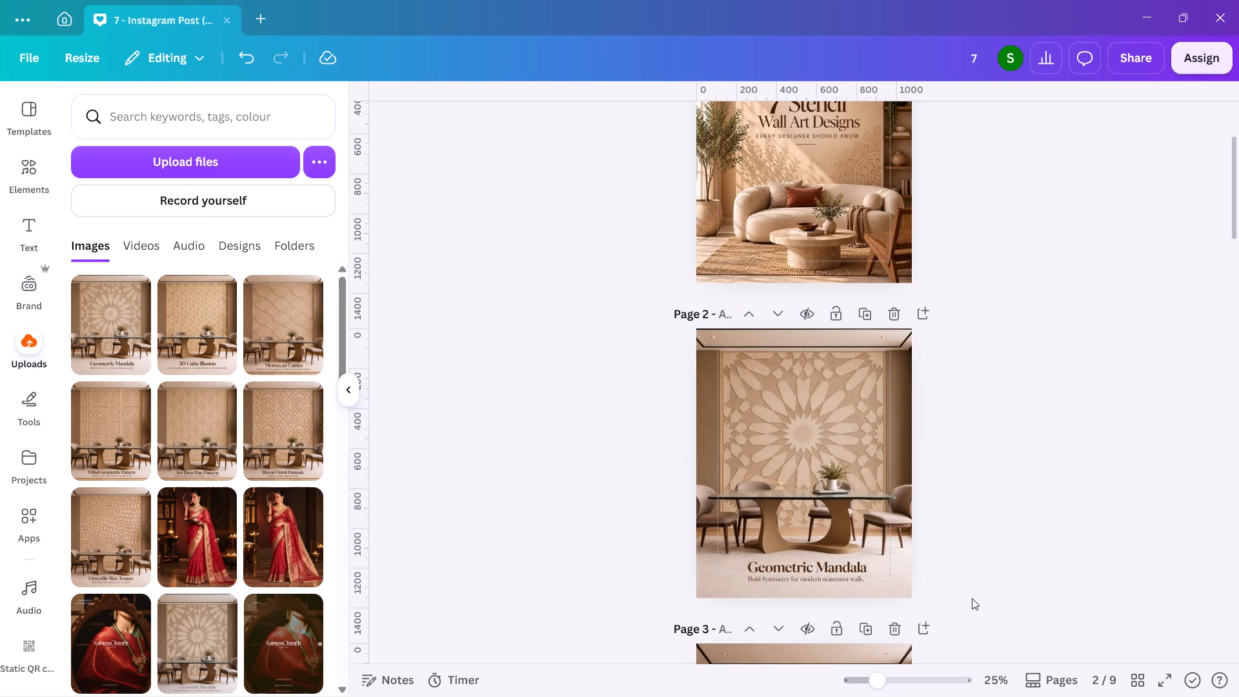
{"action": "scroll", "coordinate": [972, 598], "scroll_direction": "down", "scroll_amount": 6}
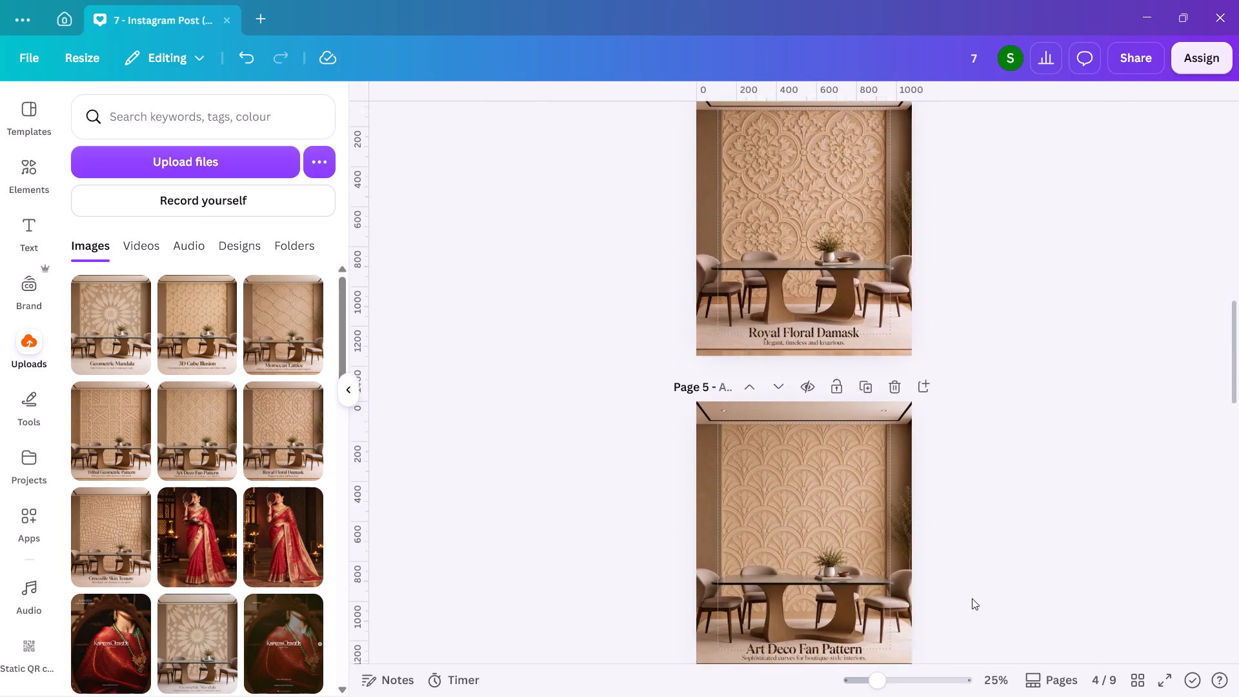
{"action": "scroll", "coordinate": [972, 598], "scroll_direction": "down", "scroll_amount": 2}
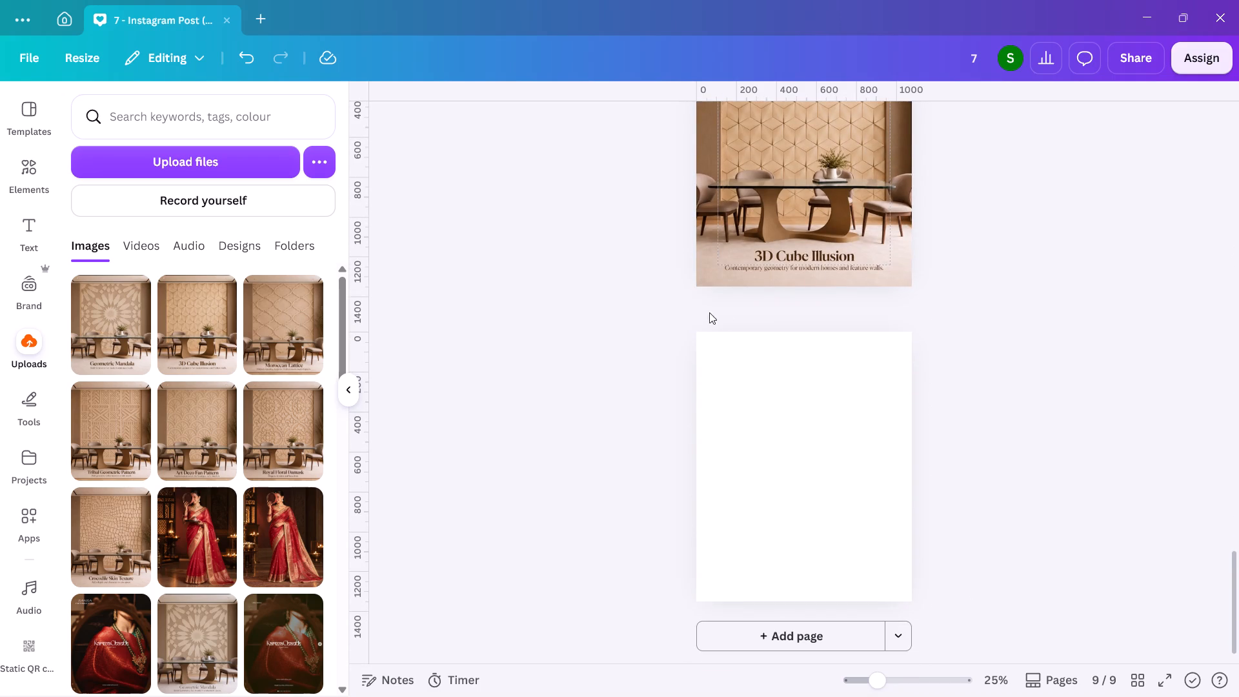
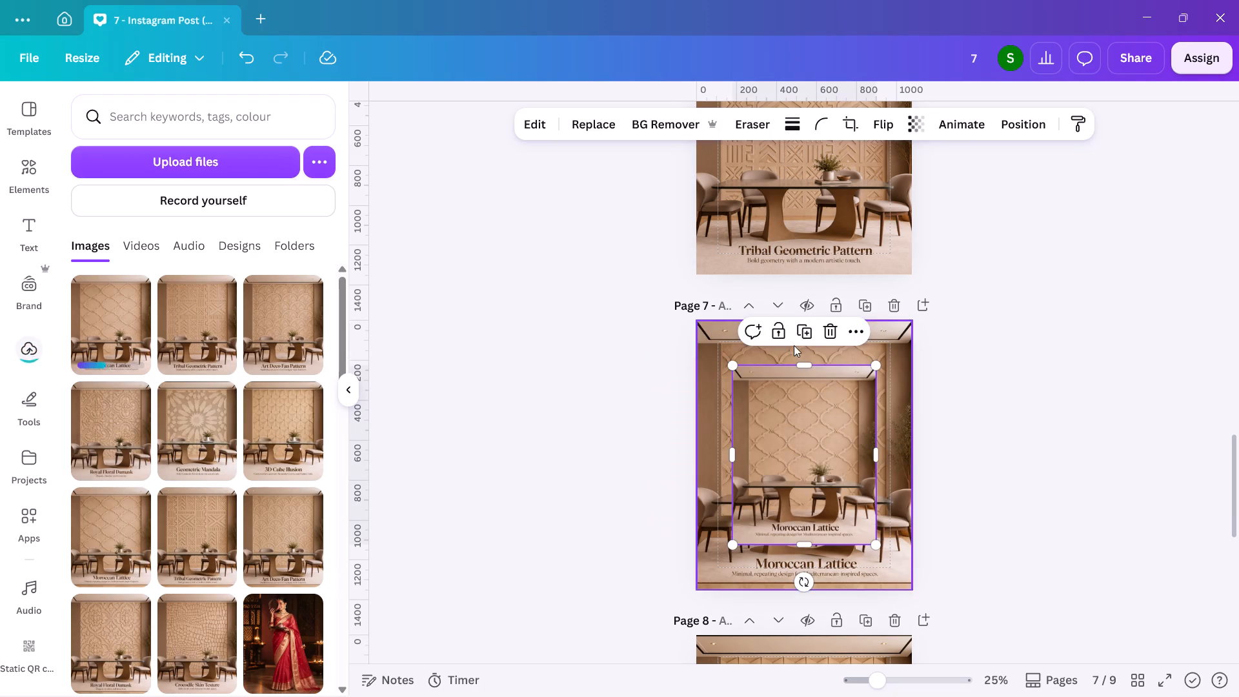
Delete page 7's old Moroccan Lattice image and enlarge the newly pasted version to fill the page at 1,080 × 1,350.
{"action": "left_click", "coordinate": [729, 346]}
{"action": "key", "text": "Delete"}
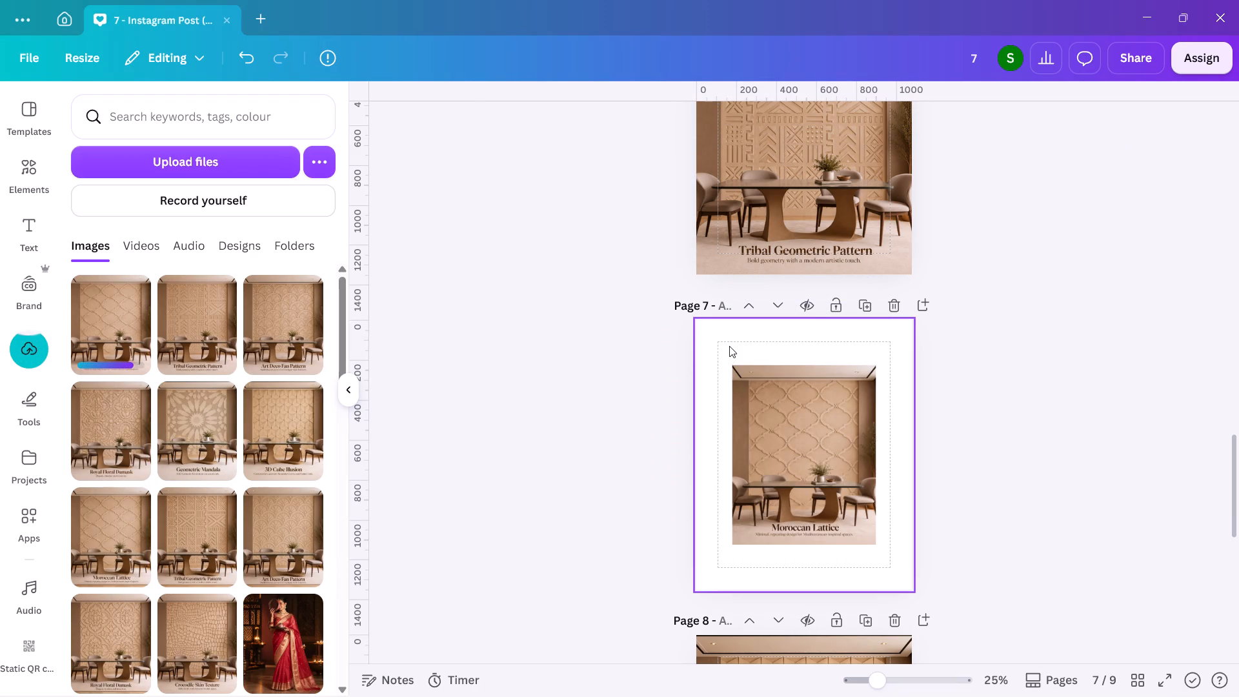
{"action": "left_click_drag", "start_coordinate": [771, 394], "coordinate": [732, 348]}
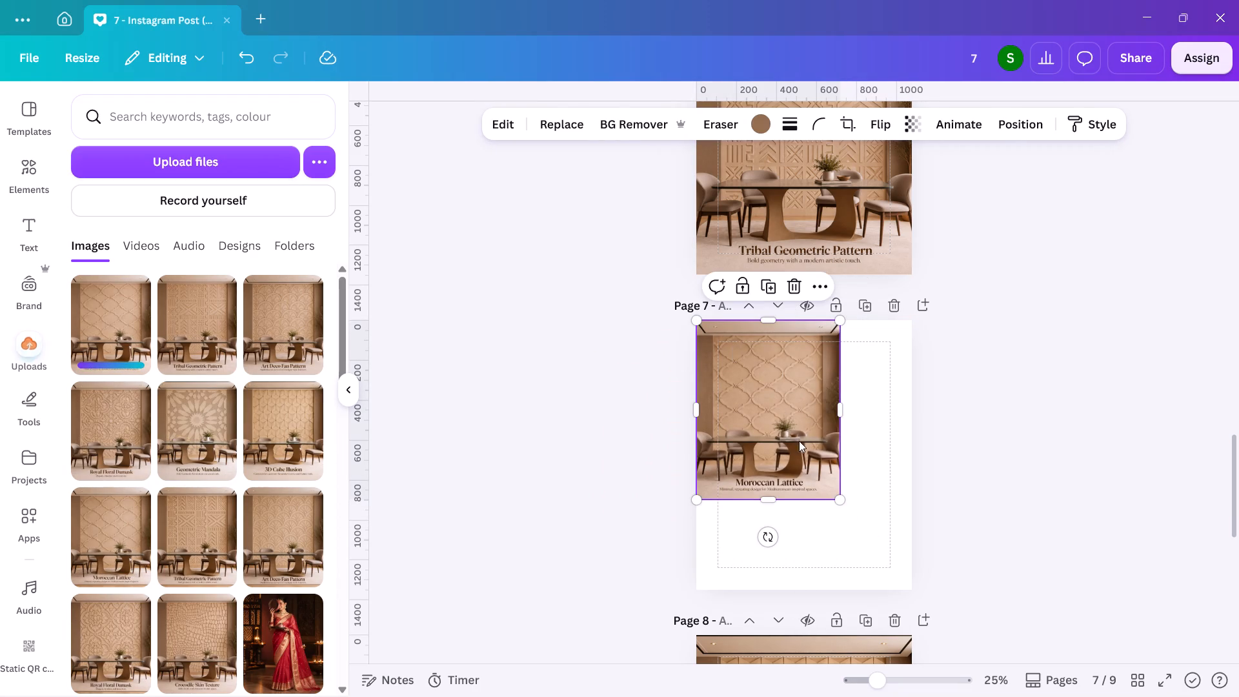
{"action": "left_click_drag", "start_coordinate": [841, 498], "coordinate": [938, 576]}
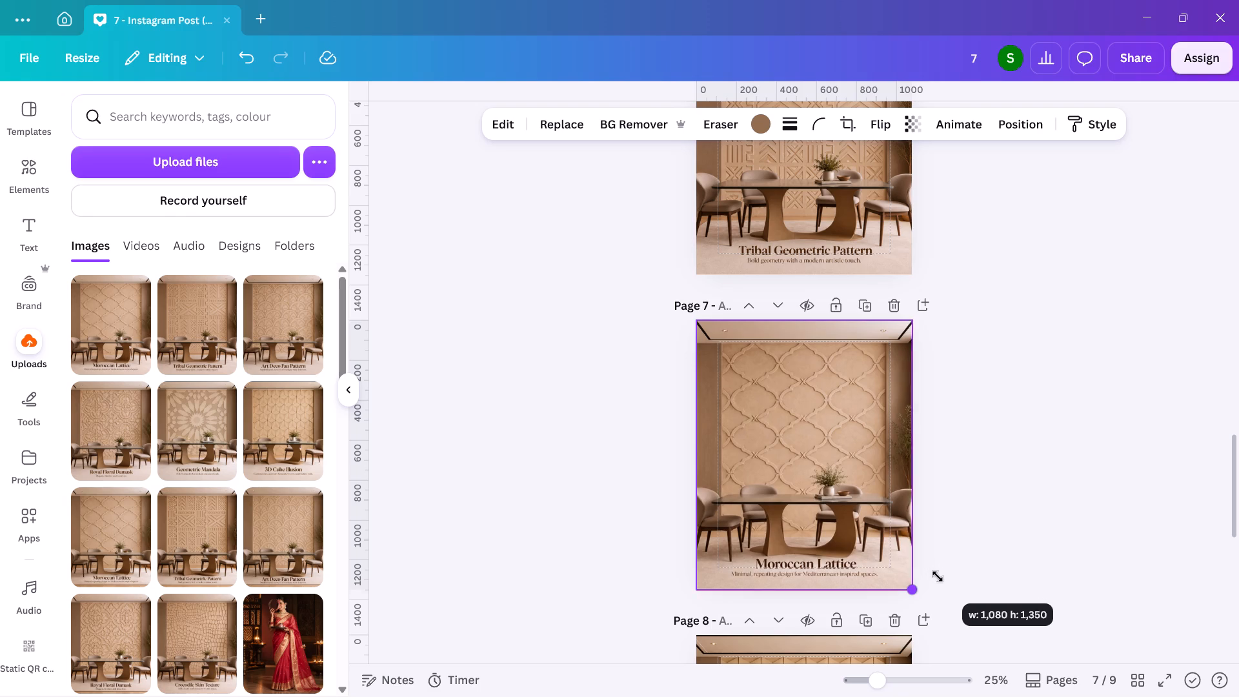
{"action": "left_click_drag", "start_coordinate": [938, 576], "coordinate": [936, 574]}
Review the design's pages from page 8 back up to the cover on page 1, checking the replaced pattern images.
{"action": "scroll", "coordinate": [936, 574], "scroll_direction": "down", "scroll_amount": 2}
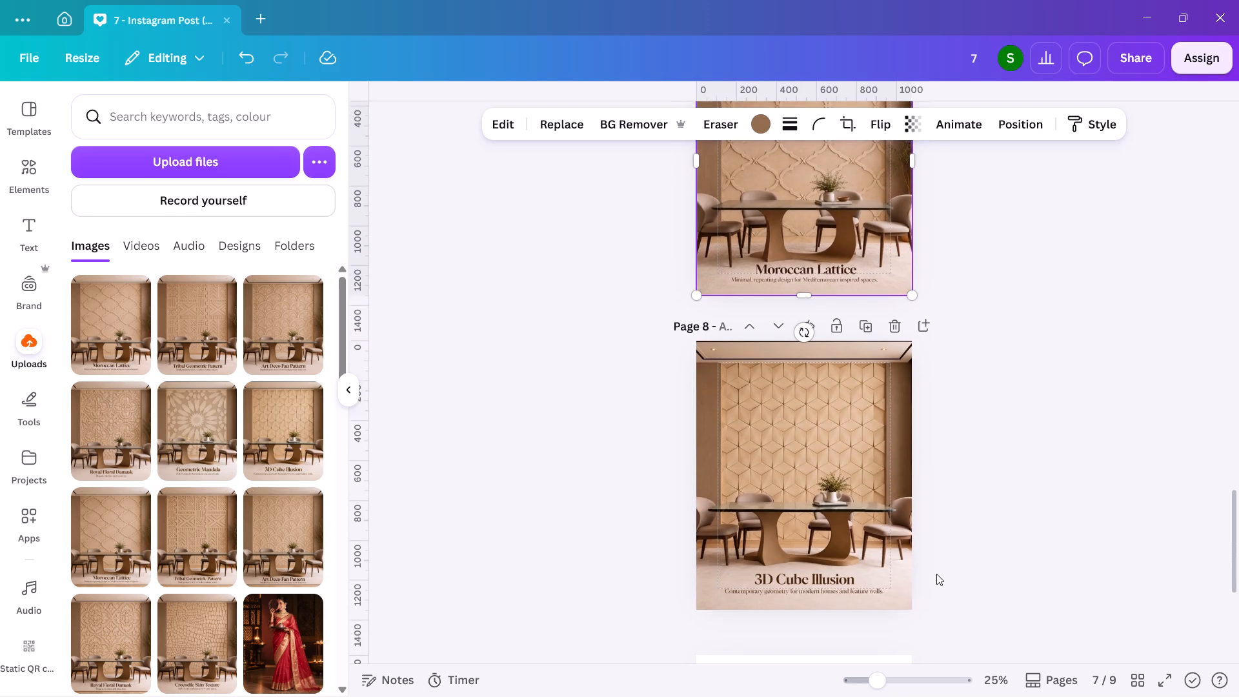
{"action": "scroll", "coordinate": [936, 574], "scroll_direction": "down", "scroll_amount": 1}
{"action": "key", "text": "alt+Tab"}
{"action": "key", "text": "alt+Tab"}
{"action": "scroll", "coordinate": [936, 574], "scroll_direction": "up", "scroll_amount": 1}
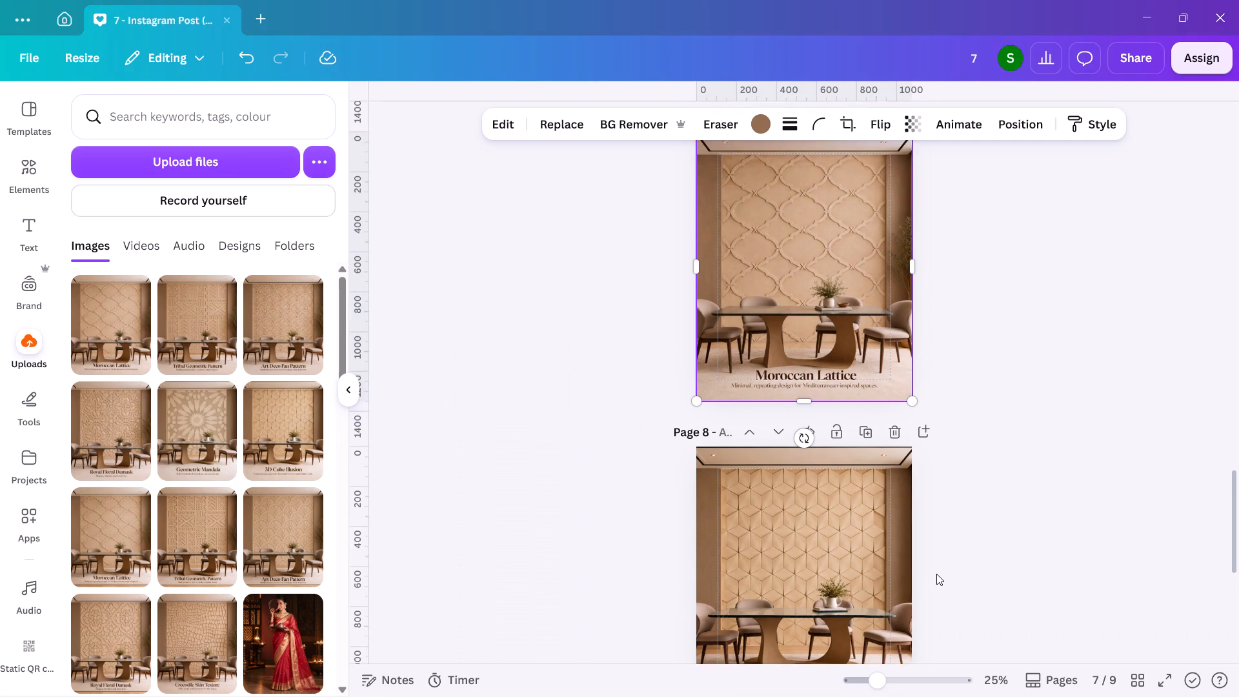
{"action": "scroll", "coordinate": [936, 574], "scroll_direction": "up", "scroll_amount": 4}
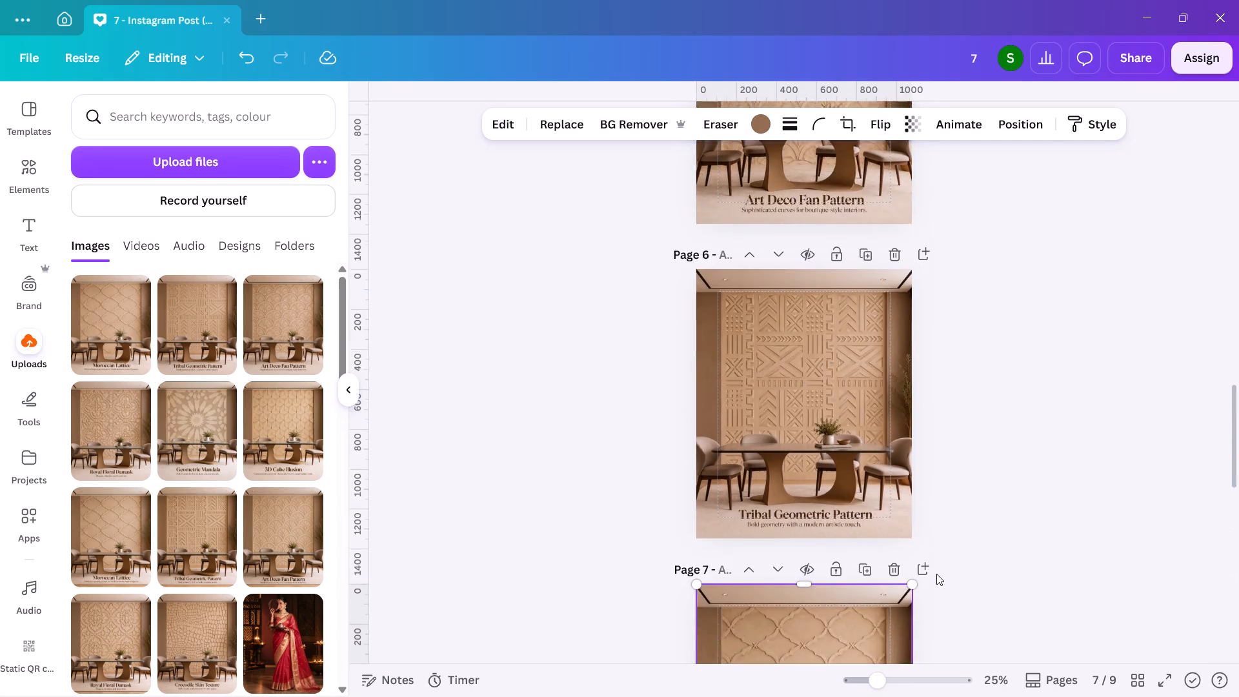
{"action": "scroll", "coordinate": [936, 574], "scroll_direction": "up", "scroll_amount": 4}
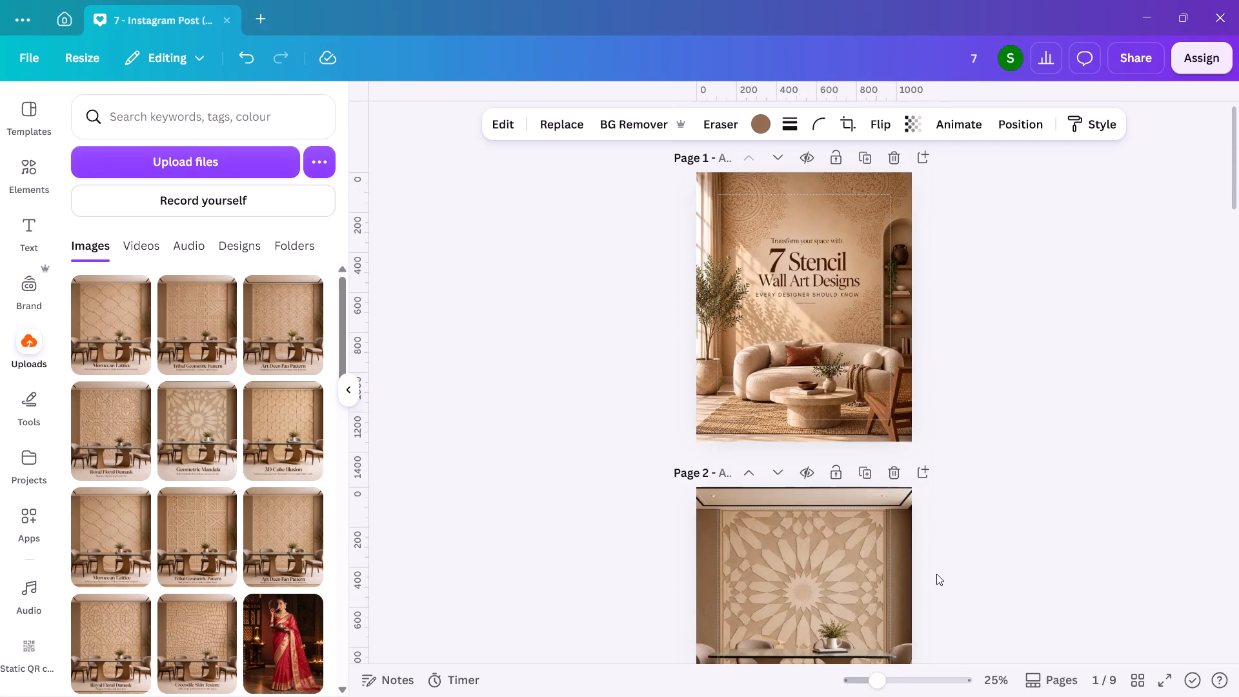